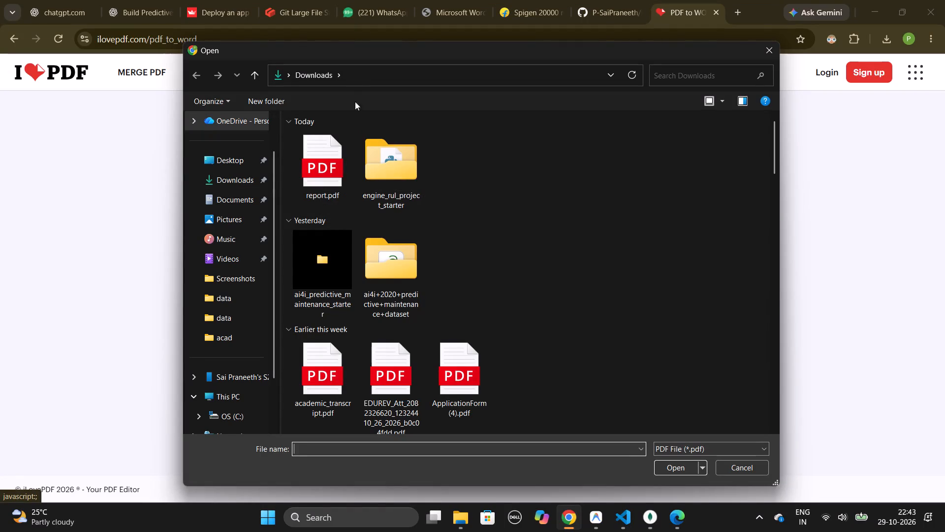
Load the copied EngineGuard project report PDF into the converter and convert it to Word without OCR.
{"action": "key", "text": "ctrl+v"}
{"action": "key", "text": "Return"}
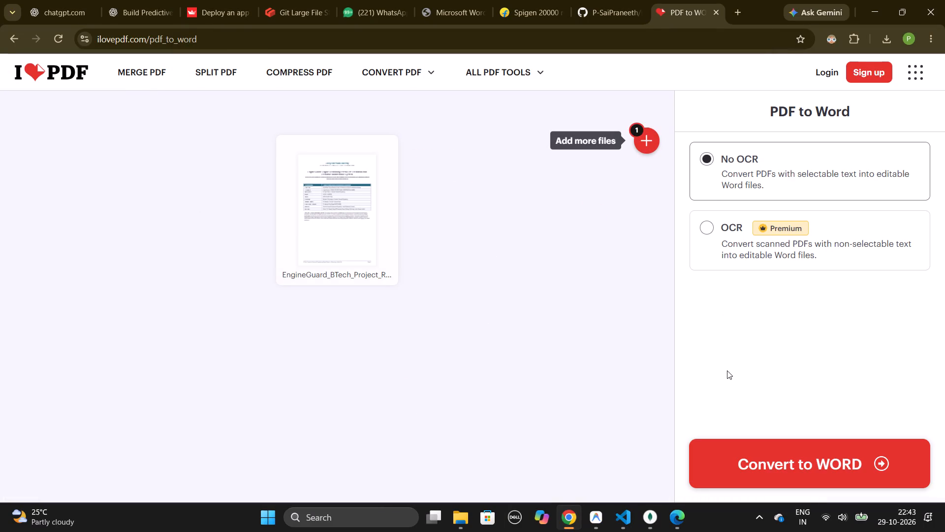
{"action": "left_click", "coordinate": [750, 465]}
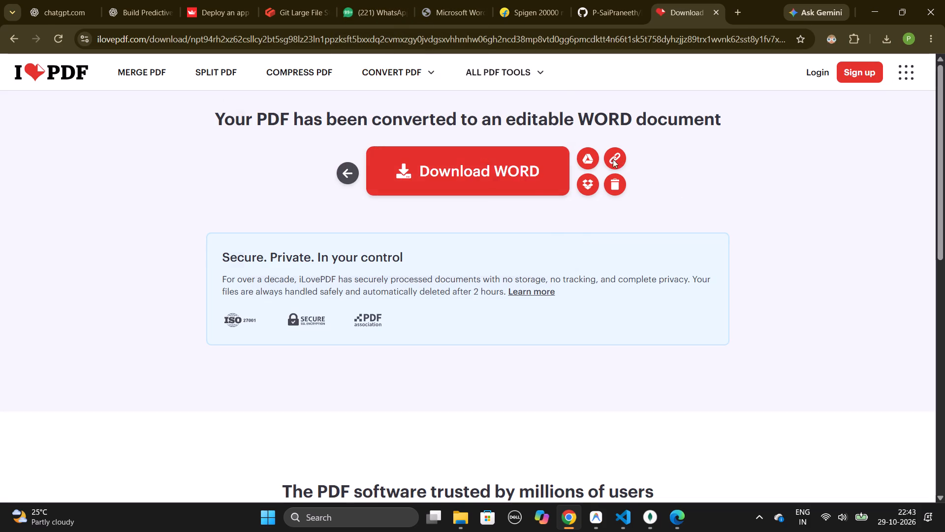
Download the converted EngineGuard report and open the resulting DOCX file.
{"action": "left_click", "coordinate": [493, 164]}
{"action": "left_click", "coordinate": [886, 41]}
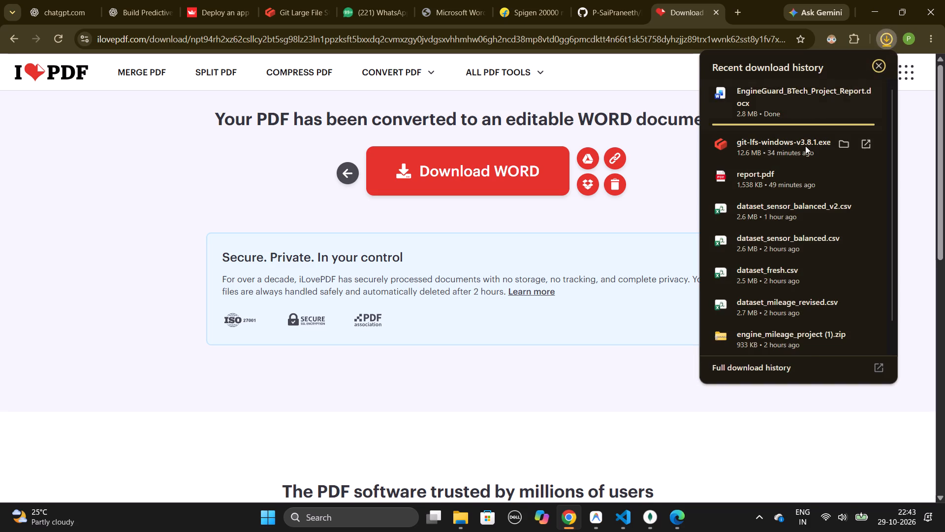
{"action": "left_click", "coordinate": [774, 99]}
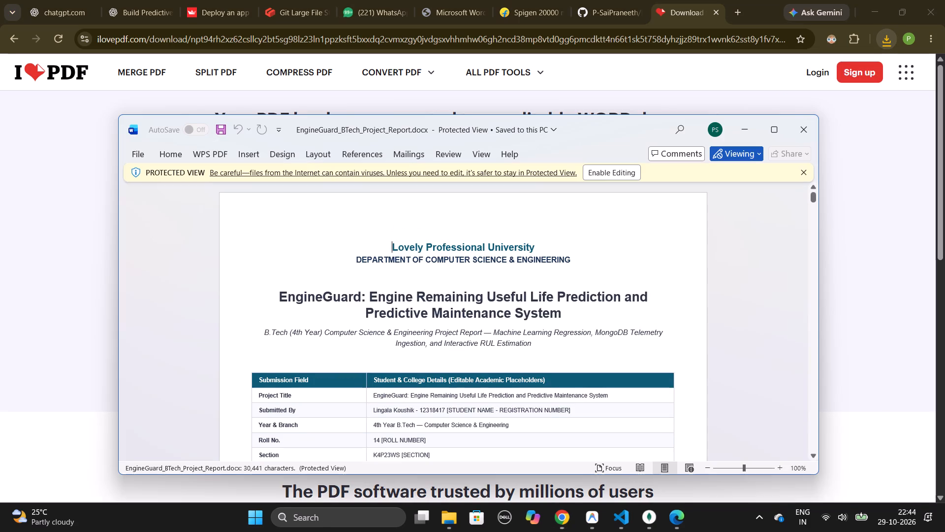
Maximize the converted EngineGuard report and enable editing for it.
{"action": "left_click", "coordinate": [767, 133]}
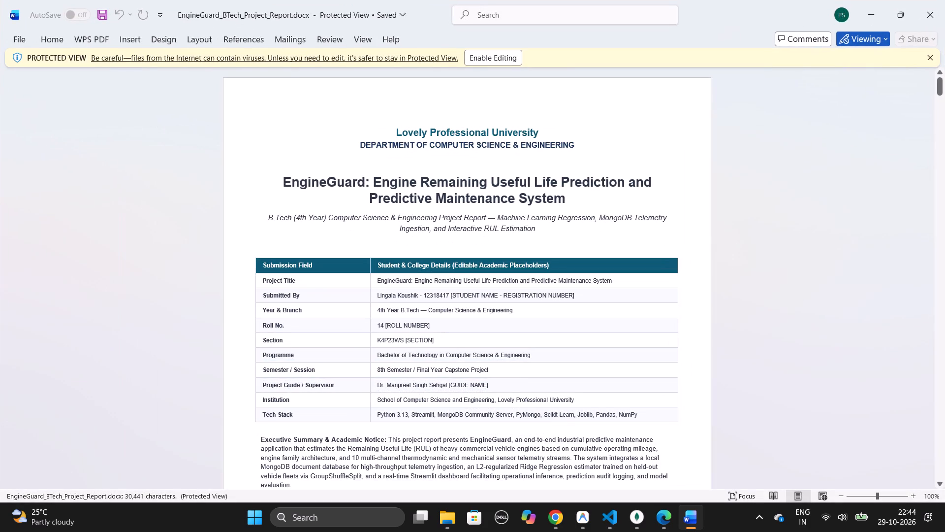
{"action": "left_click", "coordinate": [505, 53]}
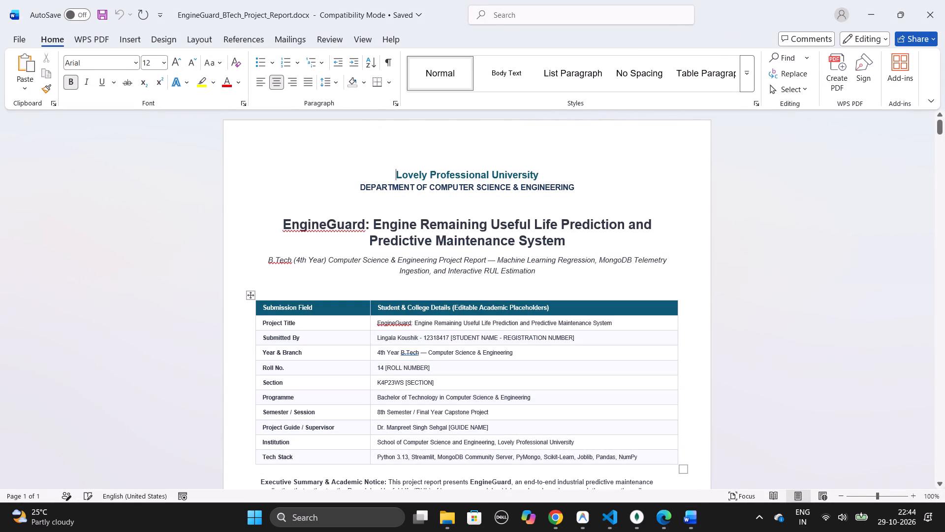
Replace the existing name in the Submitted By row of the cover table with the submitting student's full name.
{"action": "scroll", "coordinate": [414, 339], "scroll_direction": "up", "scroll_amount": 6, "text": "ctrl"}
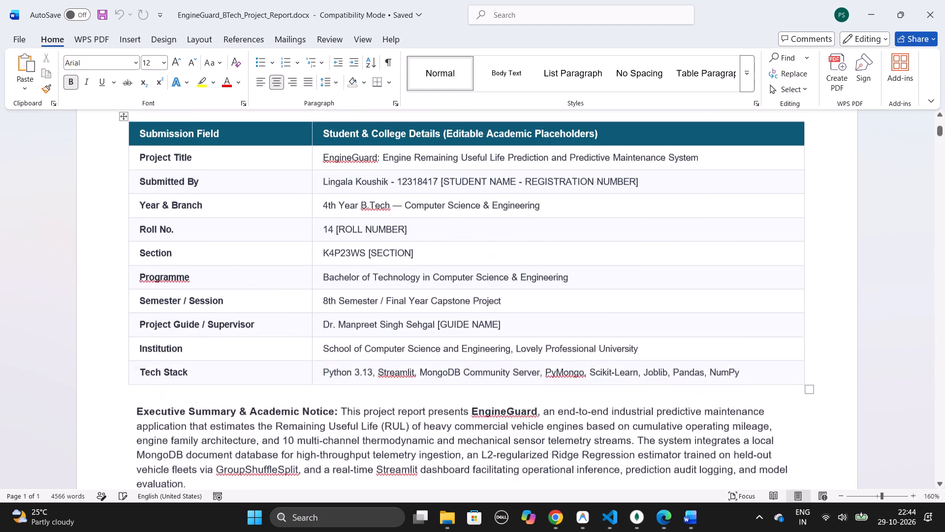
{"action": "left_click", "coordinate": [386, 301]}
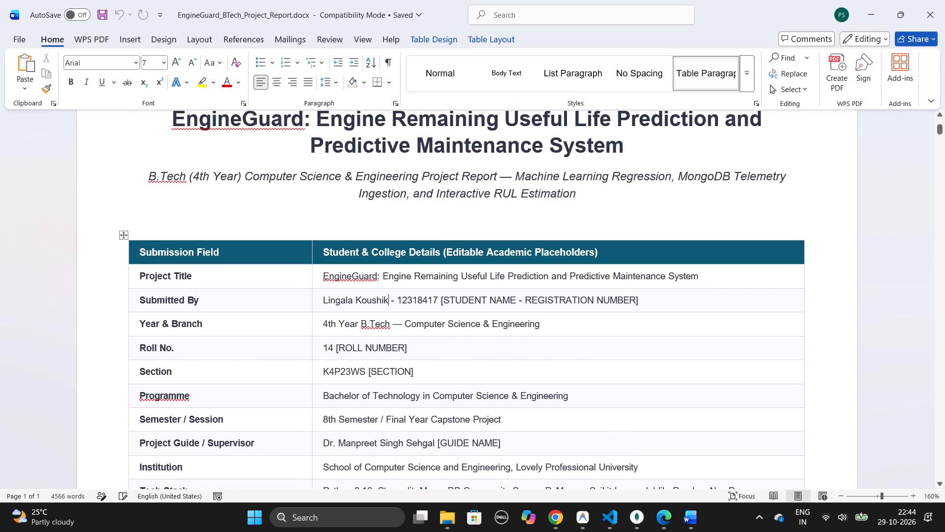
{"action": "key", "text": "BackSpace"}
{"action": "key", "text": "BackSpace"}
{"action": "key", "text": "BackSpace"}
{"action": "key", "text": "BackSpace"}
{"action": "key", "text": "BackSpace"}
{"action": "key", "text": "BackSpace"}
{"action": "key", "text": "BackSpace"}
{"action": "key", "text": "BackSpace"}
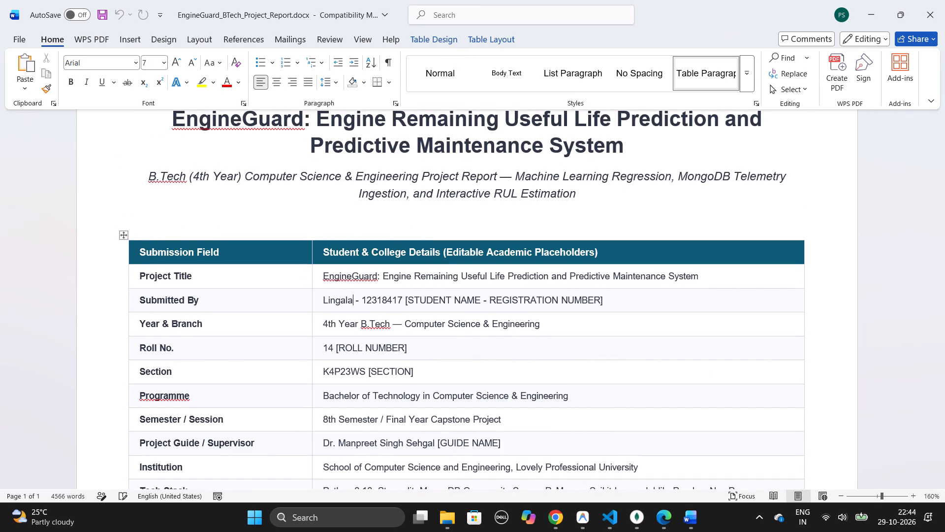
{"action": "key", "text": "BackSpace"}
{"action": "key", "text": "BackSpace"}
{"action": "key", "text": "BackSpace"}
{"action": "key", "text": "BackSpace"}
{"action": "key", "text": "BackSpace"}
{"action": "key", "text": "BackSpace"}
{"action": "key", "text": "BackSpace"}
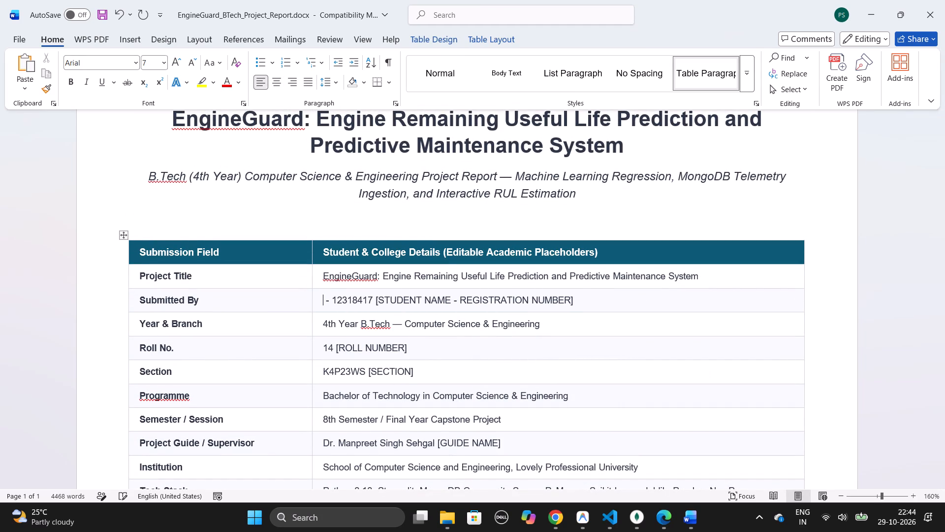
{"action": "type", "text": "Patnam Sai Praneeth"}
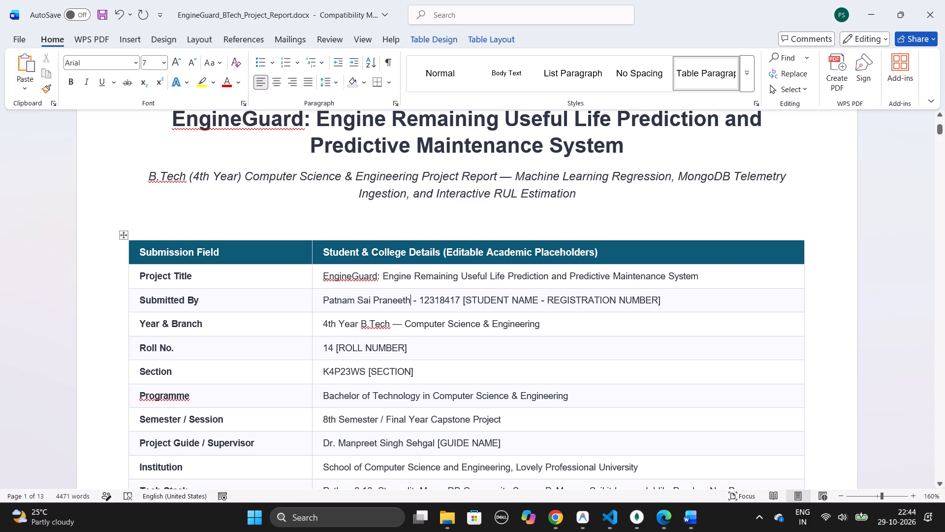
Change the registration number in the Submitted By row to the submitting student's own registration number.
{"action": "left_click", "coordinate": [457, 302]}
{"action": "key", "text": "Right"}
{"action": "key", "text": "BackSpace"}
{"action": "key", "text": "BackSpace"}
{"action": "key", "text": "BackSpace"}
{"action": "key", "text": "BackSpace"}
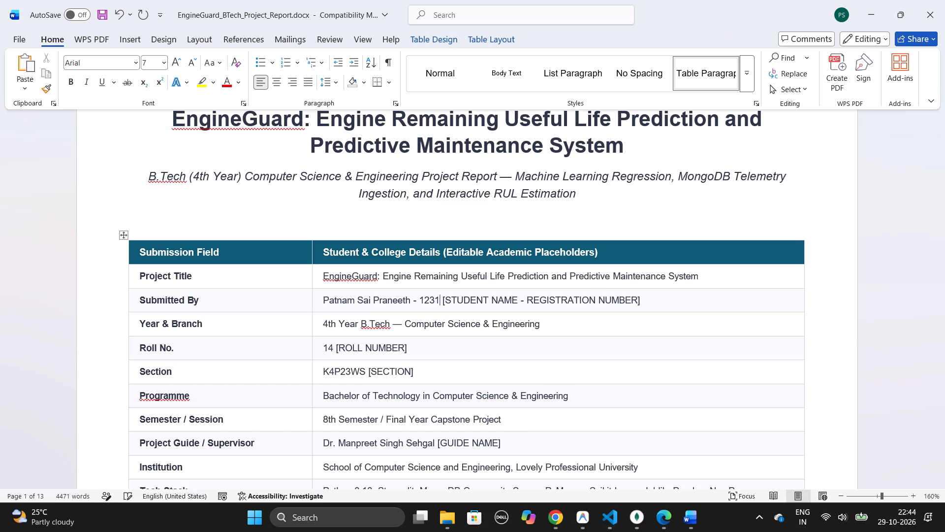
{"action": "key", "text": "BackSpace"}
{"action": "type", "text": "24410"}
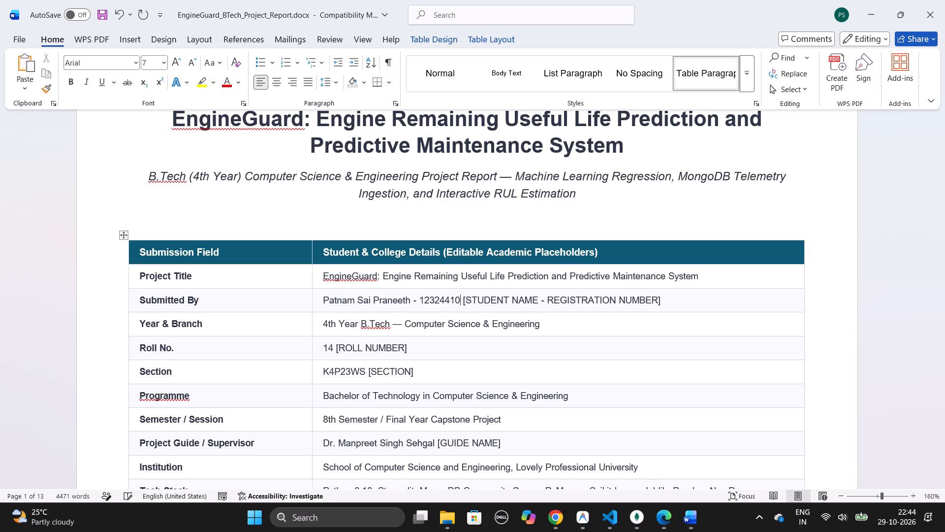
Delete the placeholder "[STUDENT NAME - REGISTRATION NUMBER]" and its preceding space from the Submitted By row.
{"action": "left_click_drag", "start_coordinate": [662, 299], "coordinate": [472, 302]}
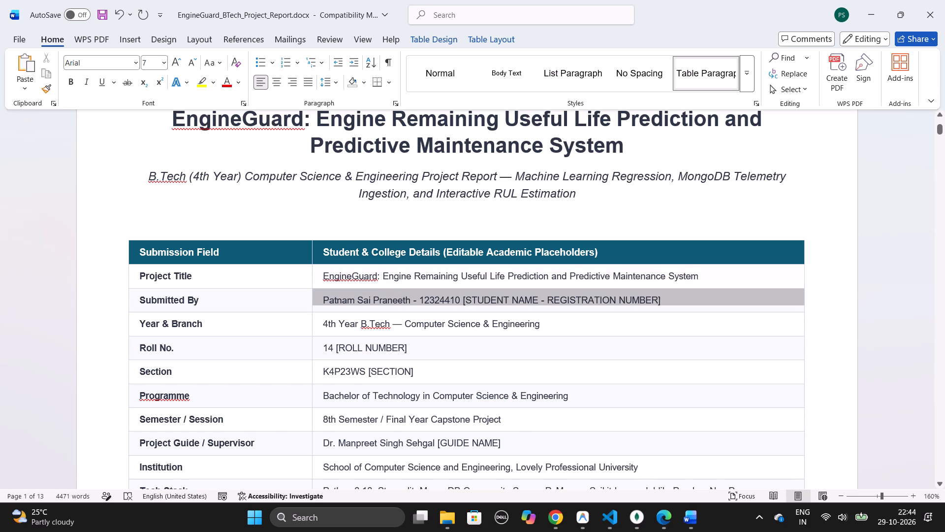
{"action": "left_click_drag", "start_coordinate": [472, 302], "coordinate": [463, 302]}
{"action": "left_click", "coordinate": [463, 302]}
{"action": "key", "text": "Delete"}
{"action": "key", "text": "Delete"}
{"action": "key", "text": "Delete"}
{"action": "key", "text": "Delete"}
{"action": "key", "text": "Delete"}
{"action": "key", "text": "Delete"}
{"action": "key", "text": "Delete"}
{"action": "key", "text": "Delete"}
{"action": "key", "text": "Delete"}
{"action": "key", "text": "Delete"}
{"action": "key", "text": "Delete"}
{"action": "key", "text": "Delete"}
{"action": "key", "text": "Delete"}
{"action": "key", "text": "Delete"}
{"action": "key", "text": "Delete"}
{"action": "key", "text": "Delete"}
{"action": "key", "text": "Delete"}
{"action": "key", "text": "Delete"}
{"action": "key", "text": "Delete"}
{"action": "key", "text": "Delete"}
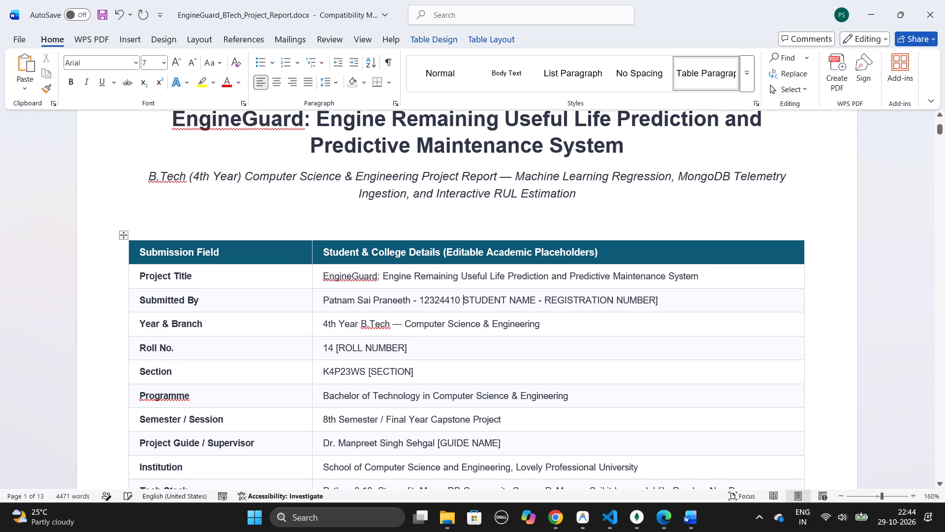
{"action": "key", "text": "Delete"}
{"action": "key", "text": "Delete"}
{"action": "key", "text": "Delete"}
{"action": "key", "text": "Delete"}
{"action": "key", "text": "Delete"}
{"action": "key", "text": "Delete"}
{"action": "key", "text": "Delete"}
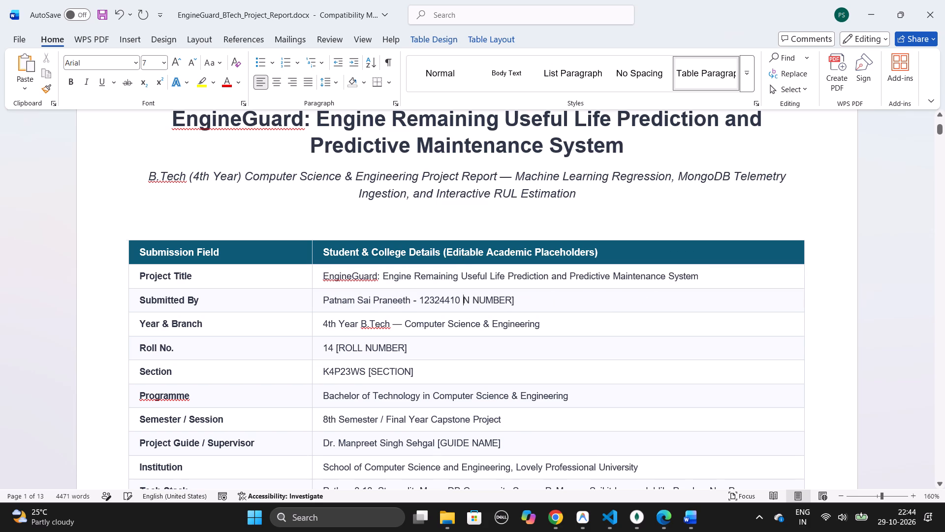
{"action": "key", "text": "Delete"}
{"action": "key", "text": "Delete"}
{"action": "key", "text": "Delete"}
{"action": "key", "text": "Delete"}
{"action": "key", "text": "Delete"}
{"action": "key", "text": "Delete"}
{"action": "key", "text": "Delete"}
{"action": "key", "text": "Delete"}
{"action": "key", "text": "Delete"}
{"action": "key", "text": "BackSpace"}
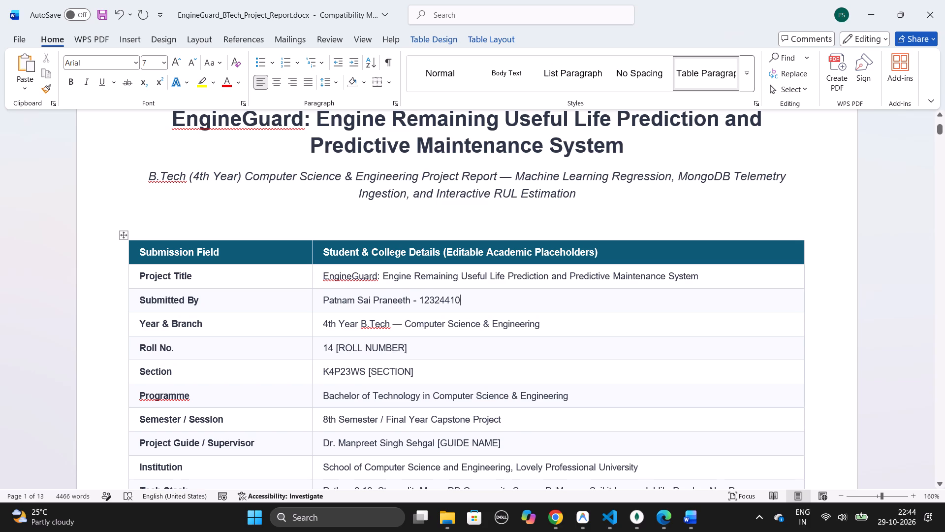
Replace the long dash after "B.Tech" in the Year & Branch row with a hyphen.
{"action": "left_click", "coordinate": [362, 324]}
{"action": "left_click", "coordinate": [403, 326]}
{"action": "key", "text": "BackSpace"}
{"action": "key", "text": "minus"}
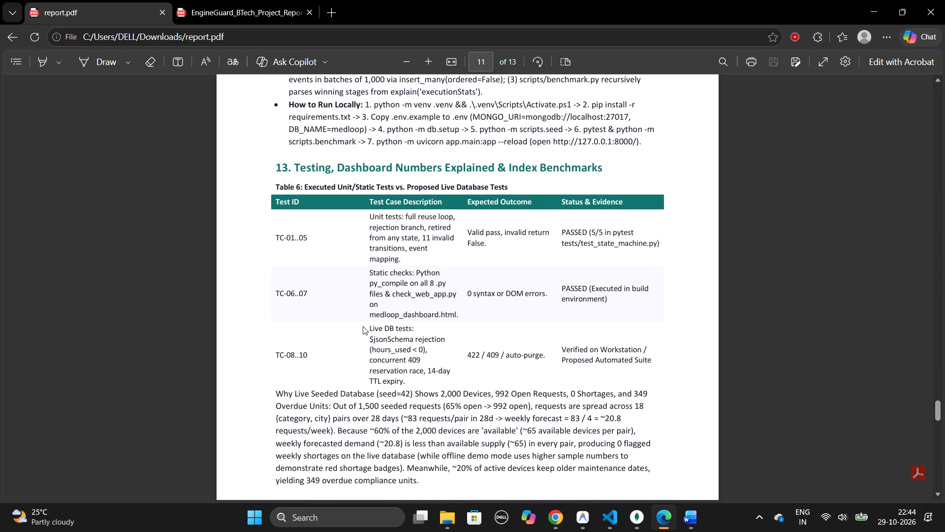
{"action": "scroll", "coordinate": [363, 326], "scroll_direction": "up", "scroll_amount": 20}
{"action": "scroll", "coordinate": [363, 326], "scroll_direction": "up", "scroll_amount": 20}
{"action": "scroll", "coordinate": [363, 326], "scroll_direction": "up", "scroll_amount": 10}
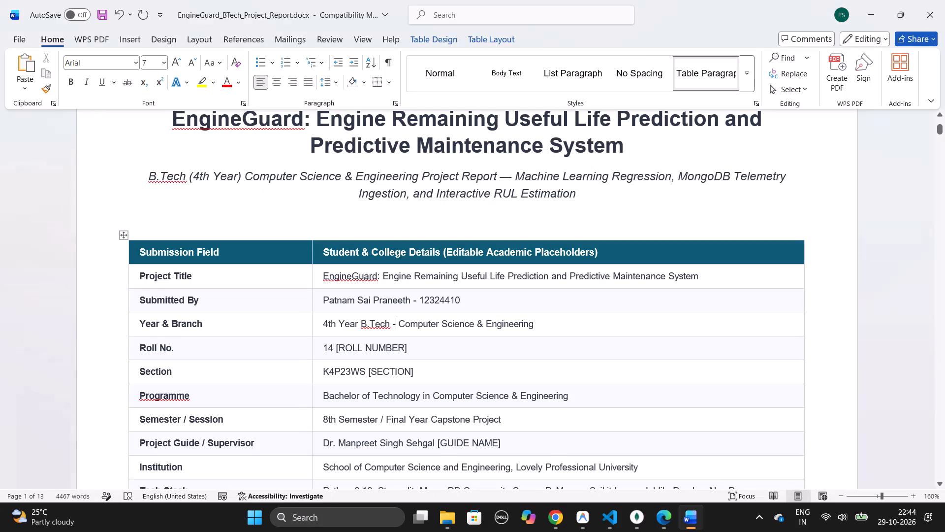
In the Word report's submission table, clear the whole Roll No. entry, including its placeholder.
{"action": "left_click", "coordinate": [410, 347]}
{"action": "key", "text": "BackSpace"}
{"action": "key", "text": "BackSpace"}
{"action": "key", "text": "BackSpace"}
{"action": "key", "text": "BackSpace"}
{"action": "key", "text": "BackSpace"}
{"action": "key", "text": "BackSpace"}
{"action": "key", "text": "BackSpace"}
{"action": "key", "text": "BackSpace"}
{"action": "key", "text": "BackSpace"}
{"action": "key", "text": "BackSpace"}
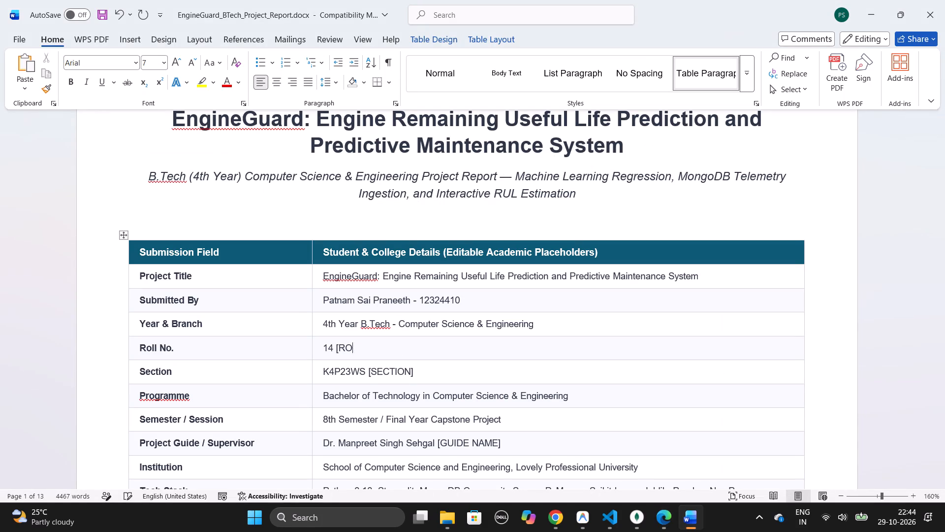
{"action": "key", "text": "BackSpace"}
{"action": "key", "text": "BackSpace"}
{"action": "key", "text": "BackSpace"}
{"action": "key", "text": "BackSpace"}
{"action": "key", "text": "BackSpace"}
{"action": "key", "text": "BackSpace"}
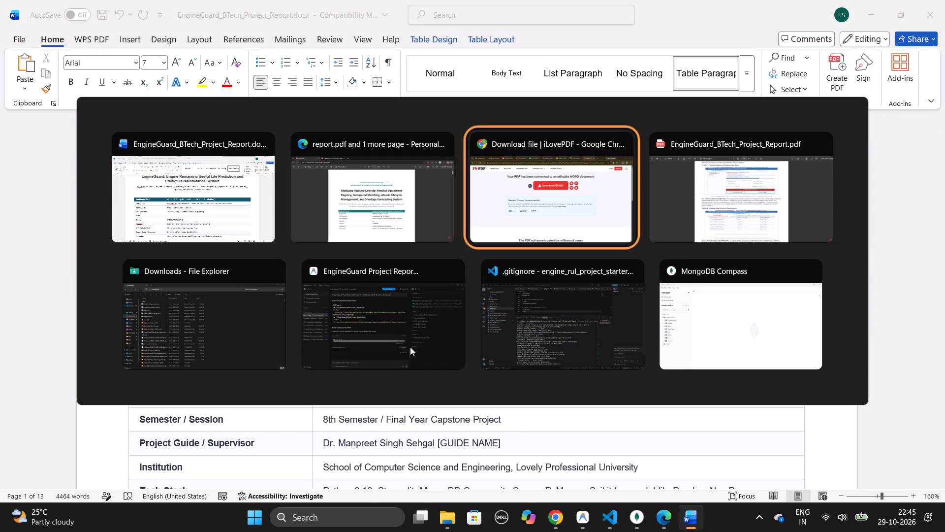
Switch to Chrome, open the UMS university portal in a new tab and log in with the saved credentials.
{"action": "key", "text": "ctrl+t"}
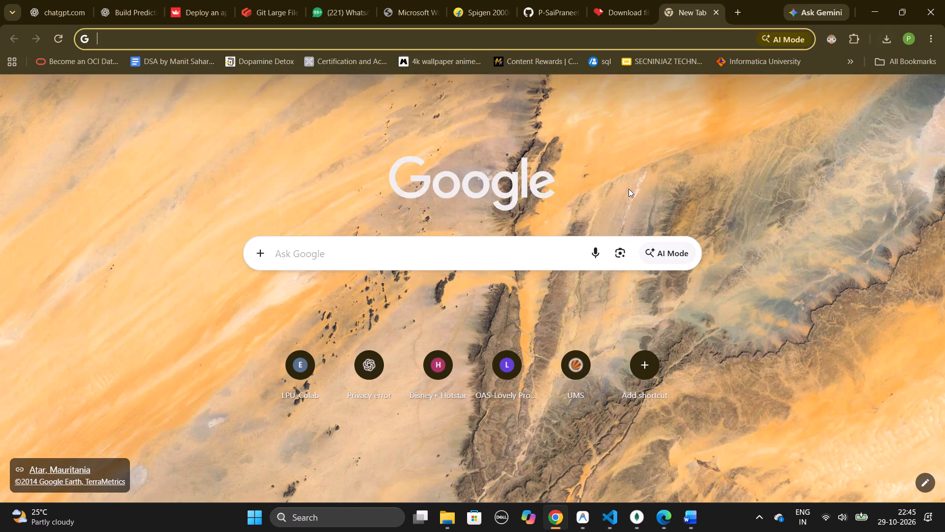
{"action": "type", "text": "ums"}
{"action": "key", "text": "Return"}
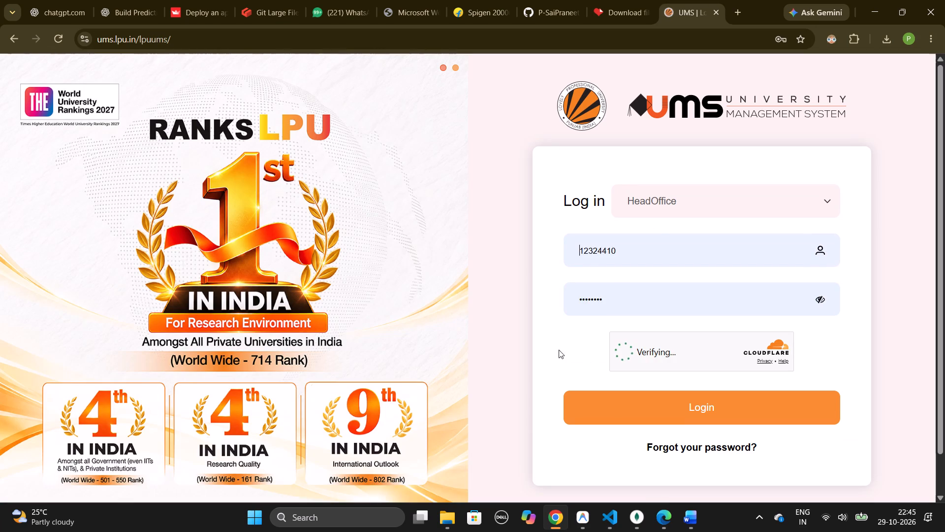
{"action": "left_click", "coordinate": [562, 350]}
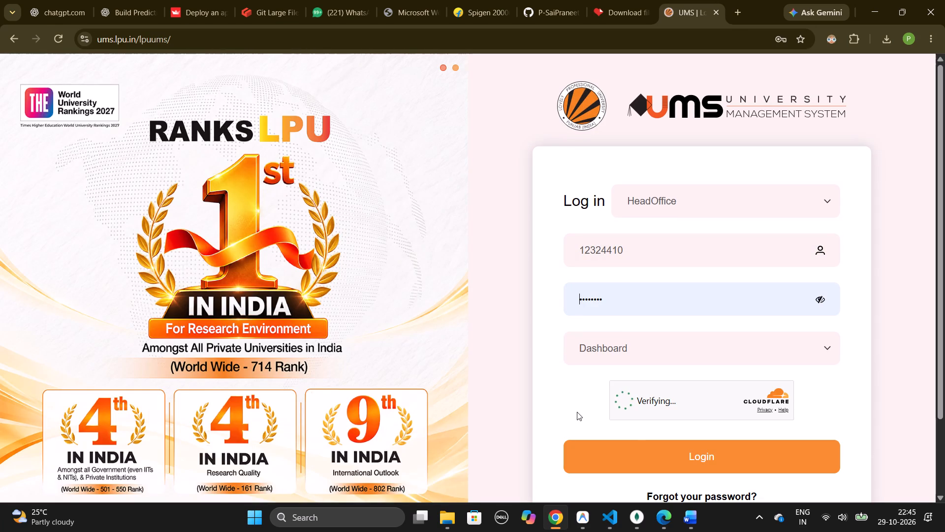
{"action": "left_click", "coordinate": [577, 412]}
{"action": "left_click", "coordinate": [598, 450]}
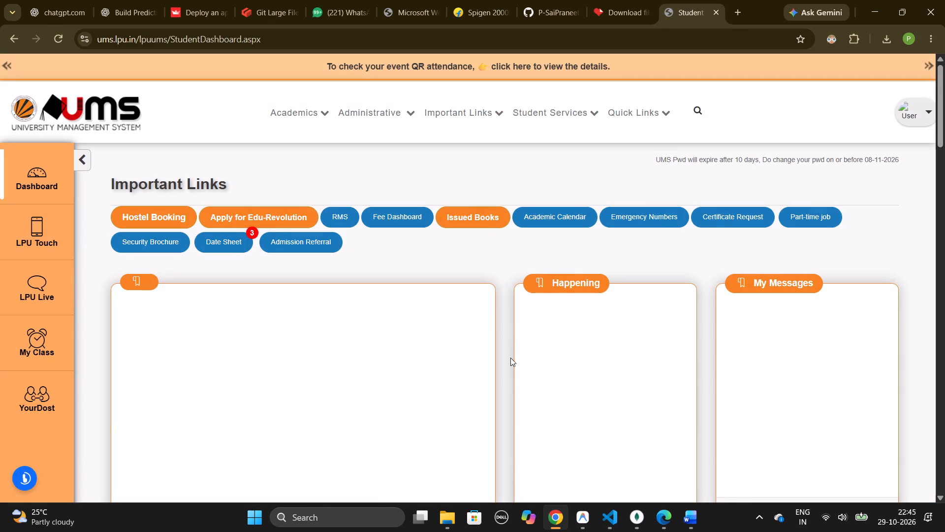
Postpone the campus drive notification and copy the roll number listed under CSE494 in My Courses.
{"action": "scroll", "coordinate": [509, 352], "scroll_direction": "down", "scroll_amount": 3}
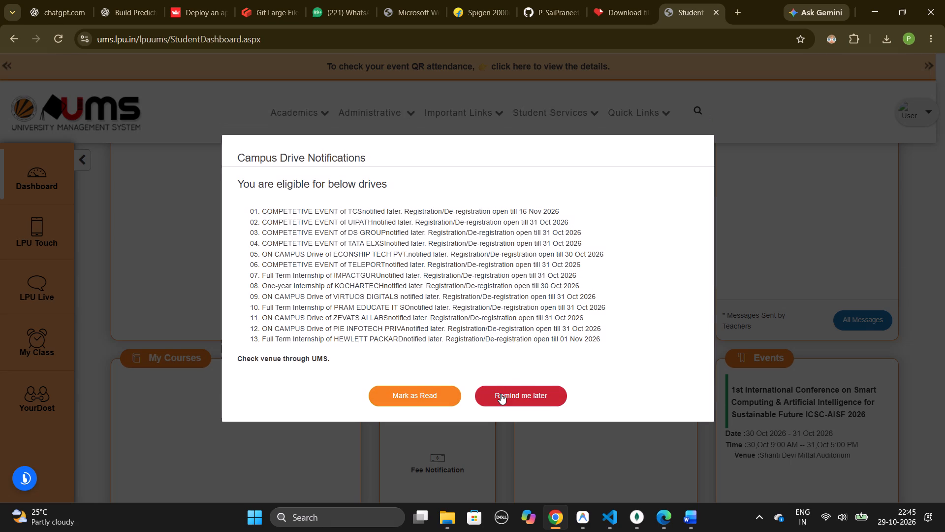
{"action": "left_click", "coordinate": [501, 394]}
{"action": "scroll", "coordinate": [501, 394], "scroll_direction": "down", "scroll_amount": 2}
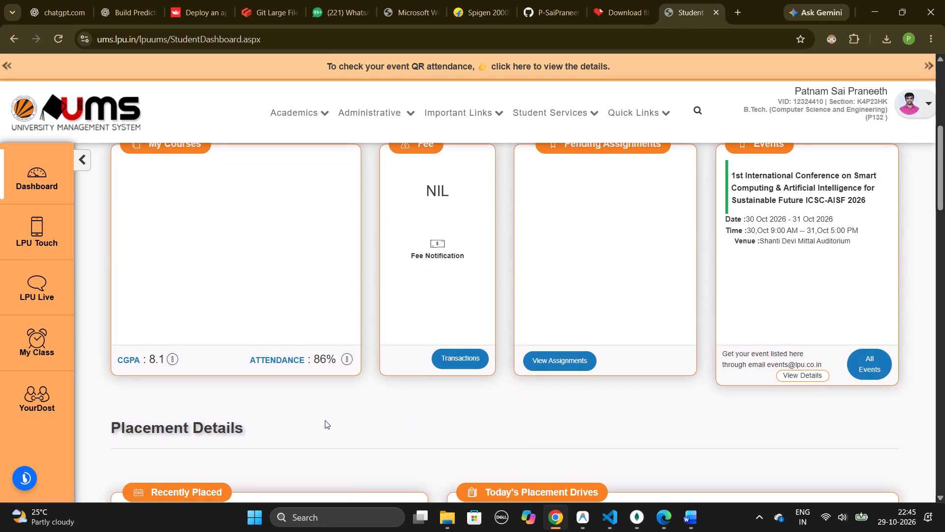
{"action": "scroll", "coordinate": [322, 418], "scroll_direction": "up", "scroll_amount": 1}
{"action": "scroll", "coordinate": [268, 354], "scroll_direction": "down", "scroll_amount": 1}
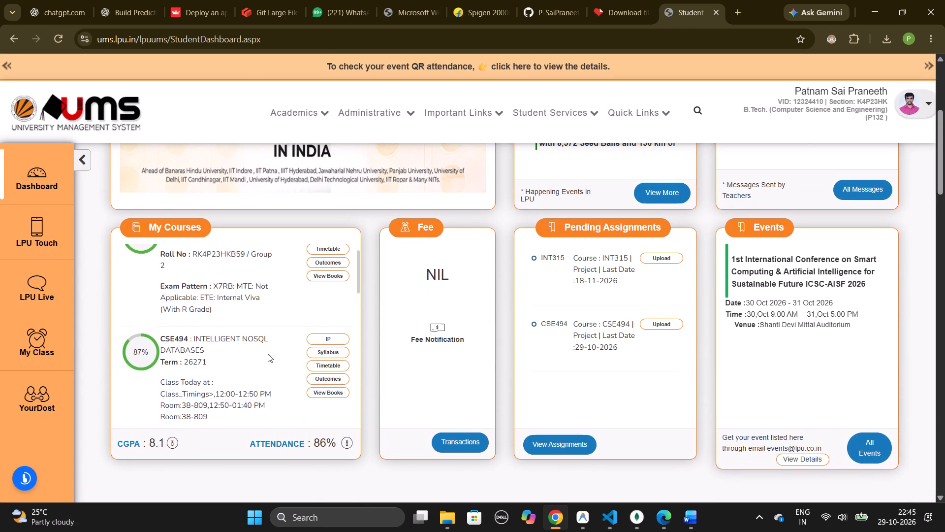
{"action": "scroll", "coordinate": [268, 354], "scroll_direction": "down", "scroll_amount": 1}
{"action": "left_click_drag", "start_coordinate": [193, 400], "coordinate": [239, 399]}
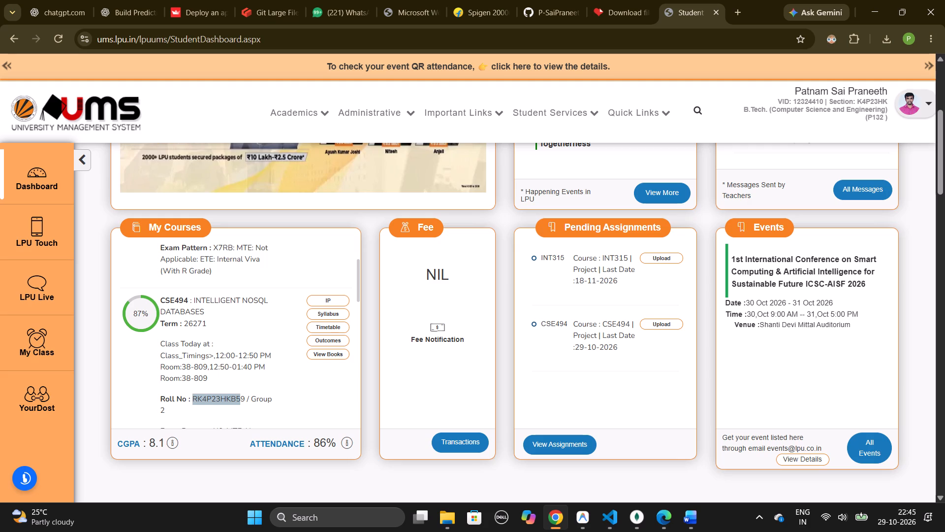
{"action": "left_click_drag", "start_coordinate": [239, 399], "coordinate": [244, 400]}
{"action": "key", "text": "ctrl+c"}
{"action": "key", "text": "ctrl+c"}
Return to the Word report and paste the copied roll number into the empty Roll No. cell.
{"action": "key", "text": "alt+Tab"}
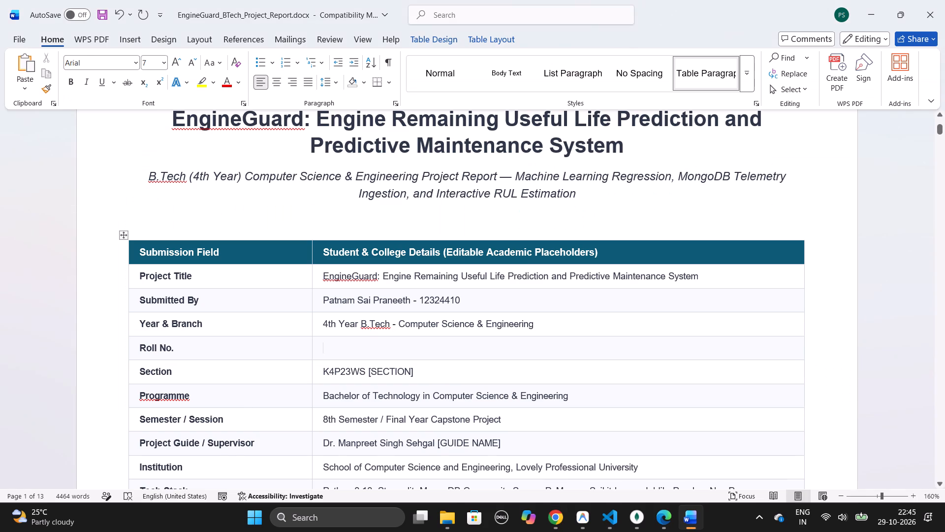
{"action": "key", "text": "ctrl+v"}
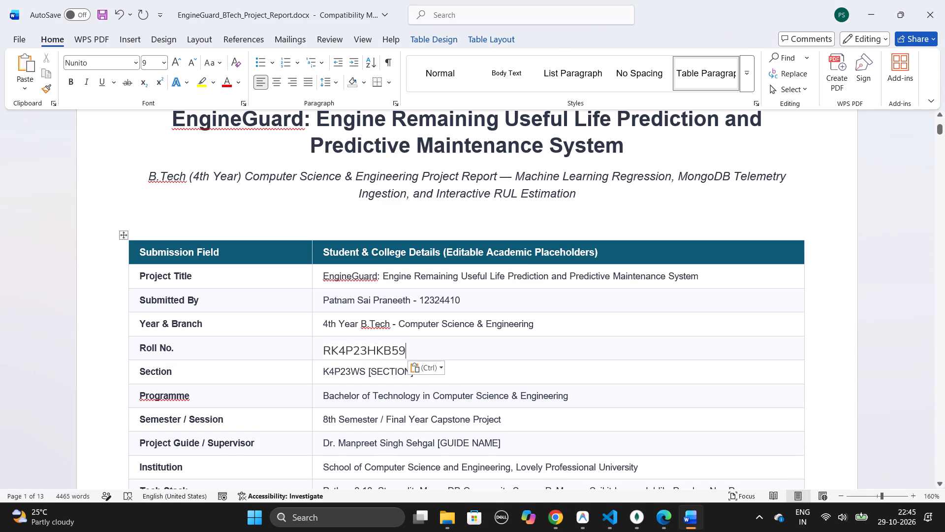
Set the font of the pasted roll number to Arial, matching the other table entries.
{"action": "left_click", "coordinate": [405, 349]}
{"action": "left_click_drag", "start_coordinate": [407, 350], "coordinate": [376, 350]}
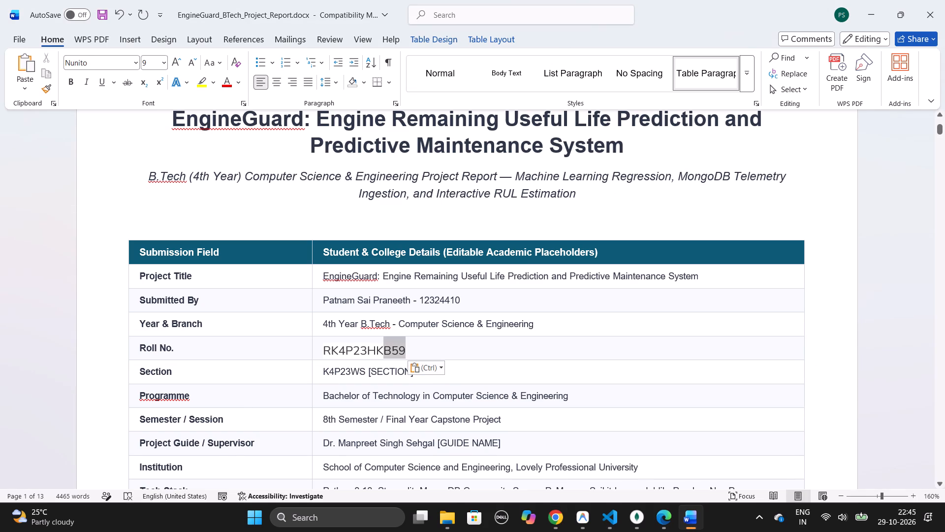
{"action": "left_click_drag", "start_coordinate": [376, 350], "coordinate": [325, 351]}
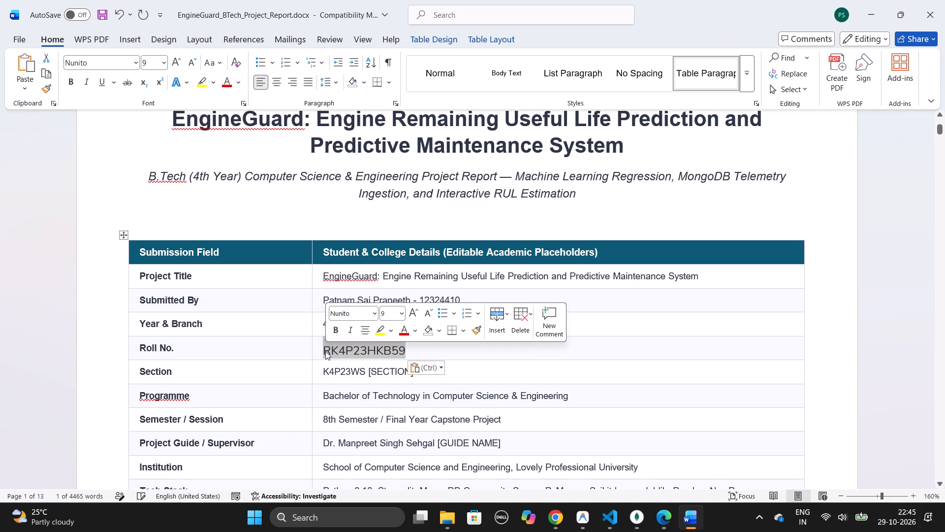
{"action": "left_click", "coordinate": [458, 350]}
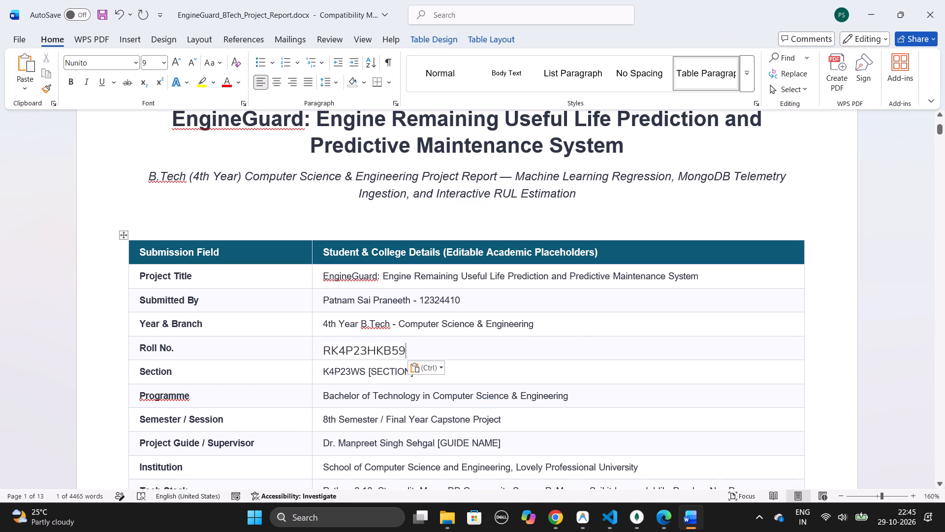
{"action": "left_click_drag", "start_coordinate": [543, 325], "coordinate": [443, 328]}
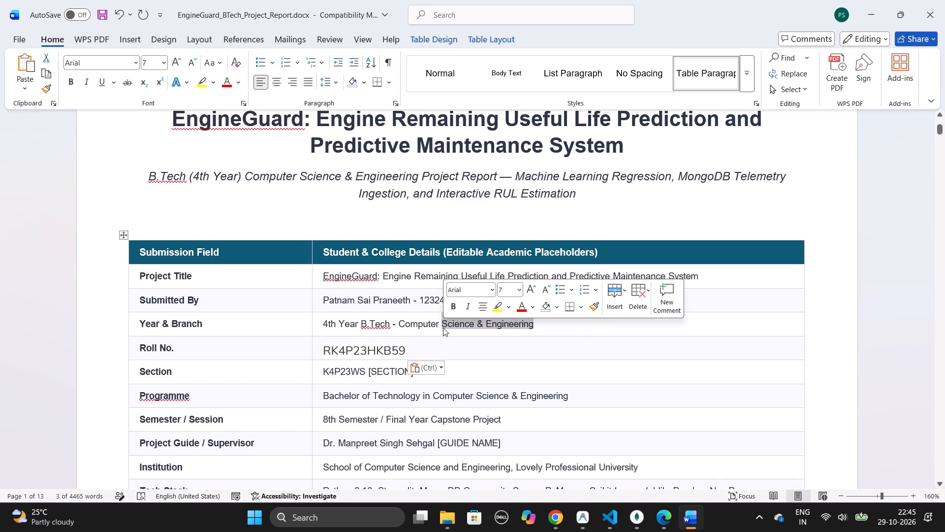
{"action": "left_click", "coordinate": [402, 350]}
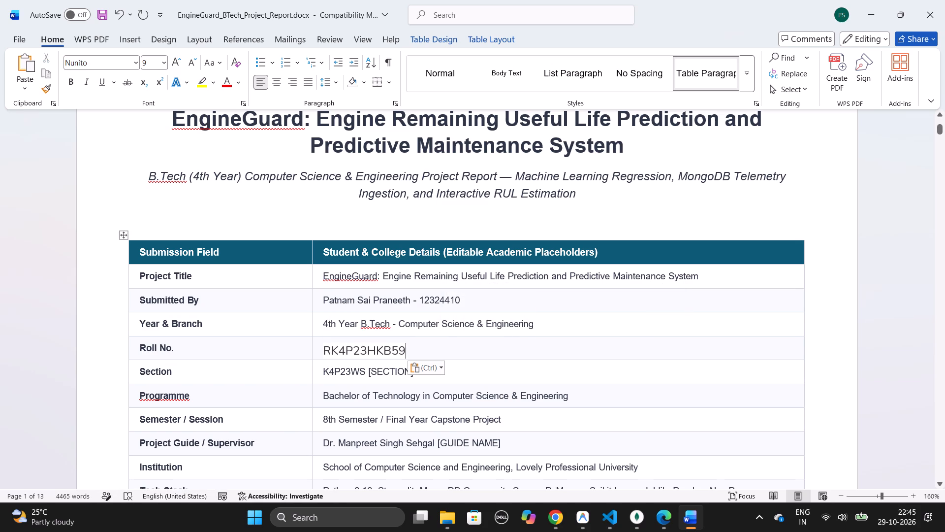
{"action": "left_click_drag", "start_coordinate": [405, 350], "coordinate": [322, 353]}
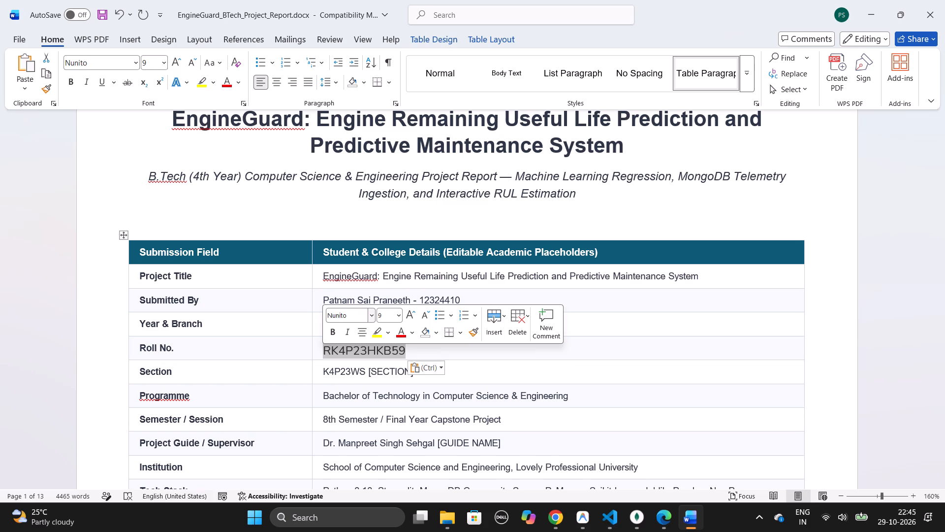
{"action": "left_click", "coordinate": [346, 317]}
{"action": "type", "text": "ari"}
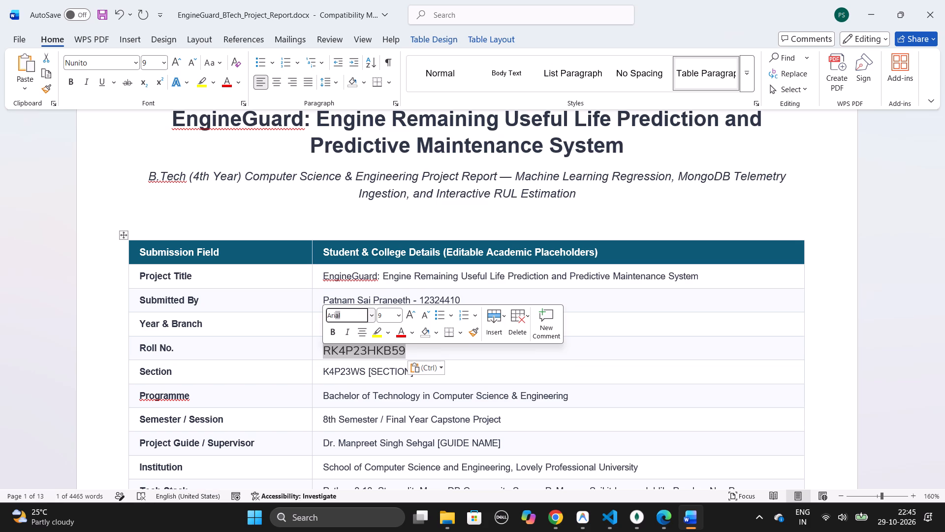
{"action": "key", "text": "Return"}
Set the font size of the pasted roll number to 7.
{"action": "left_click", "coordinate": [385, 313]}
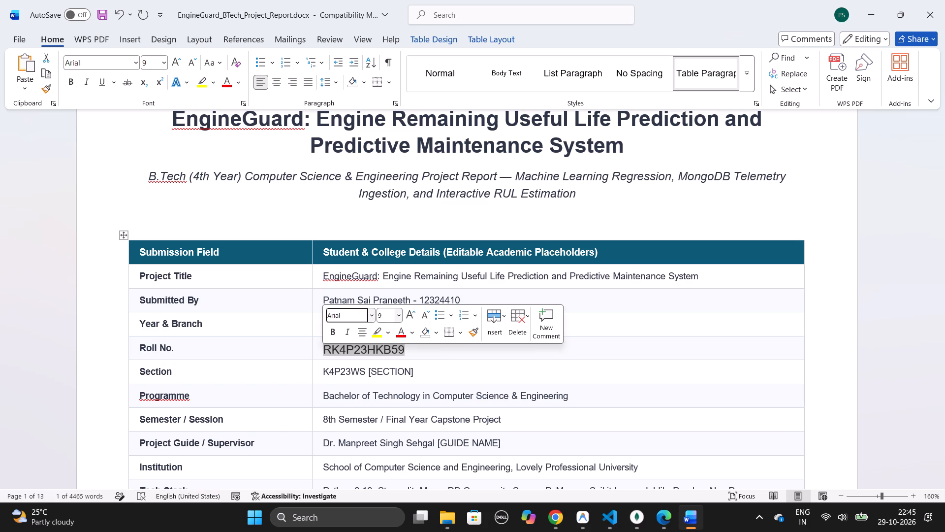
{"action": "key", "text": "7"}
{"action": "key", "text": "Return"}
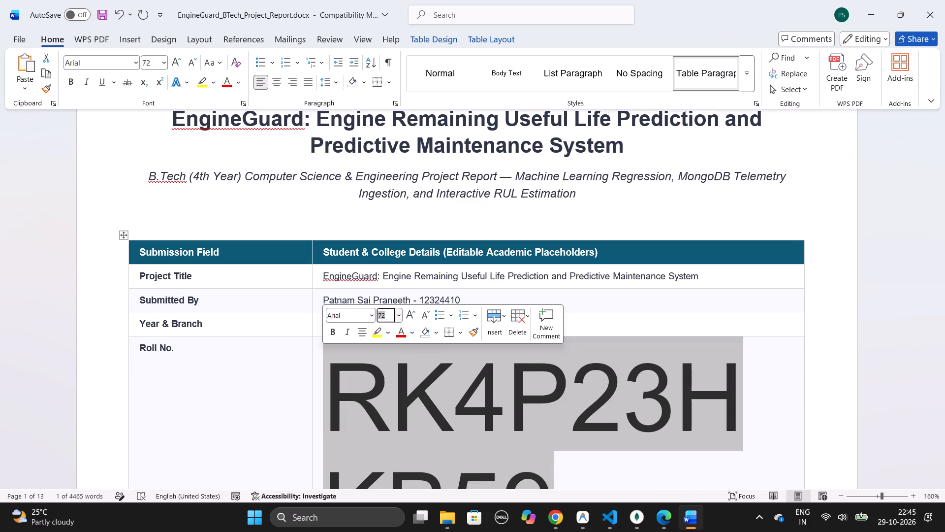
{"action": "key", "text": "7"}
{"action": "key", "text": "Delete"}
{"action": "key", "text": "Return"}
Remove the placeholder from the Section row and change its value to K4P23HK.
{"action": "left_click", "coordinate": [461, 374]}
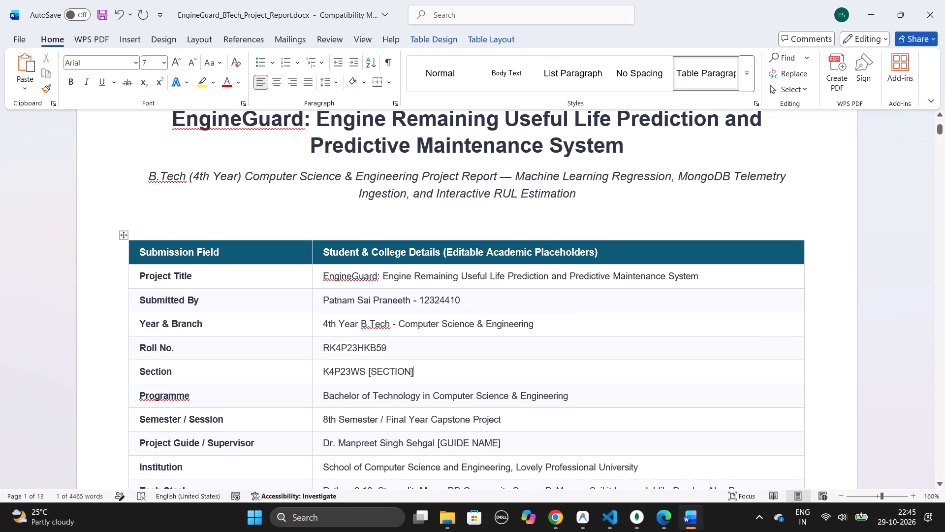
{"action": "key", "text": "BackSpace"}
{"action": "key", "text": "BackSpace"}
{"action": "key", "text": "BackSpace"}
{"action": "key", "text": "BackSpace"}
{"action": "key", "text": "BackSpace"}
{"action": "key", "text": "BackSpace"}
{"action": "key", "text": "BackSpace"}
{"action": "key", "text": "BackSpace"}
{"action": "key", "text": "BackSpace"}
{"action": "key", "text": "BackSpace"}
{"action": "key", "text": "BackSpace"}
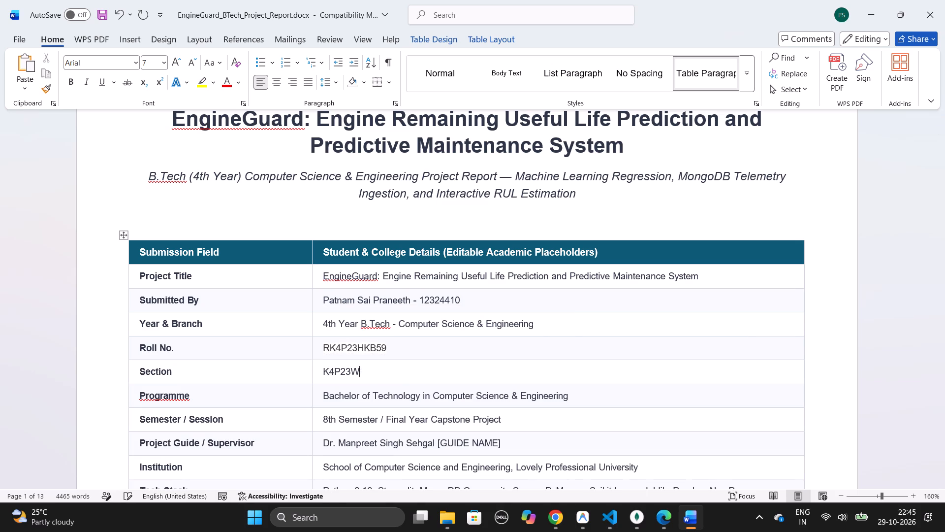
{"action": "key", "text": "BackSpace"}
{"action": "type", "text": "HK"}
Examine the Word report's submission table against the student dashboard in Chrome and the reference report.pdf cover page in Edge.
{"action": "key", "text": "alt+Tab"}
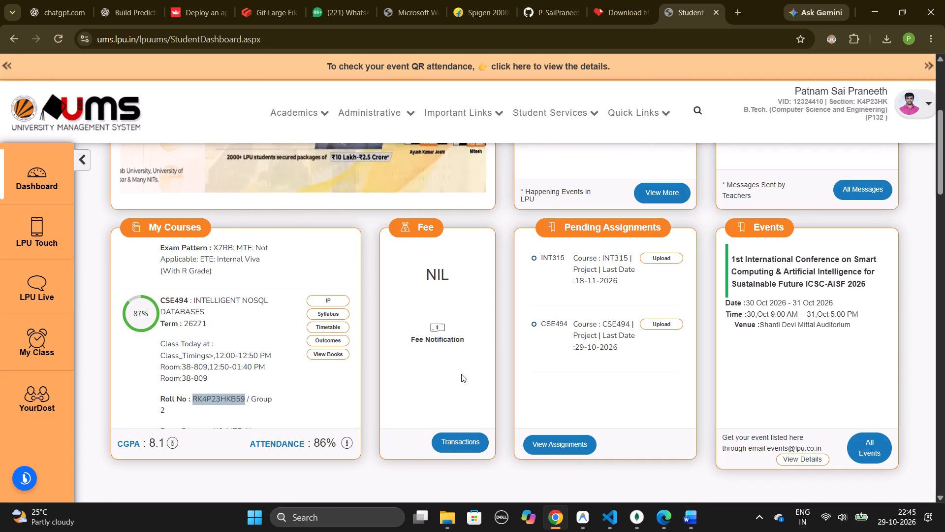
{"action": "key", "text": "alt+Tab"}
{"action": "scroll", "coordinate": [461, 374], "scroll_direction": "down", "scroll_amount": 1}
{"action": "scroll", "coordinate": [461, 374], "scroll_direction": "up", "scroll_amount": 1}
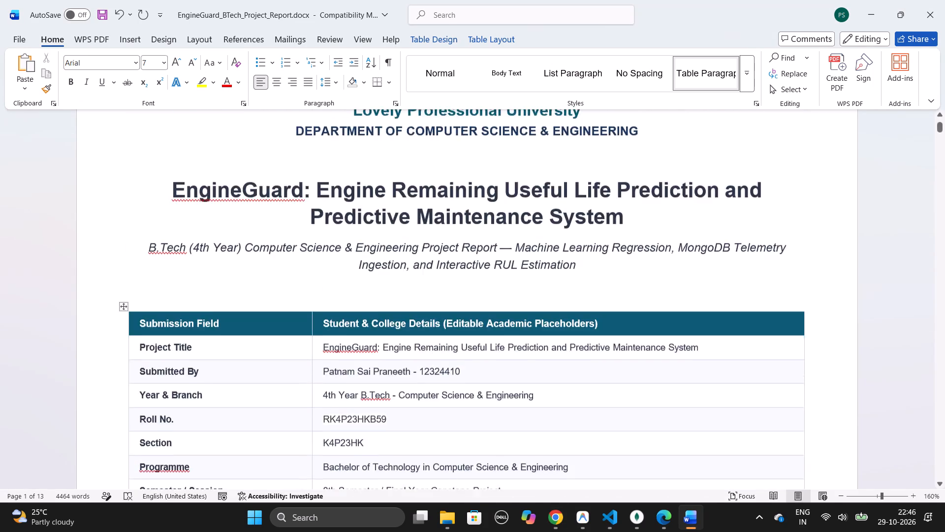
{"action": "scroll", "coordinate": [461, 374], "scroll_direction": "up", "scroll_amount": 1}
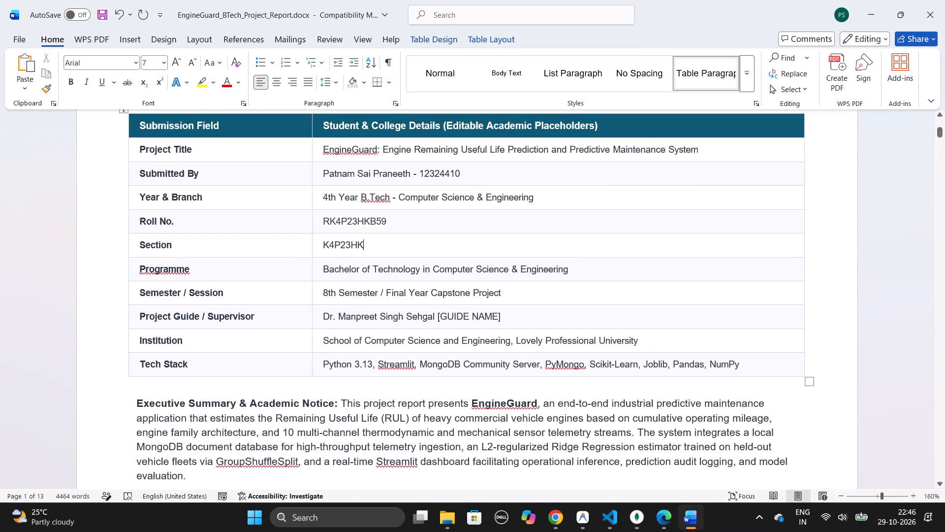
{"action": "scroll", "coordinate": [461, 374], "scroll_direction": "down", "scroll_amount": 7, "text": "ctrl"}
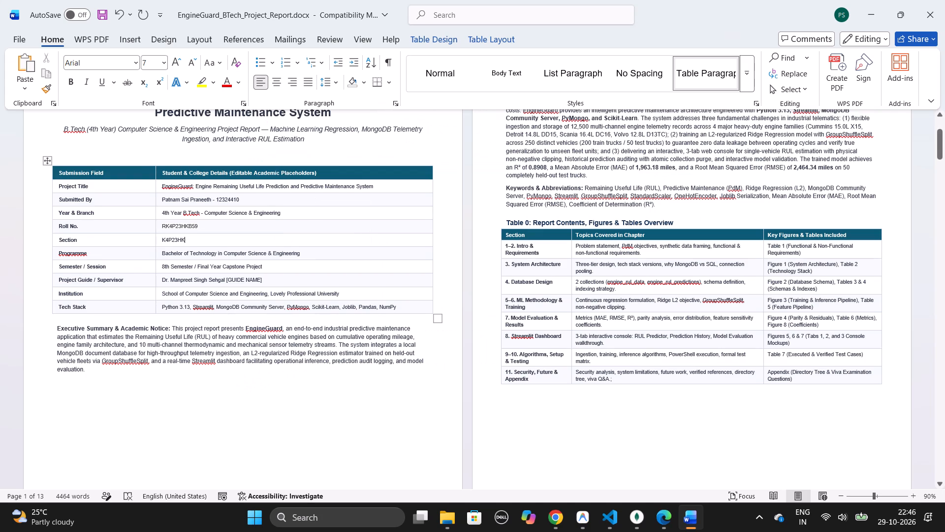
{"action": "scroll", "coordinate": [461, 374], "scroll_direction": "up", "scroll_amount": 3, "text": "ctrl"}
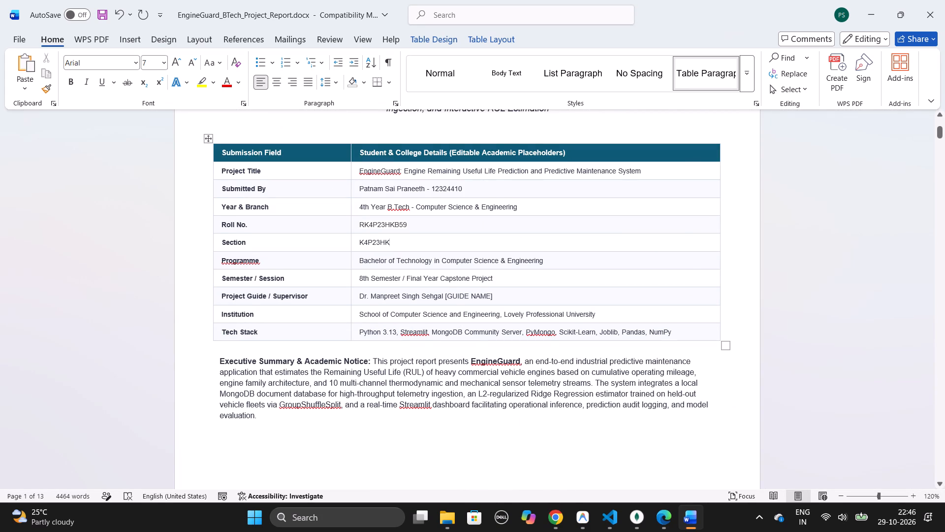
{"action": "key", "text": "alt+Tab"}
{"action": "key", "text": "alt+Tab"}
{"action": "key", "text": "alt+Tab"}
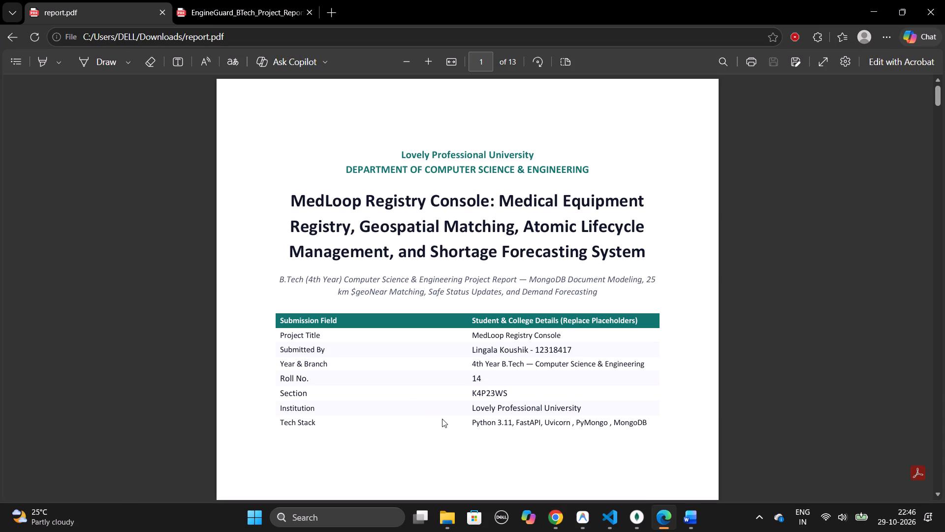
{"action": "key", "text": "alt+Tab"}
{"action": "key", "text": "alt+Tab"}
{"action": "key", "text": "alt+Tab"}
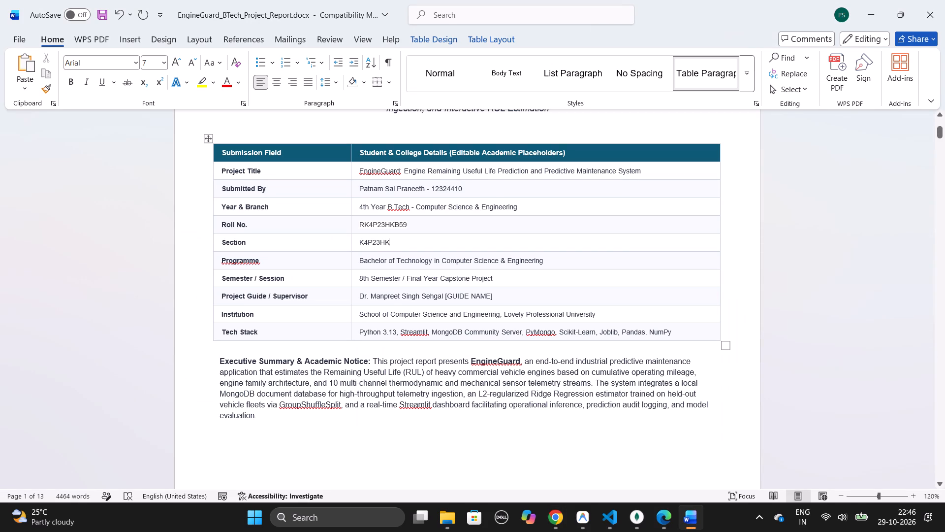
Clear both the value and the label text from the Semester / Session row of the submission table.
{"action": "left_click", "coordinate": [500, 279]}
{"action": "key", "text": "BackSpace"}
{"action": "key", "text": "BackSpace"}
{"action": "key", "text": "BackSpace"}
{"action": "key", "text": "BackSpace"}
{"action": "key", "text": "BackSpace"}
{"action": "key", "text": "BackSpace"}
{"action": "key", "text": "BackSpace"}
{"action": "key", "text": "BackSpace"}
{"action": "key", "text": "BackSpace"}
{"action": "key", "text": "BackSpace"}
{"action": "key", "text": "BackSpace"}
{"action": "key", "text": "BackSpace"}
{"action": "key", "text": "BackSpace"}
{"action": "key", "text": "BackSpace"}
{"action": "key", "text": "BackSpace"}
{"action": "key", "text": "BackSpace"}
{"action": "key", "text": "BackSpace"}
{"action": "key", "text": "BackSpace"}
{"action": "key", "text": "BackSpace"}
{"action": "key", "text": "BackSpace"}
{"action": "key", "text": "BackSpace"}
{"action": "key", "text": "BackSpace"}
{"action": "key", "text": "BackSpace"}
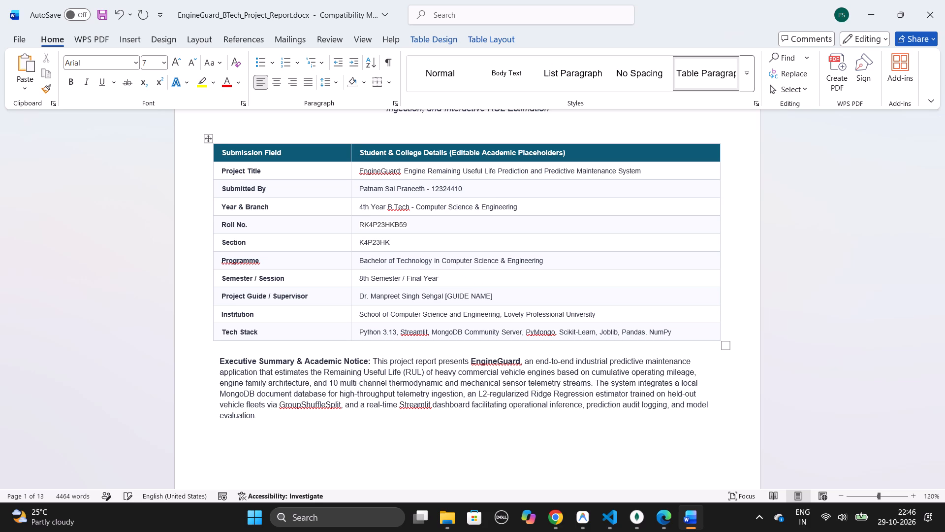
{"action": "key", "text": "BackSpace"}
{"action": "key", "text": "BackSpace"}
{"action": "key", "text": "BackSpace"}
{"action": "key", "text": "Delete"}
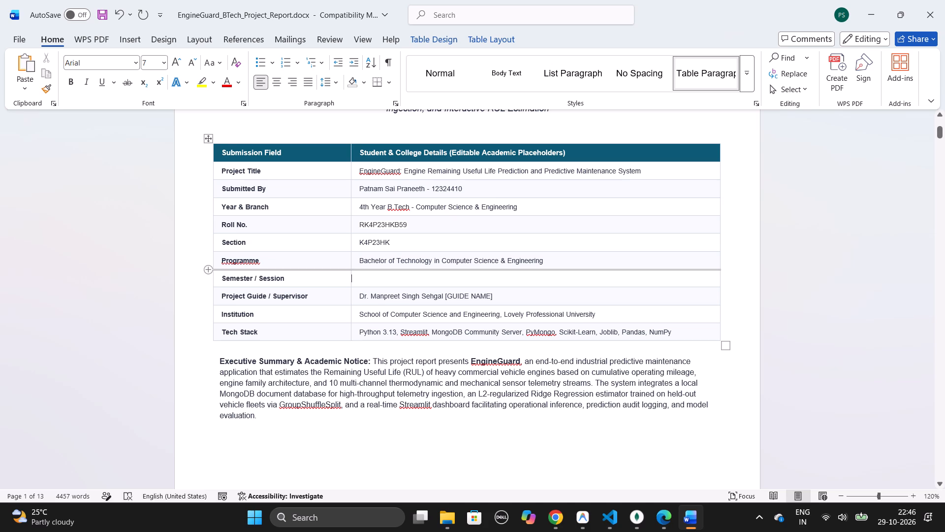
{"action": "left_click_drag", "start_coordinate": [219, 279], "coordinate": [303, 281]}
{"action": "key", "text": "BackSpace"}
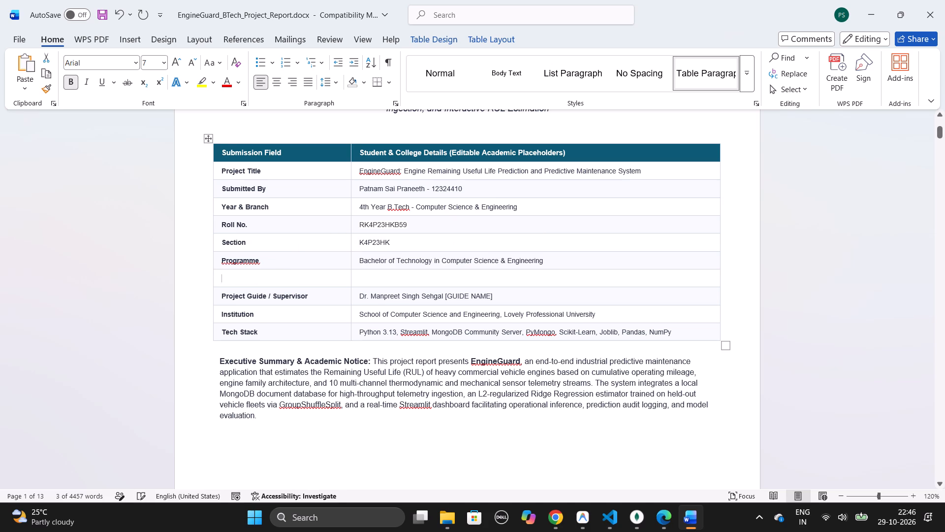
{"action": "key", "text": "Delete"}
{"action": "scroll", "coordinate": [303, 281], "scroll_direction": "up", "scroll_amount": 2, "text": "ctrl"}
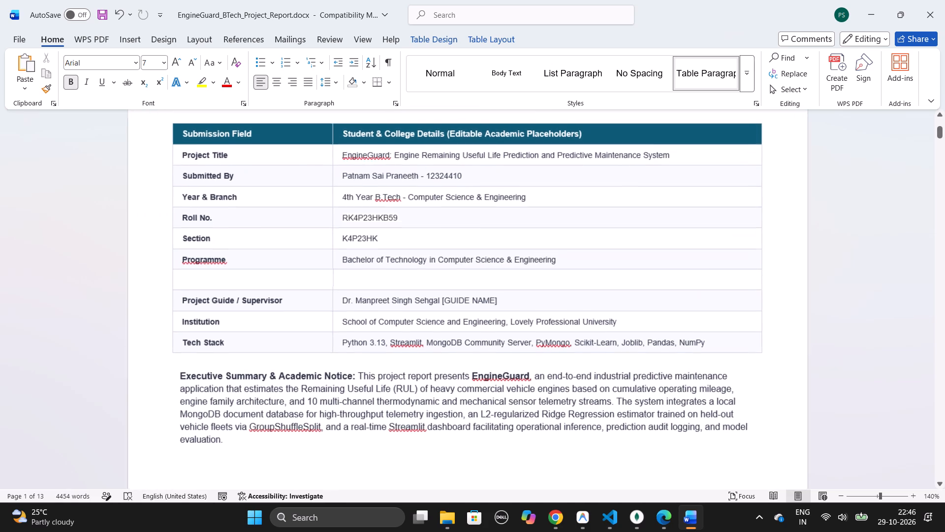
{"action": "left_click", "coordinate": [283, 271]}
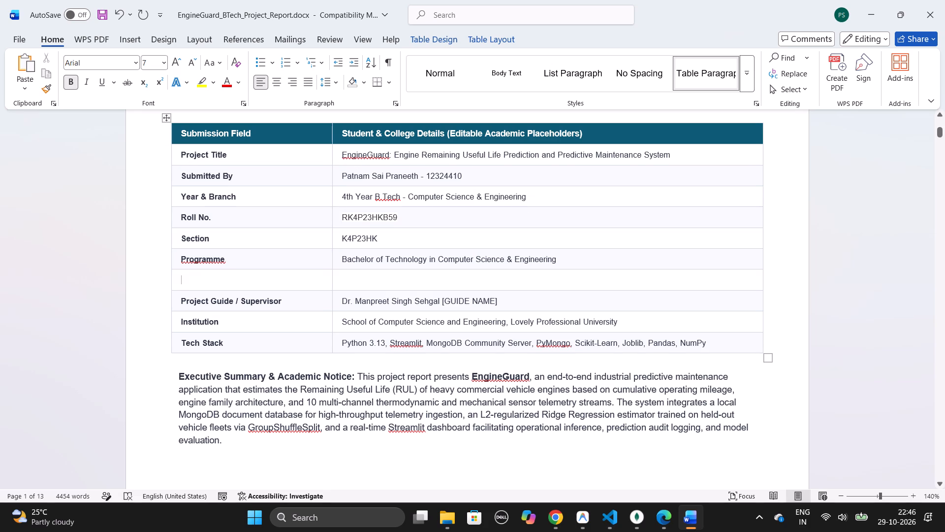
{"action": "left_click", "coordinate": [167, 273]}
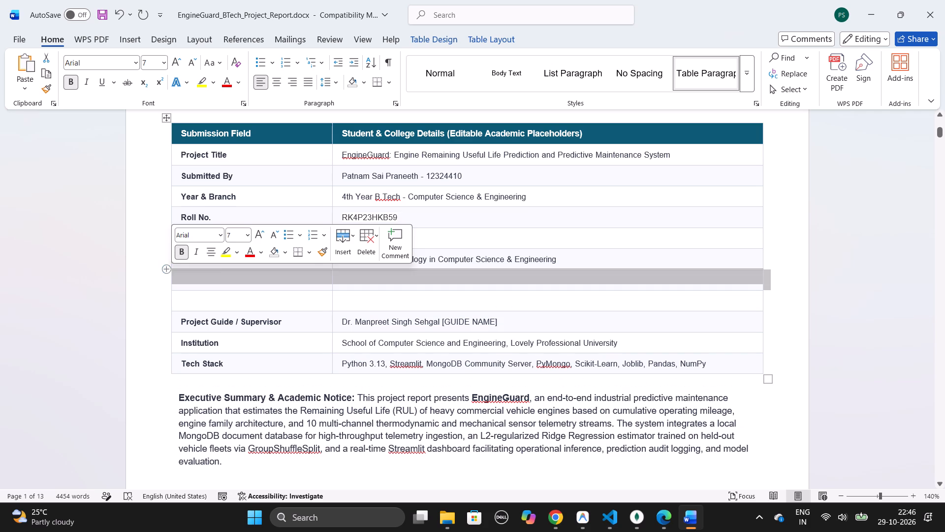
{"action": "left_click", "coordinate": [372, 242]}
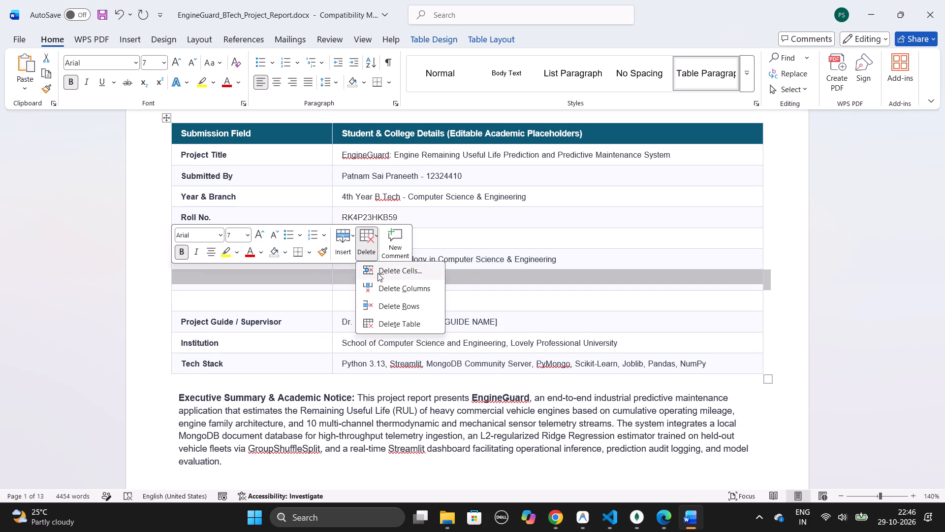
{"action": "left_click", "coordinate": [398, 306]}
Delete the emptied row between Programme and Project Guide / Supervisor from the submission table.
{"action": "right_click", "coordinate": [303, 281]}
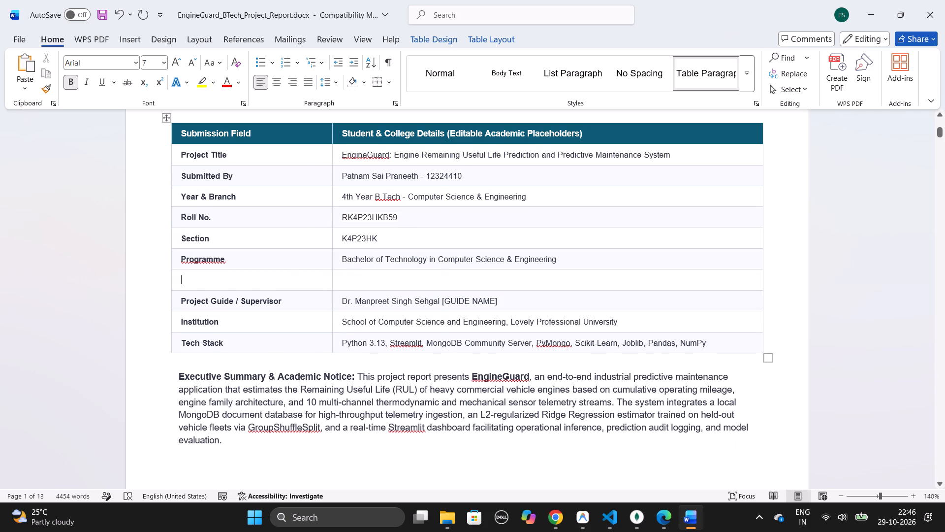
{"action": "left_click", "coordinate": [495, 147]}
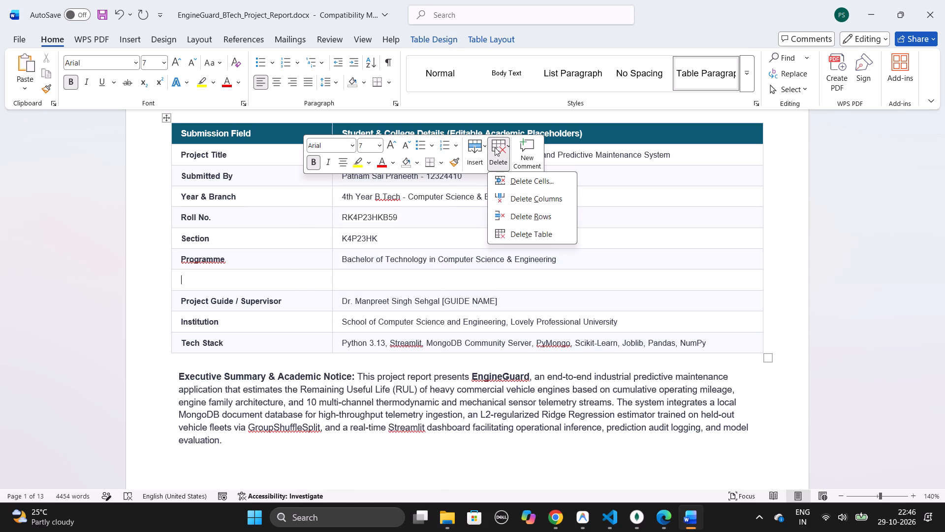
{"action": "left_click", "coordinate": [534, 212]}
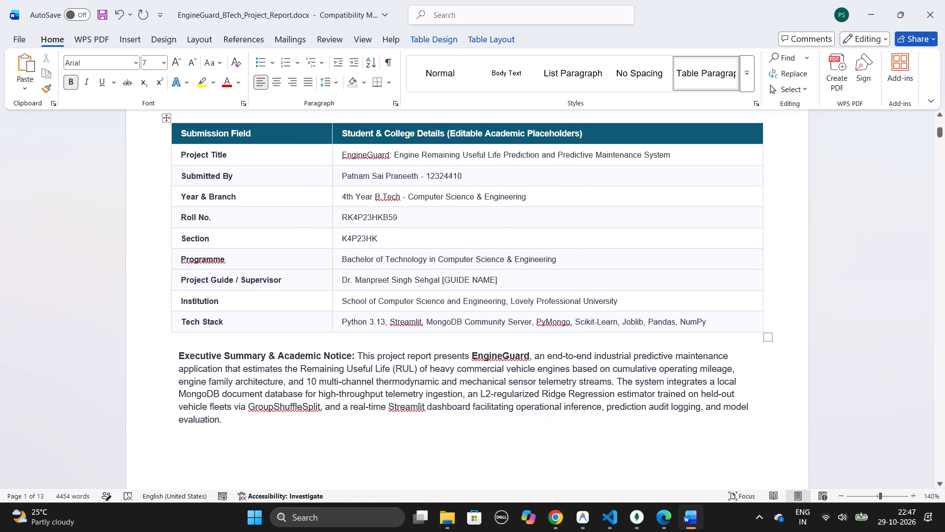
Switch to the university portal in Chrome and open the CSE494 project's assignment upload page to check the teacher's name.
{"action": "key", "text": "alt+Tab"}
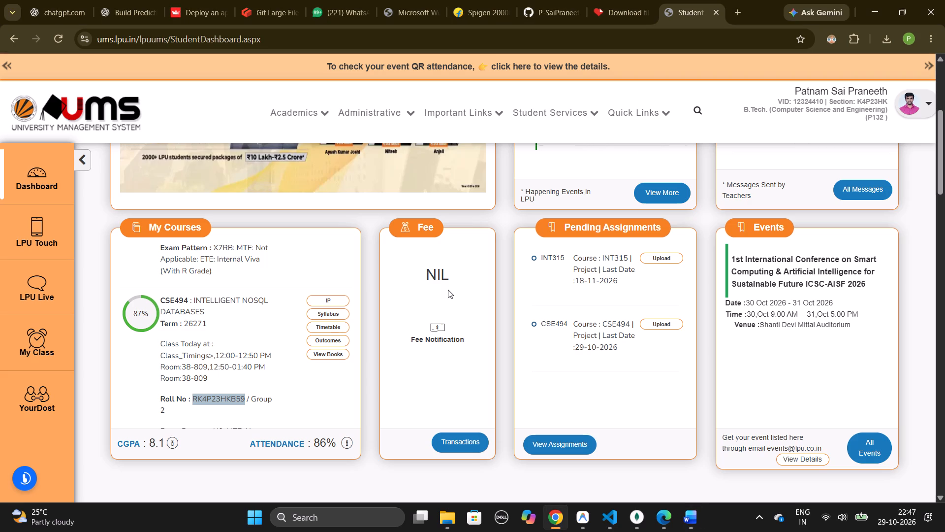
{"action": "left_click", "coordinate": [246, 365]}
{"action": "scroll", "coordinate": [246, 365], "scroll_direction": "down", "scroll_amount": 1}
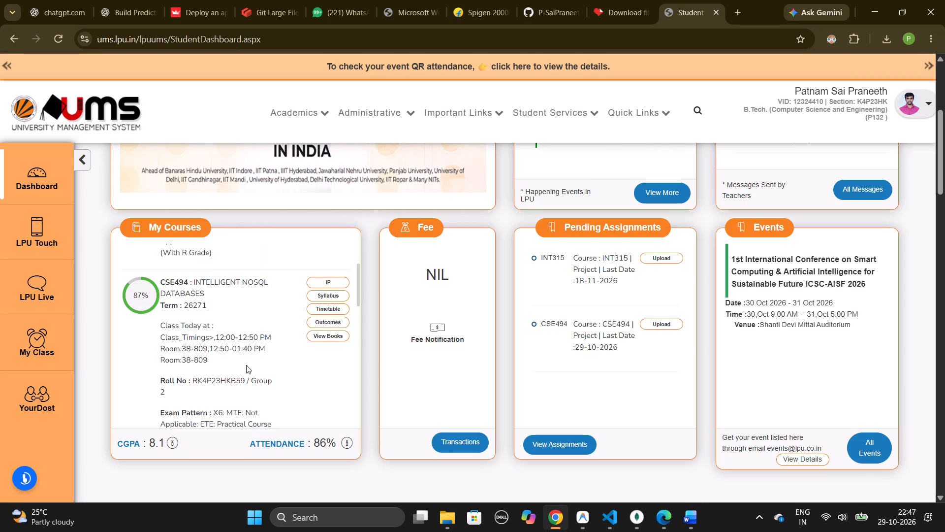
{"action": "scroll", "coordinate": [246, 365], "scroll_direction": "down", "scroll_amount": 2}
{"action": "scroll", "coordinate": [246, 365], "scroll_direction": "up", "scroll_amount": 1}
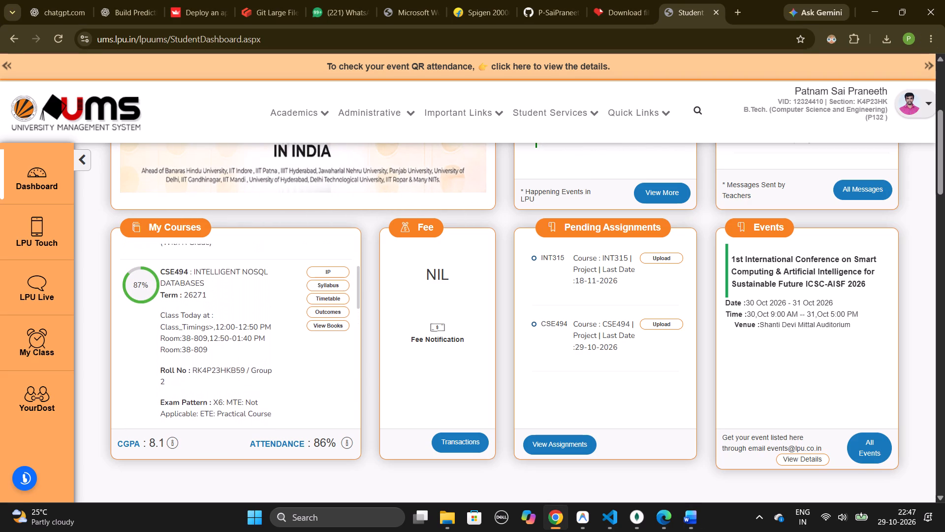
{"action": "scroll", "coordinate": [246, 365], "scroll_direction": "up", "scroll_amount": 1}
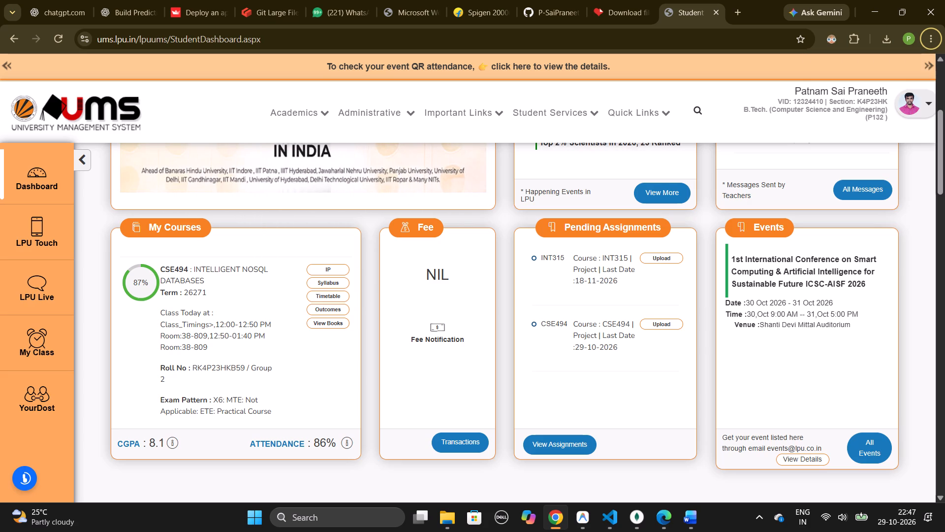
{"action": "left_click", "coordinate": [649, 327]}
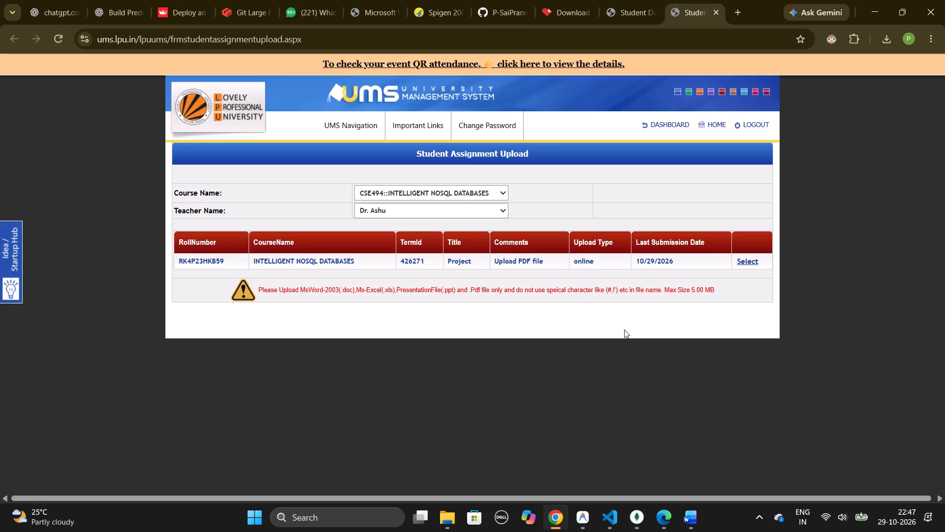
{"action": "left_click_drag", "start_coordinate": [391, 211], "coordinate": [369, 212]}
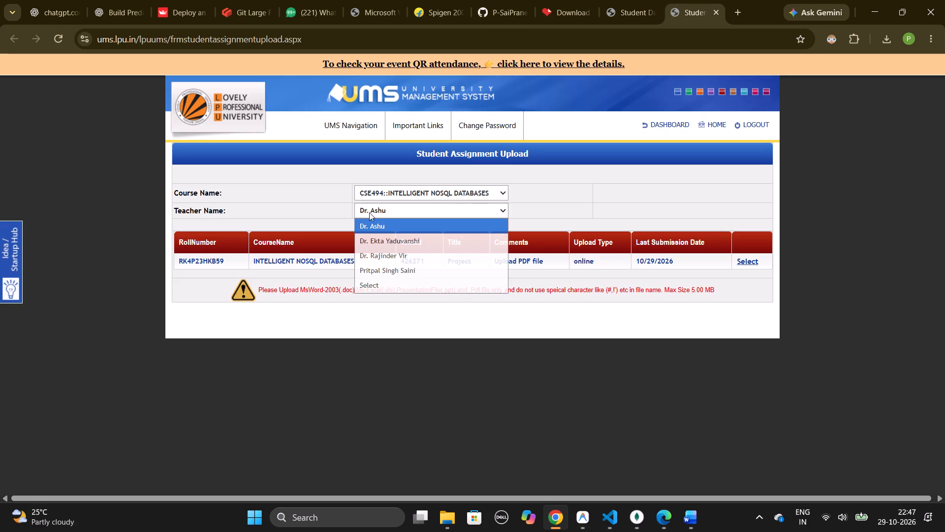
{"action": "left_click_drag", "start_coordinate": [369, 212], "coordinate": [361, 214]}
{"action": "left_click_drag", "start_coordinate": [357, 226], "coordinate": [394, 225]}
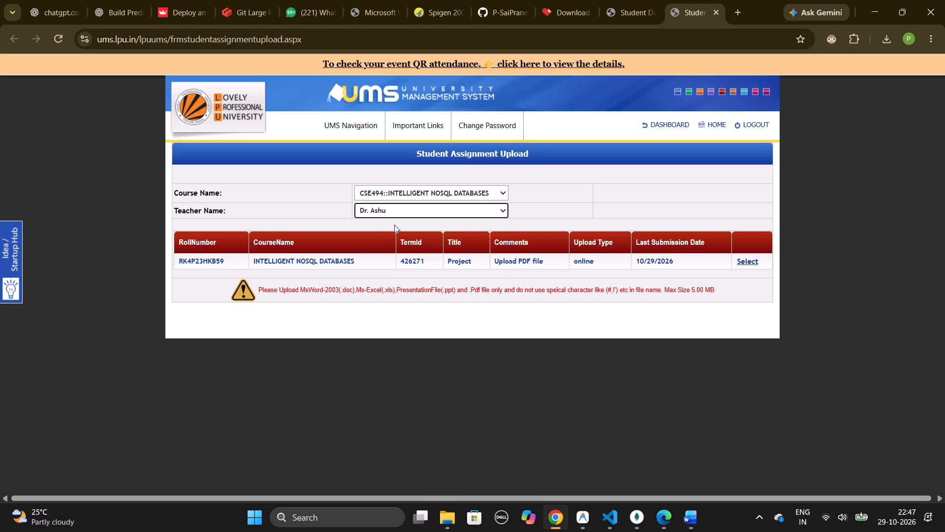
Switch to the Word report and replace the Project Guide / Supervisor name and [GUIDE NAME] placeholder with the portal's teacher name, keeping the Dr. title.
{"action": "key", "text": "alt+Tab"}
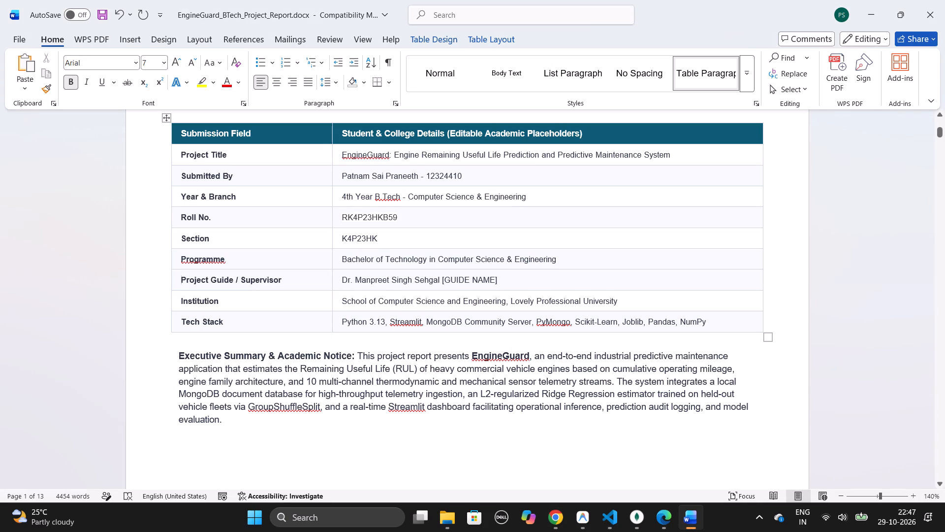
{"action": "left_click", "coordinate": [502, 278]}
{"action": "key", "text": "BackSpace"}
{"action": "key", "text": "BackSpace"}
{"action": "key", "text": "BackSpace"}
{"action": "key", "text": "BackSpace"}
{"action": "key", "text": "BackSpace"}
{"action": "key", "text": "BackSpace"}
{"action": "key", "text": "BackSpace"}
{"action": "key", "text": "BackSpace"}
{"action": "key", "text": "BackSpace"}
{"action": "key", "text": "BackSpace"}
{"action": "key", "text": "BackSpace"}
{"action": "key", "text": "BackSpace"}
{"action": "key", "text": "BackSpace"}
{"action": "key", "text": "BackSpace"}
{"action": "key", "text": "BackSpace"}
{"action": "key", "text": "BackSpace"}
{"action": "key", "text": "BackSpace"}
{"action": "key", "text": "BackSpace"}
{"action": "key", "text": "BackSpace"}
{"action": "key", "text": "BackSpace"}
{"action": "key", "text": "BackSpace"}
{"action": "key", "text": "BackSpace"}
{"action": "key", "text": "BackSpace"}
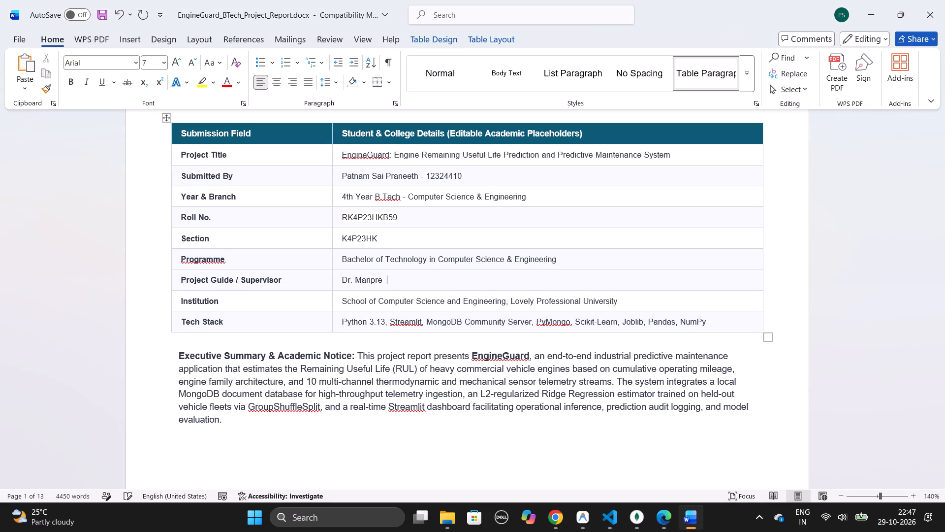
{"action": "key", "text": "BackSpace"}
{"action": "key", "text": "BackSpace"}
{"action": "key", "text": "BackSpace"}
{"action": "key", "text": "BackSpace"}
{"action": "key", "text": "BackSpace"}
{"action": "key", "text": "BackSpace"}
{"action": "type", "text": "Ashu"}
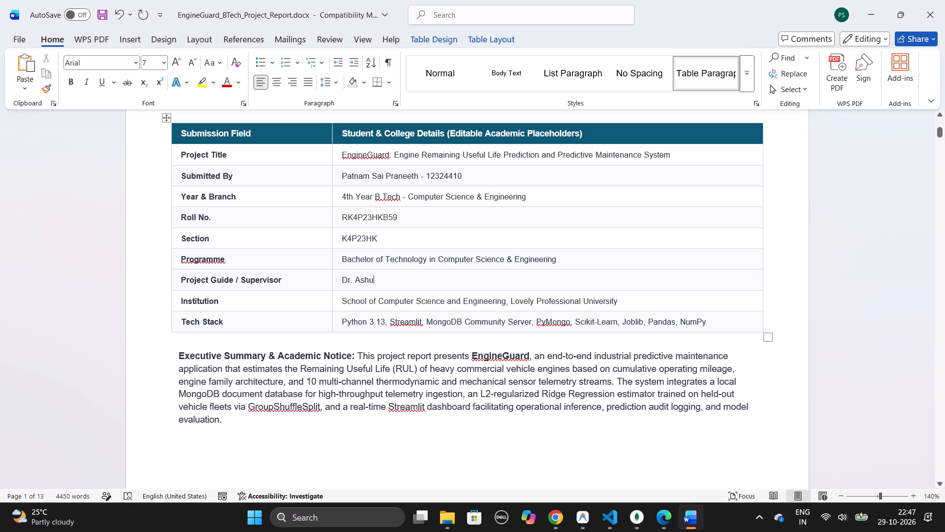
Shorten the Institution entry in the submission table to Lovely Professional University.
{"action": "left_click", "coordinate": [511, 303]}
{"action": "key", "text": "BackSpace"}
{"action": "key", "text": "BackSpace"}
{"action": "key", "text": "BackSpace"}
{"action": "key", "text": "BackSpace"}
{"action": "key", "text": "BackSpace"}
{"action": "key", "text": "BackSpace"}
{"action": "key", "text": "BackSpace"}
{"action": "key", "text": "BackSpace"}
{"action": "key", "text": "BackSpace"}
{"action": "key", "text": "BackSpace"}
{"action": "key", "text": "BackSpace"}
{"action": "key", "text": "BackSpace"}
{"action": "key", "text": "BackSpace"}
{"action": "key", "text": "BackSpace"}
{"action": "key", "text": "BackSpace"}
{"action": "key", "text": "BackSpace"}
{"action": "key", "text": "BackSpace"}
{"action": "key", "text": "BackSpace"}
{"action": "key", "text": "BackSpace"}
{"action": "key", "text": "BackSpace"}
{"action": "key", "text": "BackSpace"}
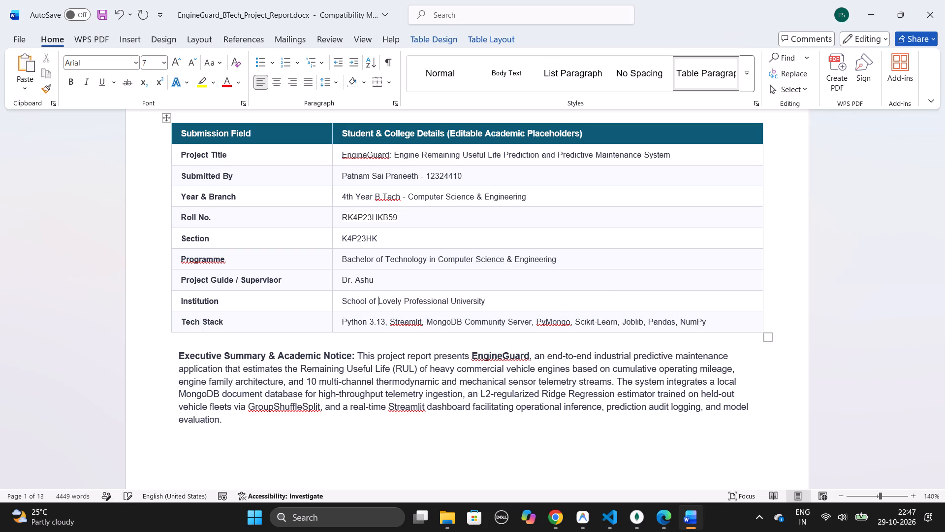
{"action": "key", "text": "BackSpace"}
{"action": "key", "text": "BackSpace"}
{"action": "key", "text": "BackSpace"}
{"action": "key", "text": "BackSpace"}
{"action": "key", "text": "BackSpace"}
{"action": "key", "text": "BackSpace"}
{"action": "key", "text": "BackSpace"}
{"action": "key", "text": "BackSpace"}
{"action": "key", "text": "BackSpace"}
{"action": "key", "text": "BackSpace"}
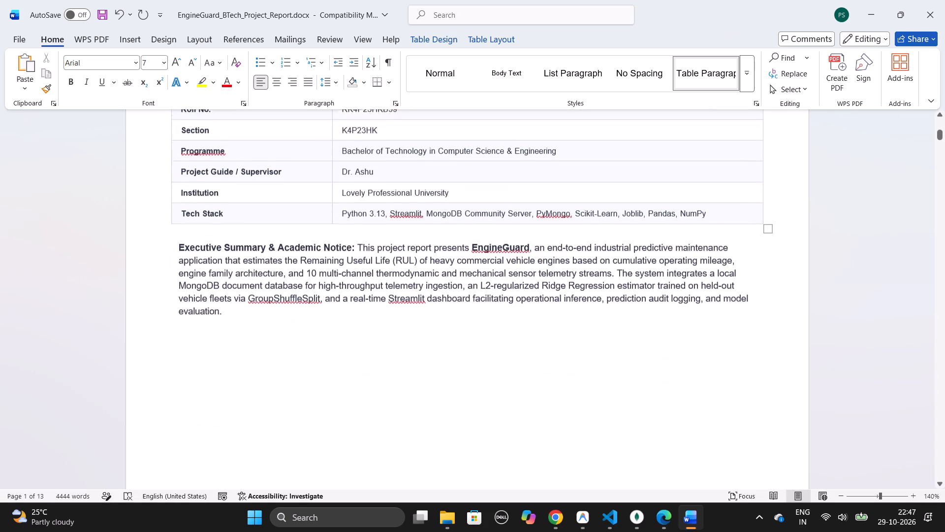
Check the report.pdf cover page in Edge, and copy and remove the Executive Summary & Academic Notice paragraph below the Word report's submission table.
{"action": "key", "text": "alt+Tab"}
{"action": "key", "text": "alt+Tab"}
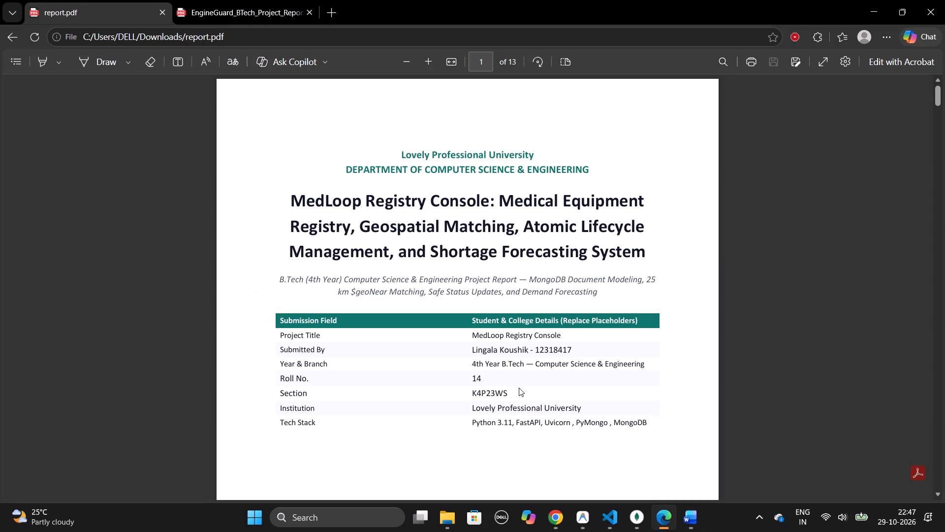
{"action": "scroll", "coordinate": [519, 388], "scroll_direction": "down", "scroll_amount": 1}
{"action": "key", "text": "alt+Tab"}
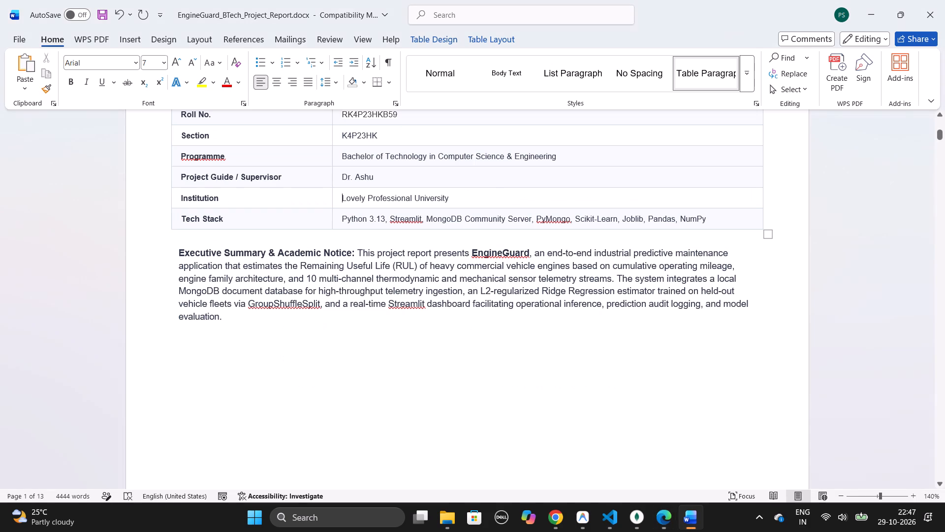
{"action": "left_click_drag", "start_coordinate": [246, 321], "coordinate": [179, 254]}
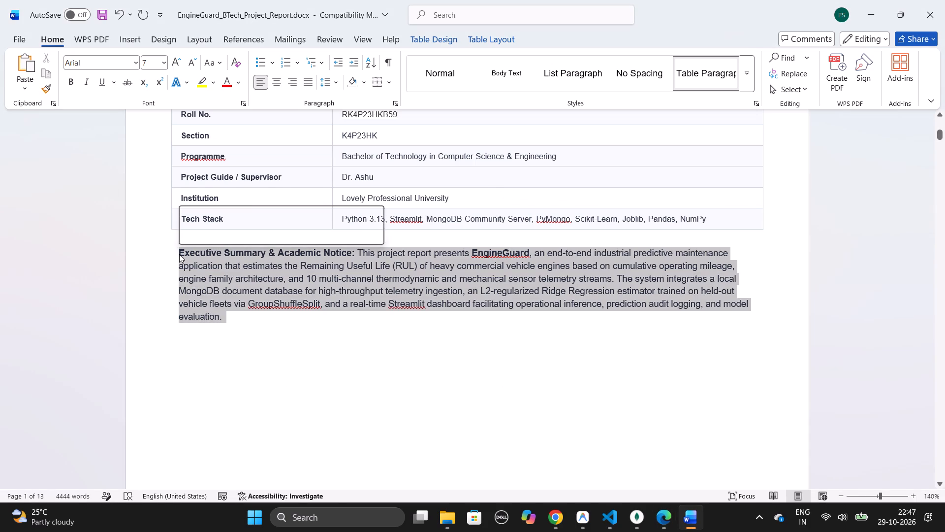
{"action": "key", "text": "ctrl+c"}
{"action": "key", "text": "BackSpace"}
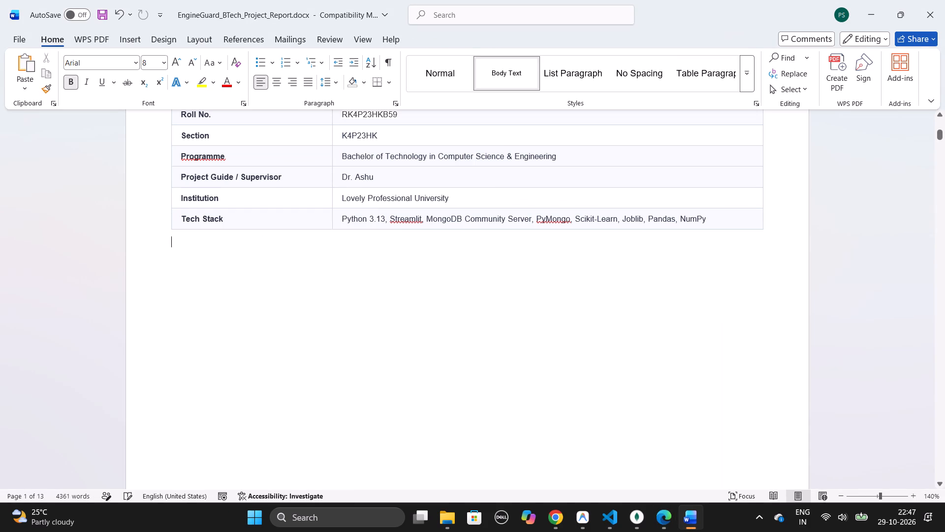
Compare the Word report's cover-page layout with the reference report.pdf cover page in Edge.
{"action": "scroll", "coordinate": [179, 254], "scroll_direction": "down", "scroll_amount": 5, "text": "ctrl"}
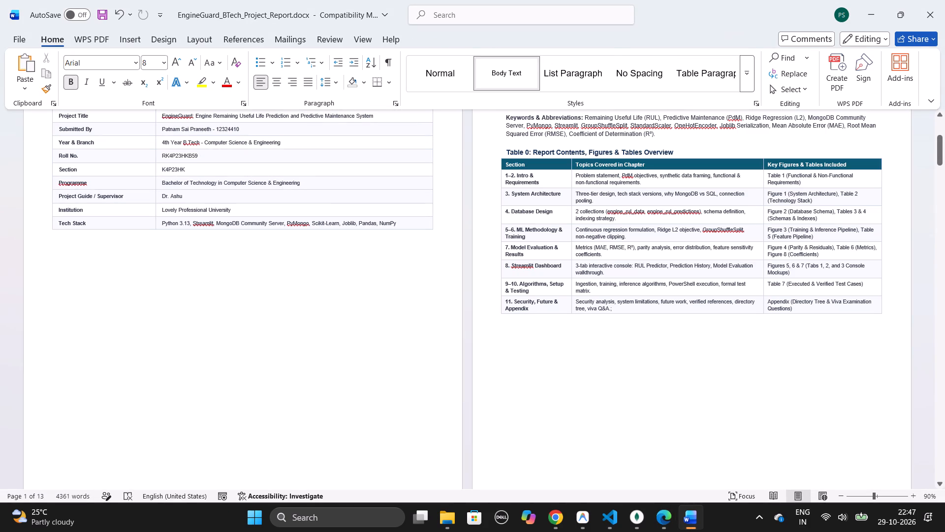
{"action": "scroll", "coordinate": [303, 327], "scroll_direction": "up", "scroll_amount": 1}
{"action": "scroll", "coordinate": [466, 347], "scroll_direction": "up", "scroll_amount": 1}
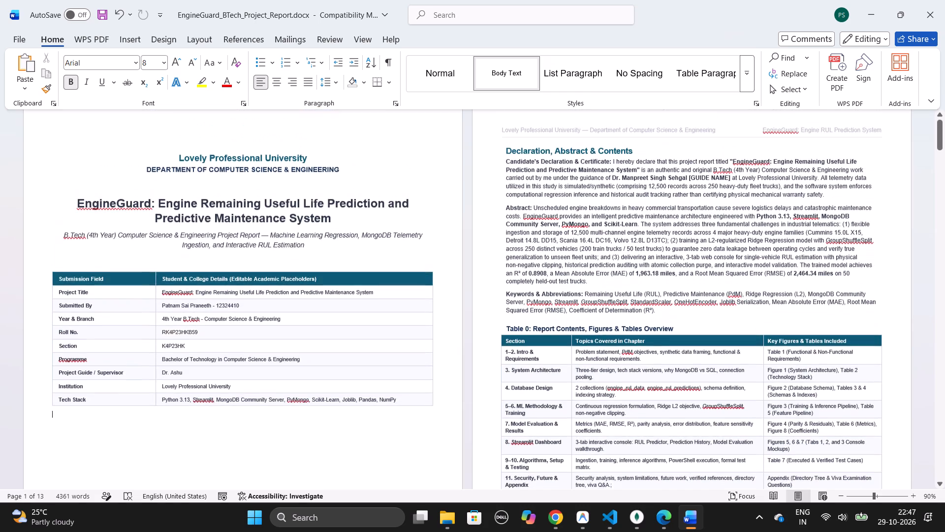
{"action": "scroll", "coordinate": [466, 347], "scroll_direction": "up", "scroll_amount": 1}
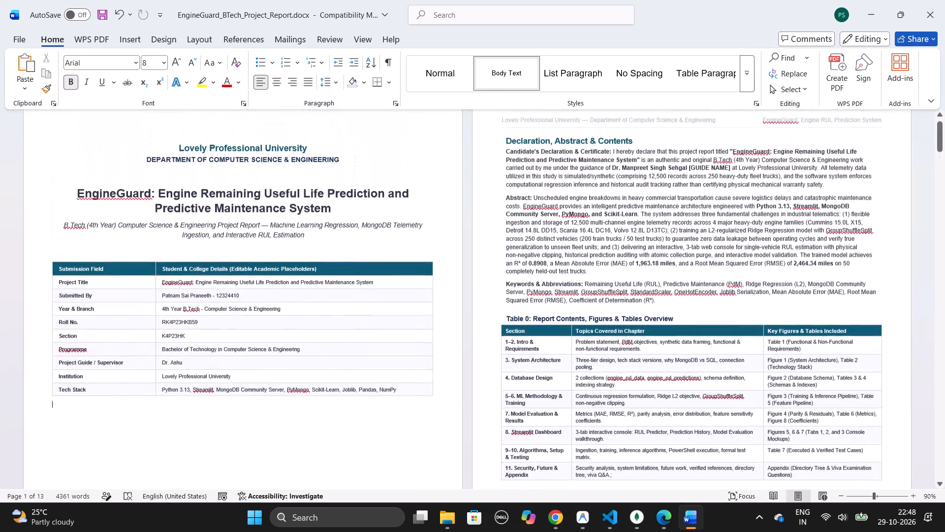
{"action": "scroll", "coordinate": [466, 347], "scroll_direction": "up", "scroll_amount": 1}
{"action": "key", "text": "alt+Tab"}
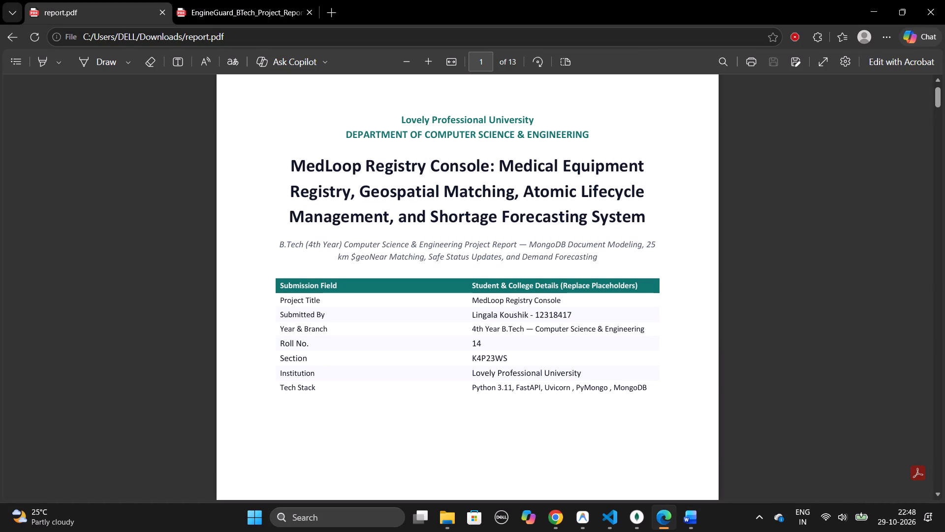
{"action": "left_click_drag", "start_coordinate": [402, 121], "coordinate": [442, 120]}
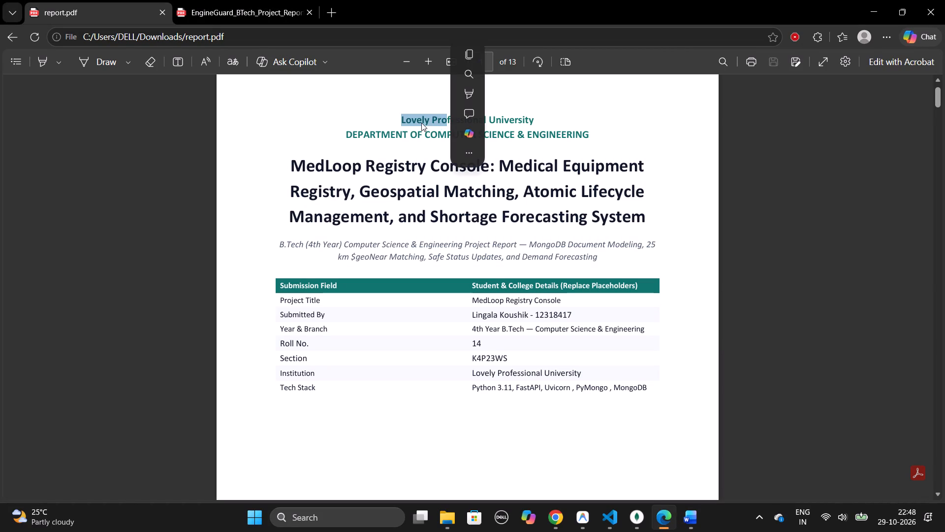
{"action": "left_click", "coordinate": [397, 128]}
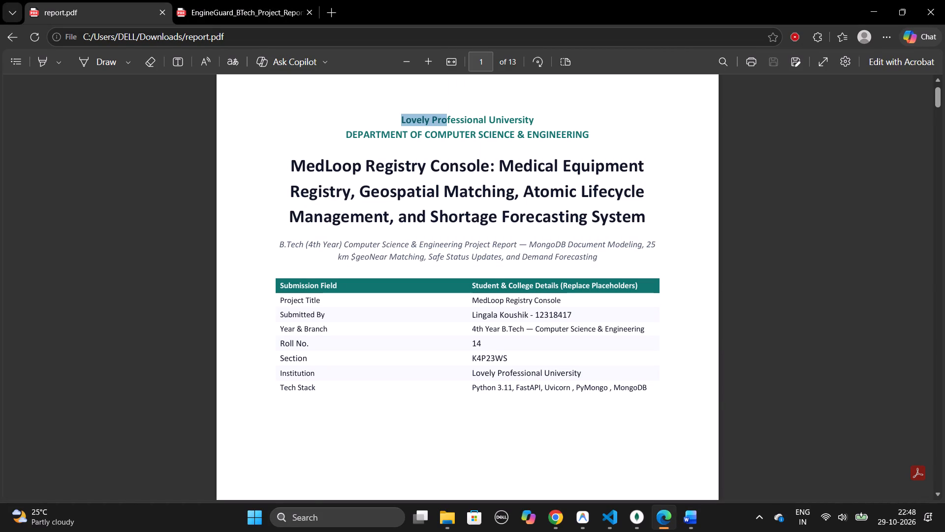
{"action": "key", "text": "alt+Tab"}
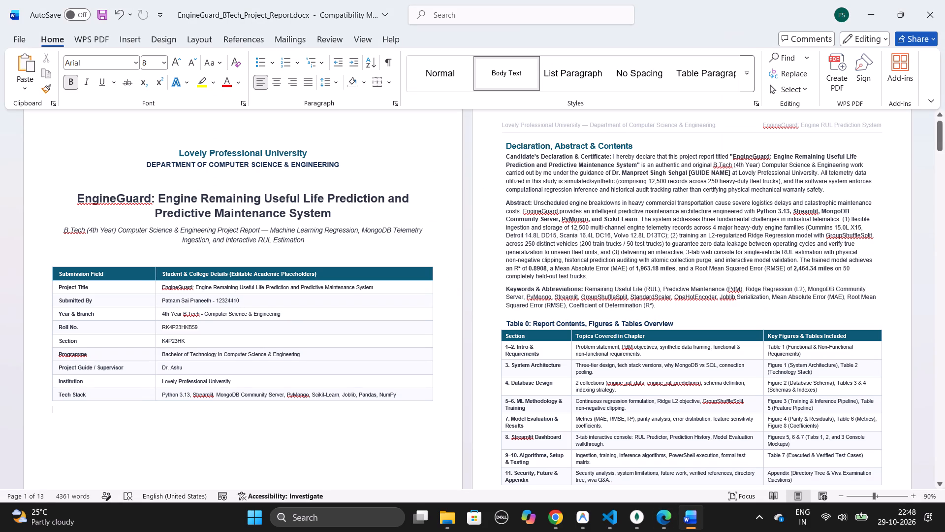
Insert four blank lines between the DEPARTMENT OF COMPUTER SCIENCE & ENGINEERING line and the project title on the cover page.
{"action": "left_click", "coordinate": [353, 164]}
{"action": "key", "text": "Return"}
{"action": "key", "text": "Return"}
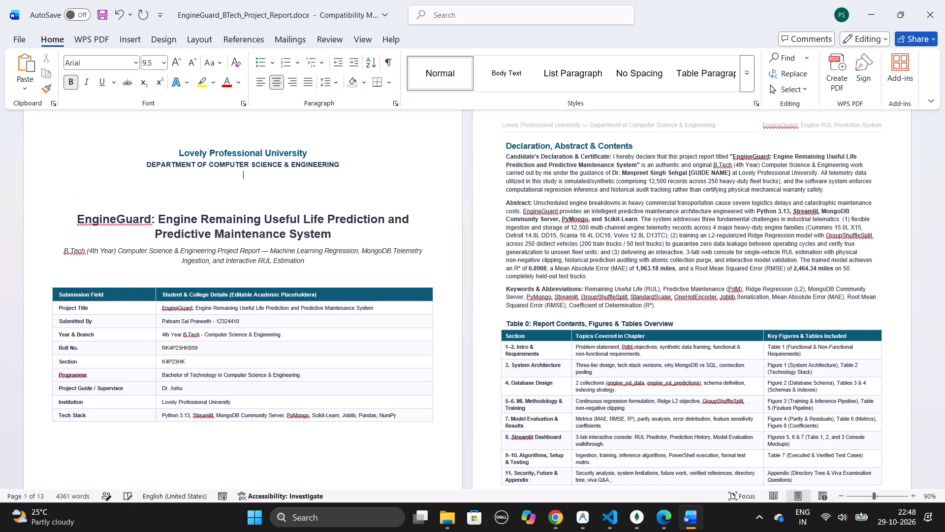
{"action": "key", "text": "Return"}
{"action": "key", "text": "Return"}
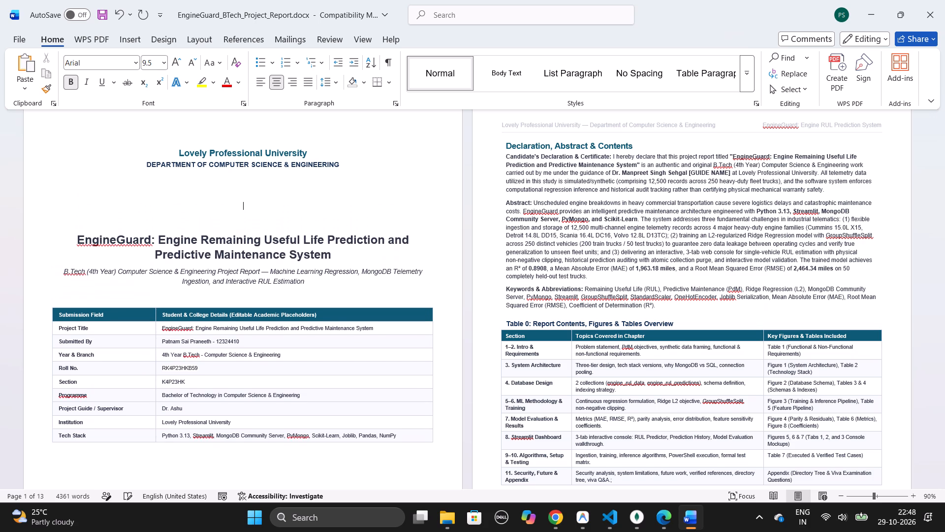
Insert ten blank lines between the italic B.Tech subtitle and the submission table on the cover page.
{"action": "left_click", "coordinate": [342, 283]}
{"action": "key", "text": "Return"}
{"action": "key", "text": "Return"}
{"action": "key", "text": "Return"}
{"action": "key", "text": "Return"}
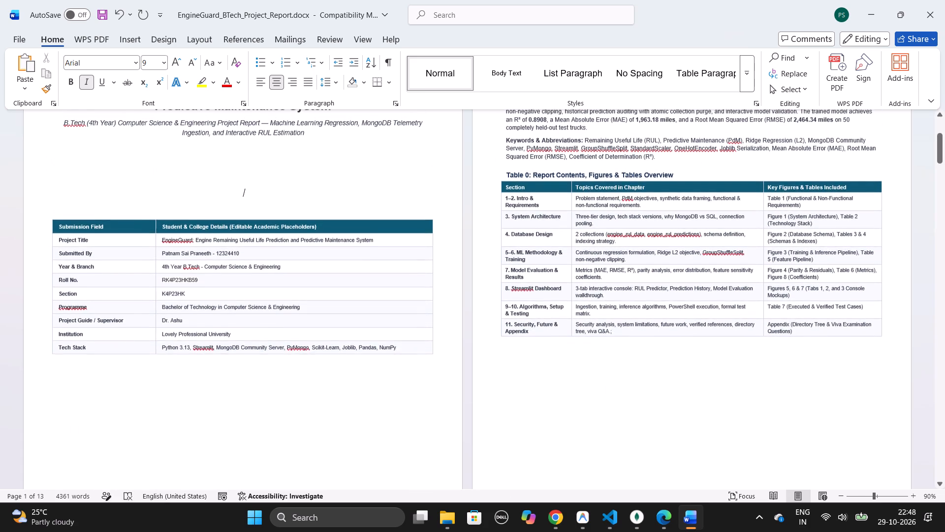
{"action": "key", "text": "Return"}
{"action": "key", "text": "Return"}
{"action": "key", "text": "Return"}
{"action": "key", "text": "Return"}
{"action": "key", "text": "Return"}
{"action": "key", "text": "Return"}
{"action": "scroll", "coordinate": [342, 283], "scroll_direction": "up", "scroll_amount": 1}
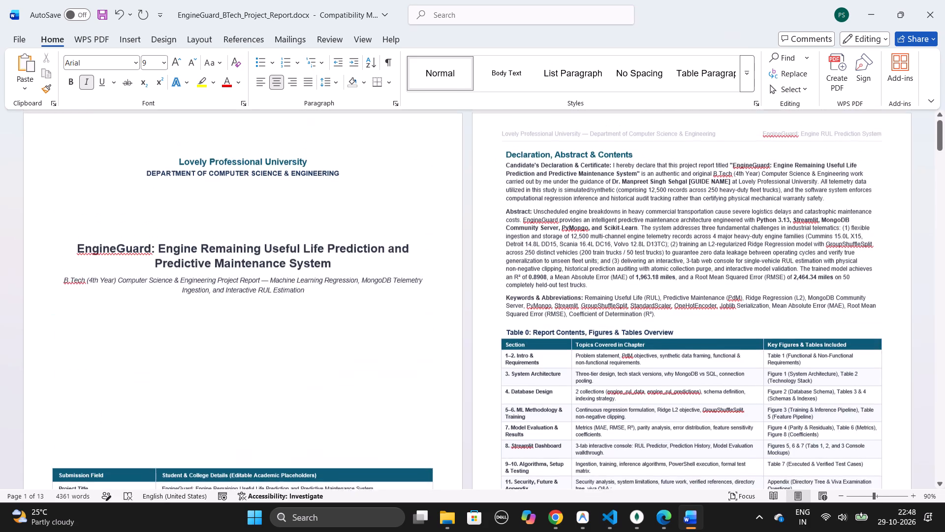
Insert eight blank lines directly above the EngineGuard report title on the cover page.
{"action": "scroll", "coordinate": [342, 283], "scroll_direction": "up", "scroll_amount": 1}
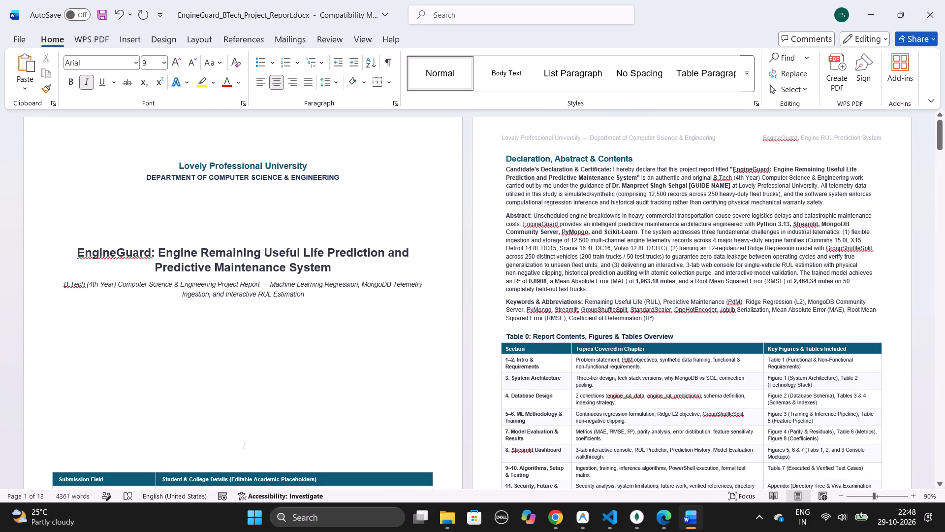
{"action": "left_click", "coordinate": [71, 248]}
{"action": "key", "text": "Return"}
{"action": "key", "text": "Return"}
{"action": "key", "text": "Return"}
{"action": "key", "text": "Return"}
{"action": "key", "text": "Return"}
{"action": "key", "text": "Return"}
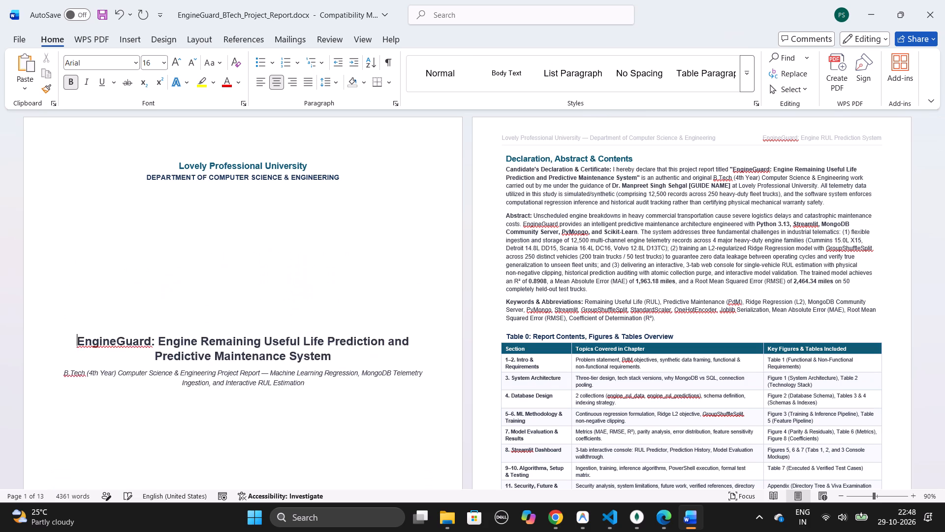
{"action": "key", "text": "Return"}
{"action": "key", "text": "Return"}
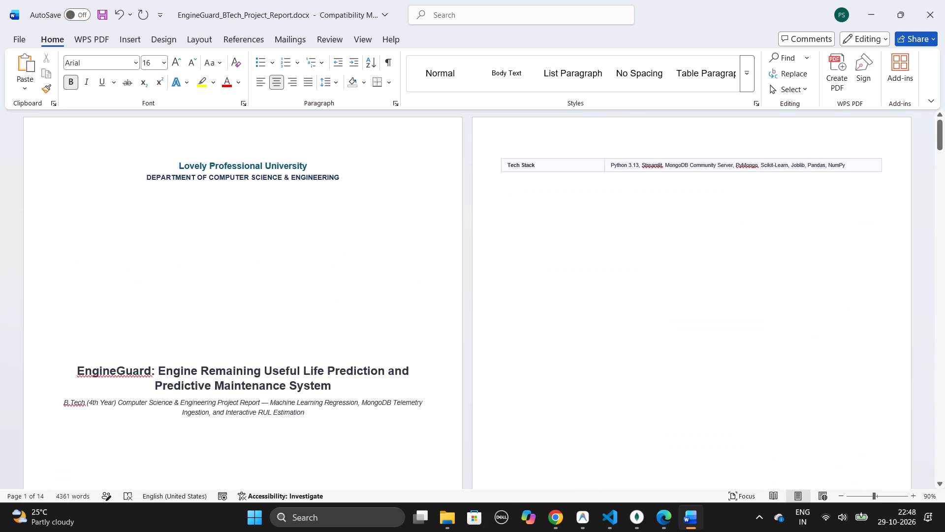
Remove all the blank lines between the italic B.Tech subtitle and the submission table on the cover page.
{"action": "left_click", "coordinate": [314, 440]}
{"action": "key", "text": "Delete"}
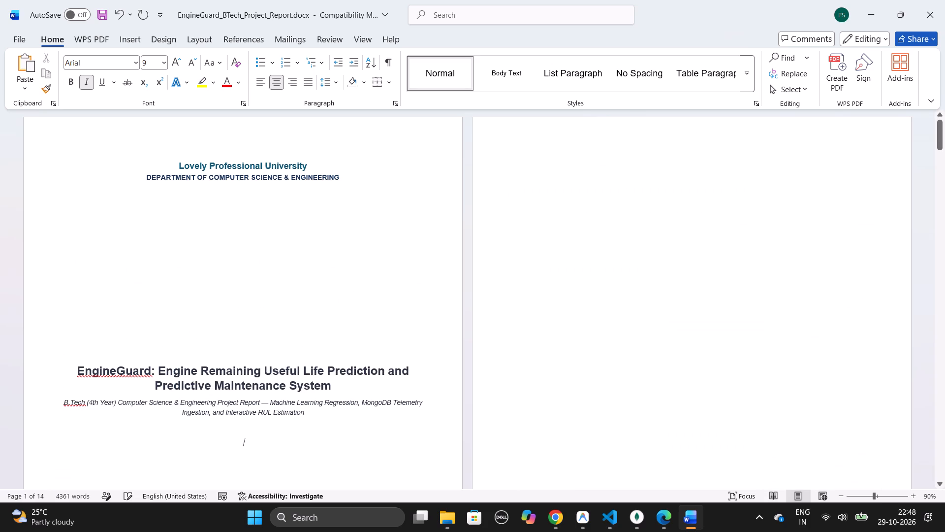
{"action": "key", "text": "Delete"}
{"action": "key", "text": "Delete"}
{"action": "key", "text": "Delete"}
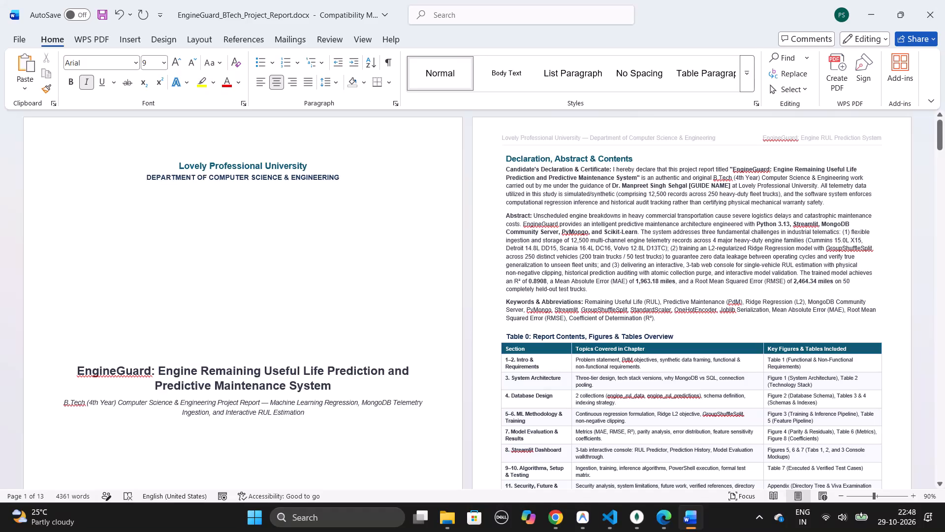
{"action": "scroll", "coordinate": [314, 440], "scroll_direction": "right", "scroll_amount": 1}
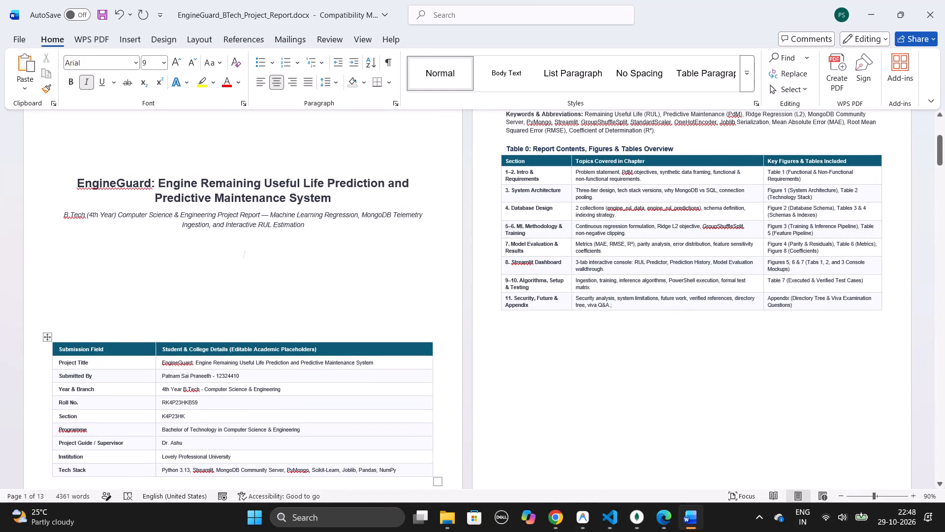
{"action": "key", "text": "Delete"}
{"action": "key", "text": "Delete"}
{"action": "scroll", "coordinate": [300, 359], "scroll_direction": "right", "scroll_amount": 1}
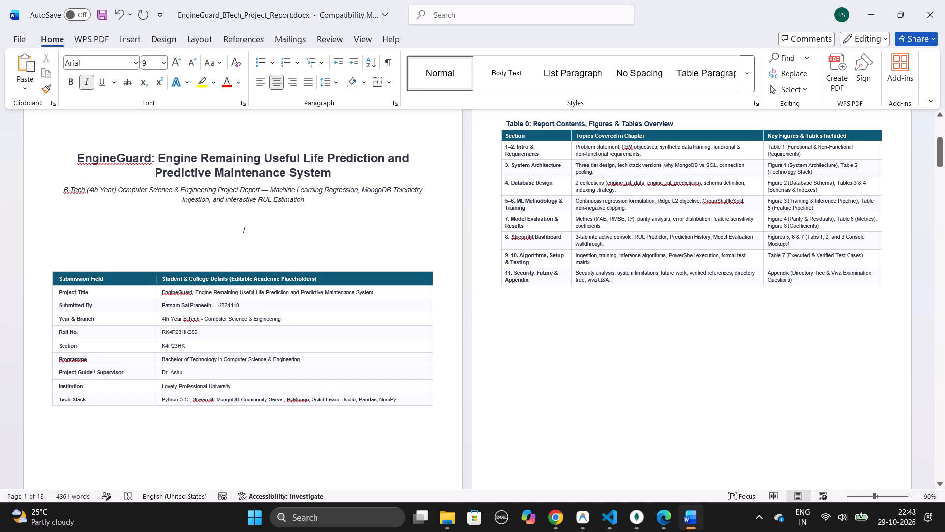
{"action": "key", "text": "Delete"}
{"action": "key", "text": "Delete"}
{"action": "key", "text": "BackSpace"}
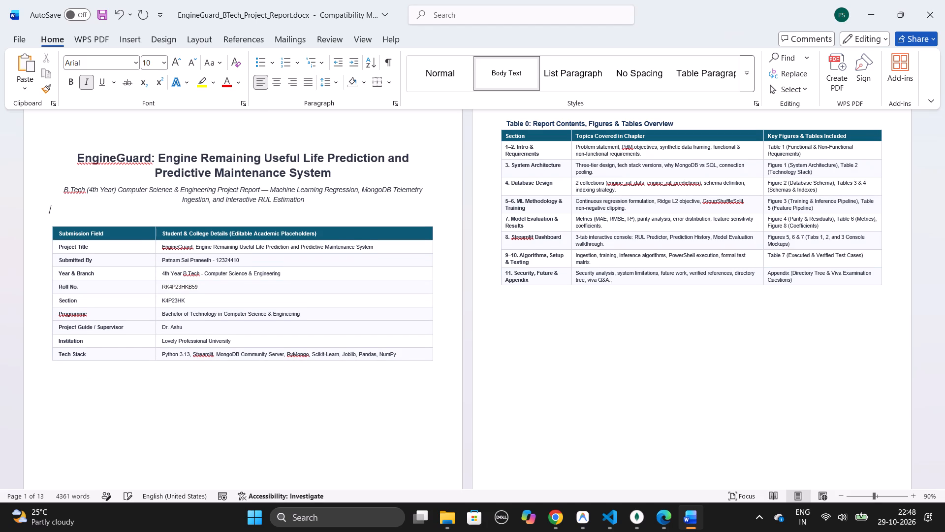
{"action": "key", "text": "BackSpace"}
Set the Lovely Professional University heading on the cover page to font size 20.
{"action": "scroll", "coordinate": [305, 225], "scroll_direction": "up", "scroll_amount": 1}
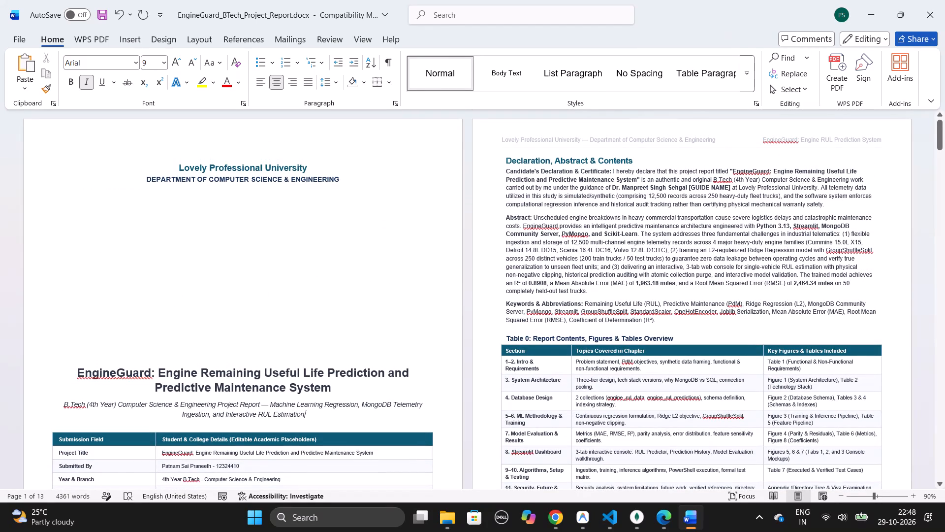
{"action": "left_click_drag", "start_coordinate": [175, 165], "coordinate": [298, 171]}
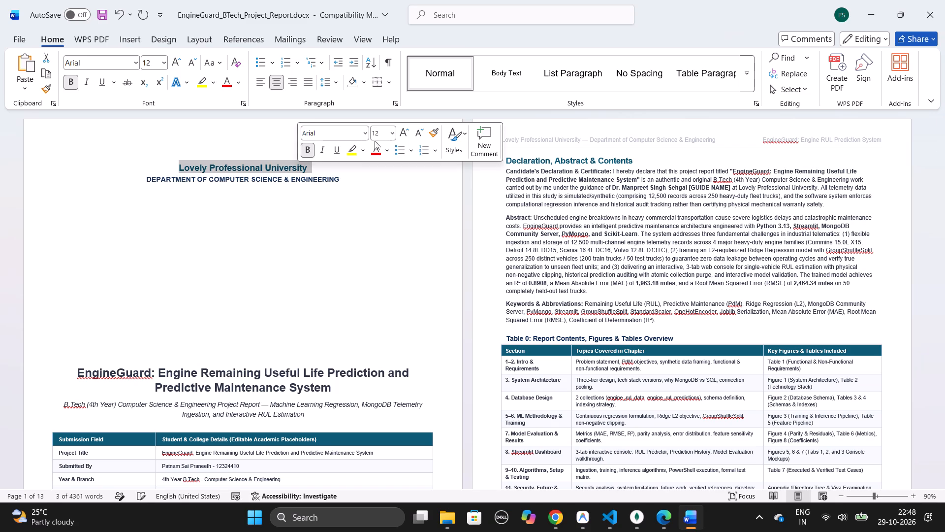
{"action": "left_click", "coordinate": [377, 134]}
{"action": "type", "text": "20"}
{"action": "key", "text": "Return"}
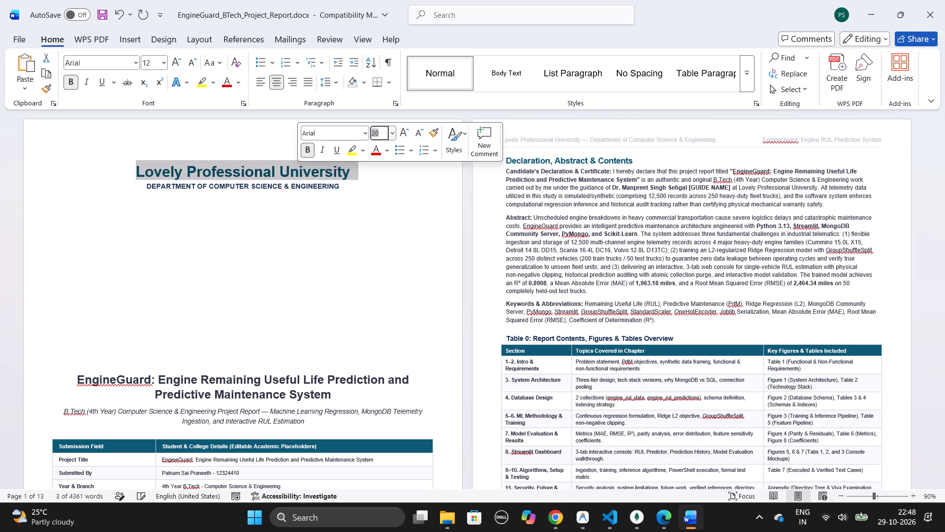
Set the Department of Computer Science & Engineering heading on the cover page to font size 15.
{"action": "left_click", "coordinate": [338, 194]}
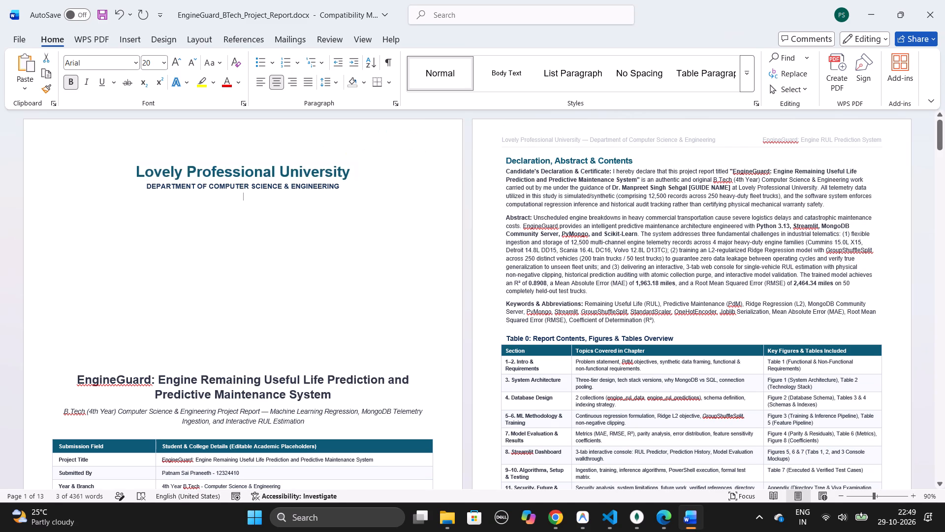
{"action": "left_click_drag", "start_coordinate": [342, 186], "coordinate": [165, 196]}
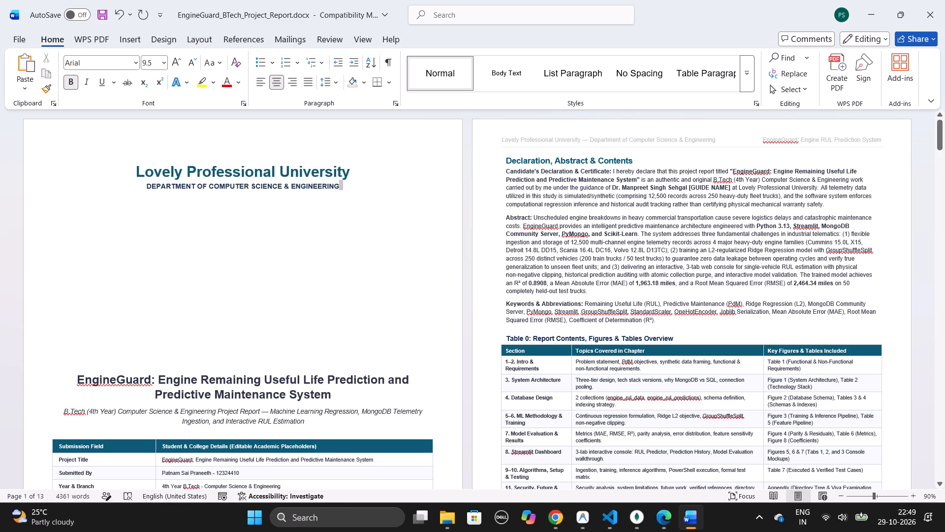
{"action": "left_click_drag", "start_coordinate": [165, 196], "coordinate": [147, 186]}
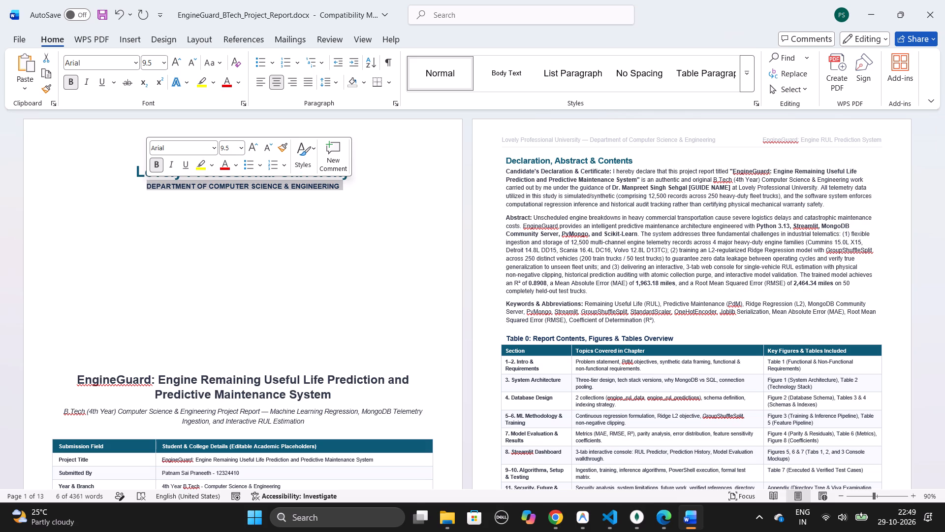
{"action": "left_click", "coordinate": [227, 144]}
{"action": "type", "text": "12"}
{"action": "key", "text": "Return"}
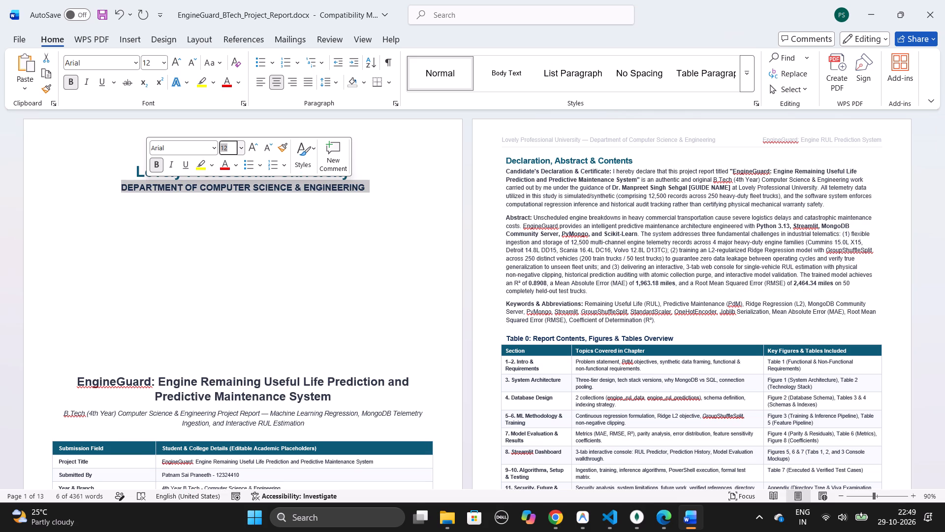
{"action": "type", "text": "15"}
{"action": "key", "text": "Return"}
Delete two blank lines from the gap between the department heading and the report title.
{"action": "left_click", "coordinate": [289, 242]}
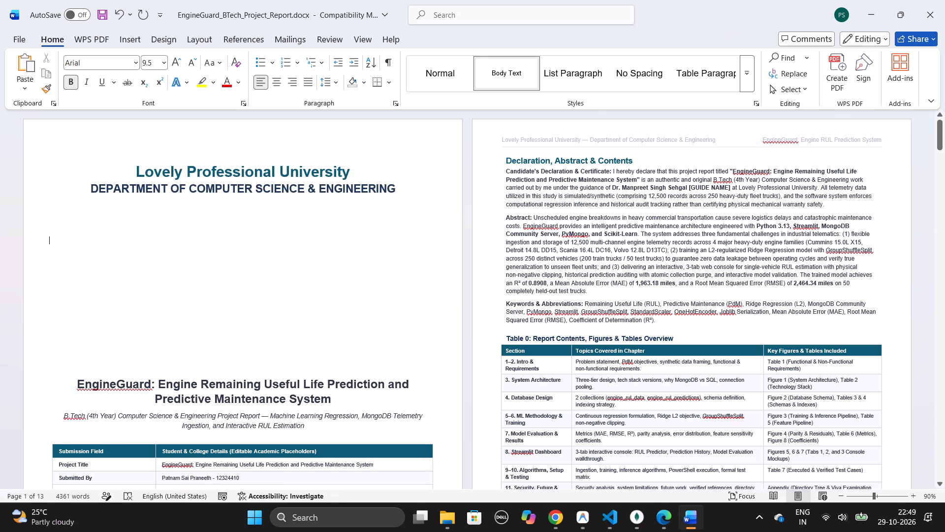
{"action": "key", "text": "Delete"}
{"action": "key", "text": "Delete"}
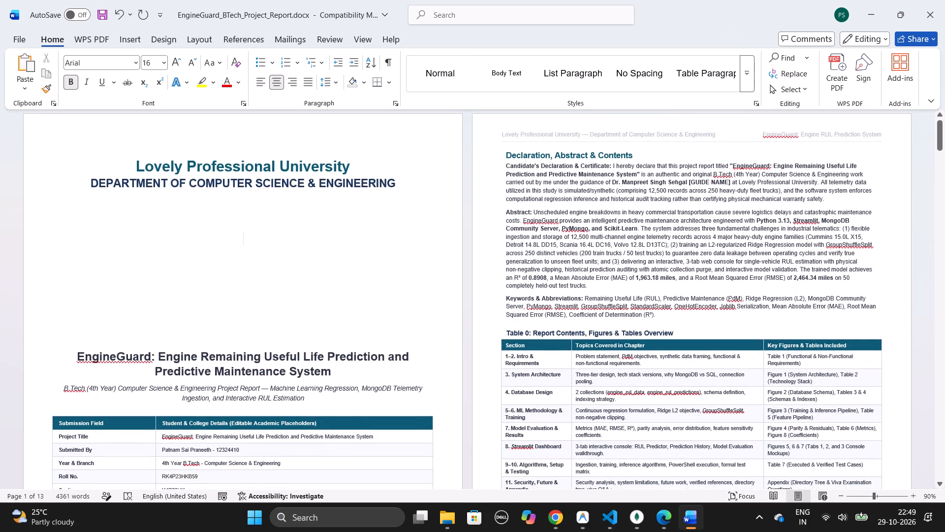
Switch to the university portal in Chrome, try to open its Lovely Professional University logo, and return to the Word report.
{"action": "key", "text": "alt+Tab"}
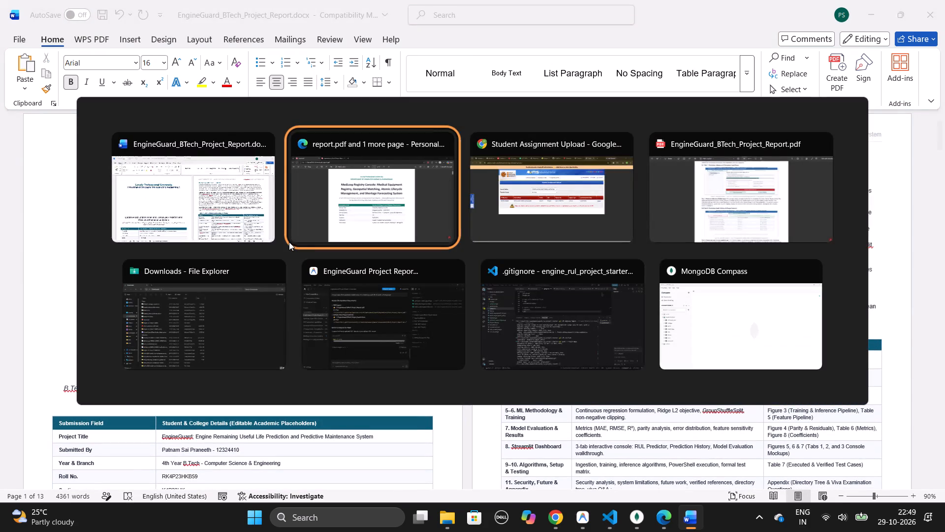
{"action": "key", "text": "alt+Tab"}
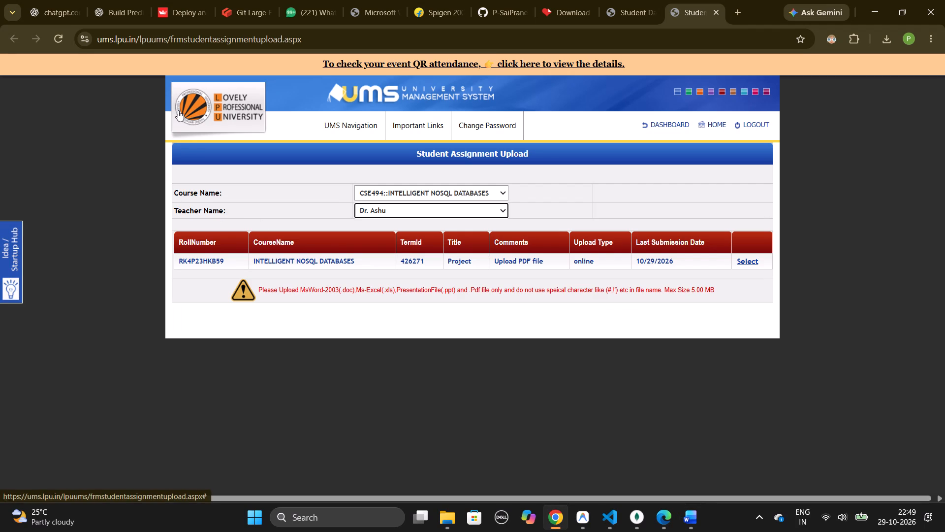
{"action": "left_click", "coordinate": [178, 110]}
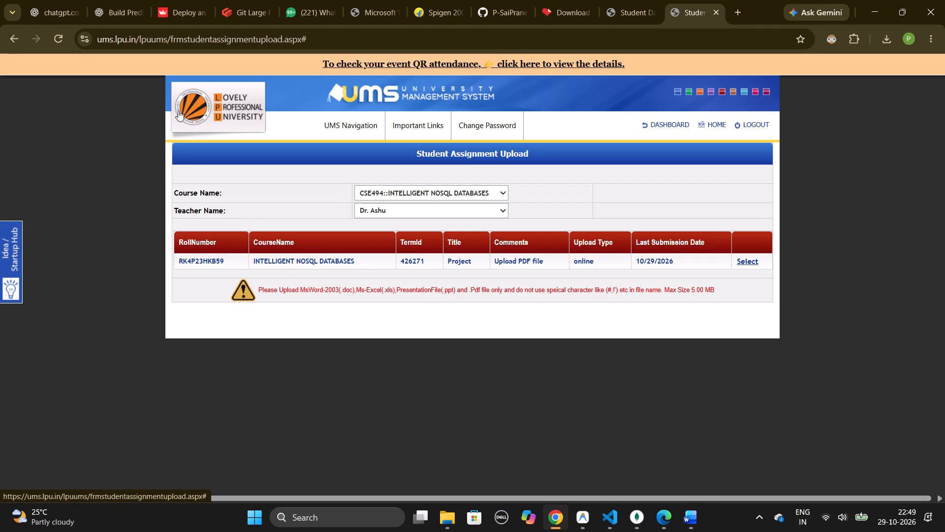
{"action": "double_click", "coordinate": [191, 103]}
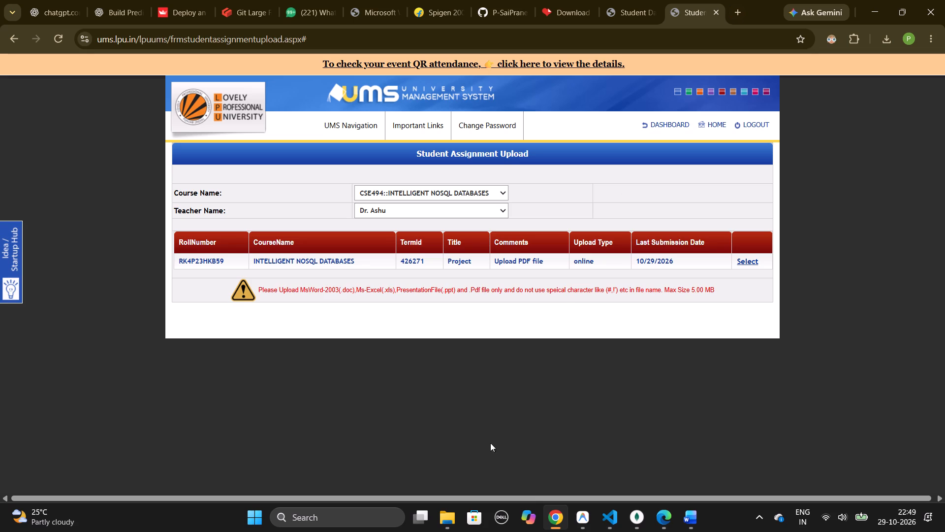
{"action": "left_click", "coordinate": [425, 468]}
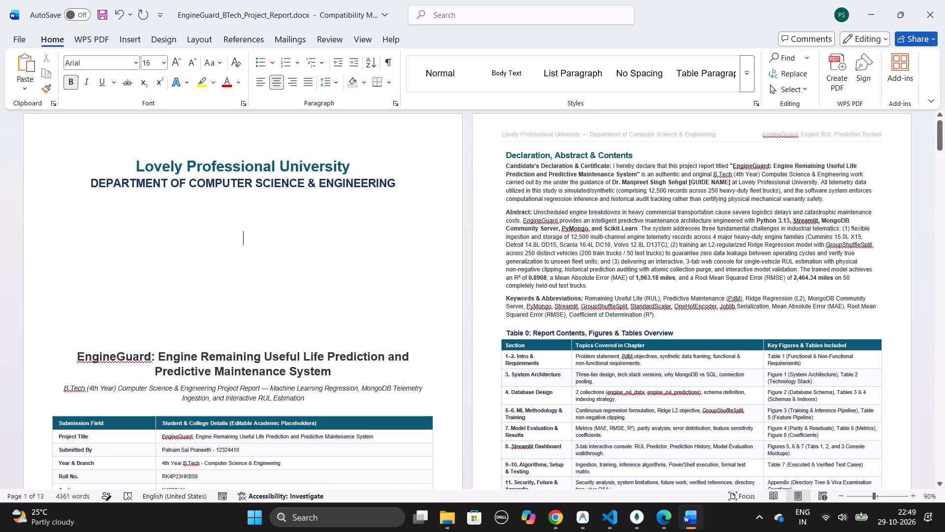
Set the Candidate's Declaration, Abstract, and Keywords & Abbreviations paragraphs on page 2 to font size 12.
{"action": "scroll", "coordinate": [146, 281], "scroll_direction": "right", "scroll_amount": 1}
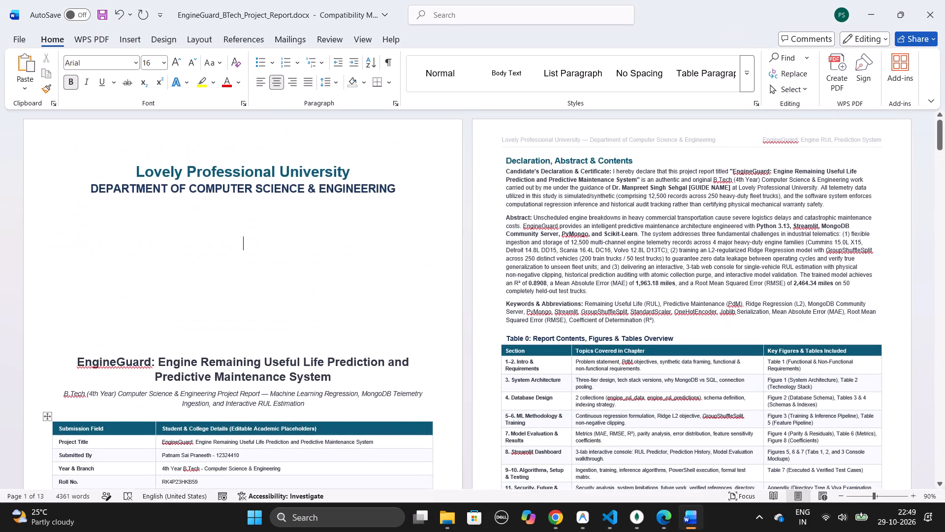
{"action": "scroll", "coordinate": [146, 281], "scroll_direction": "right", "scroll_amount": 1}
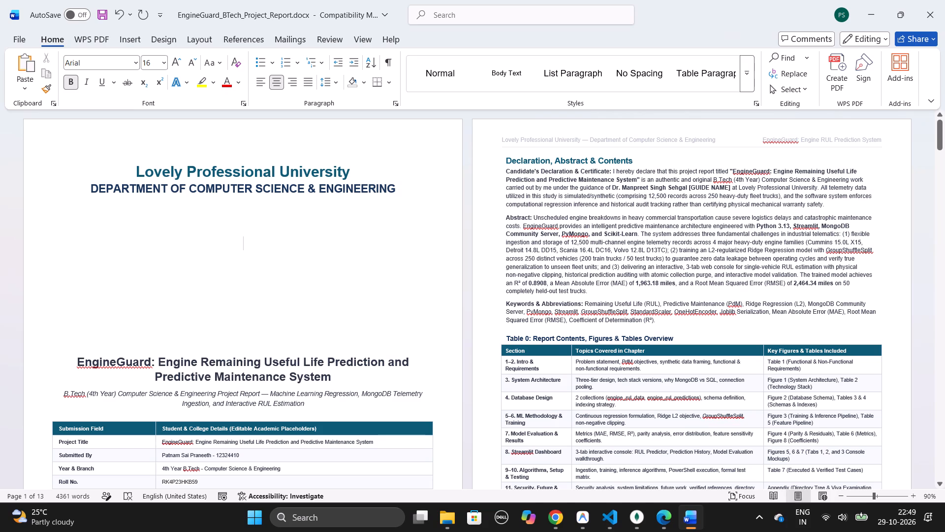
{"action": "left_click_drag", "start_coordinate": [506, 171], "coordinate": [703, 317]}
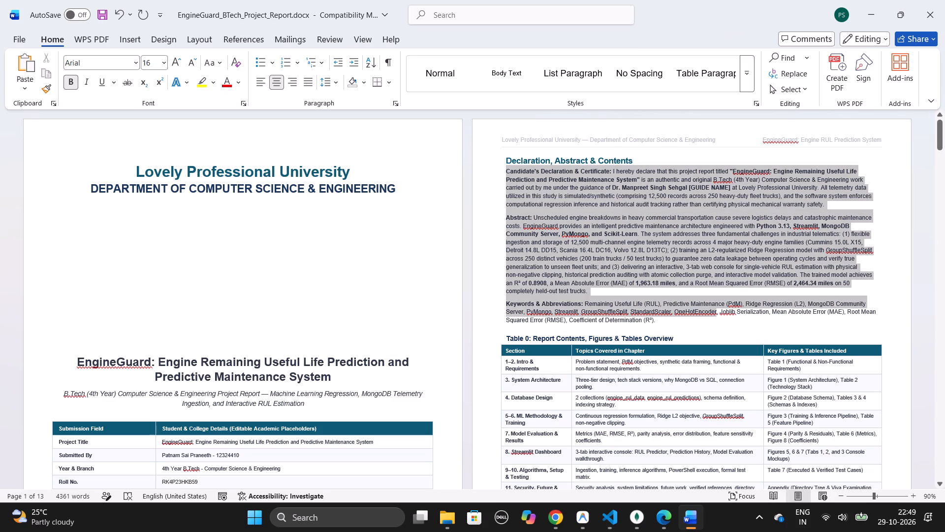
{"action": "left_click_drag", "start_coordinate": [703, 317], "coordinate": [718, 318]}
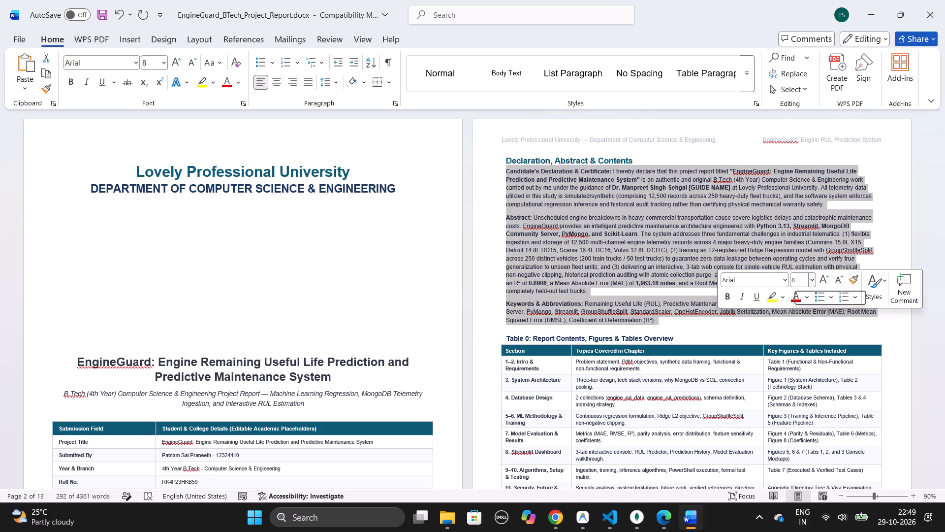
{"action": "left_click", "coordinate": [794, 278]}
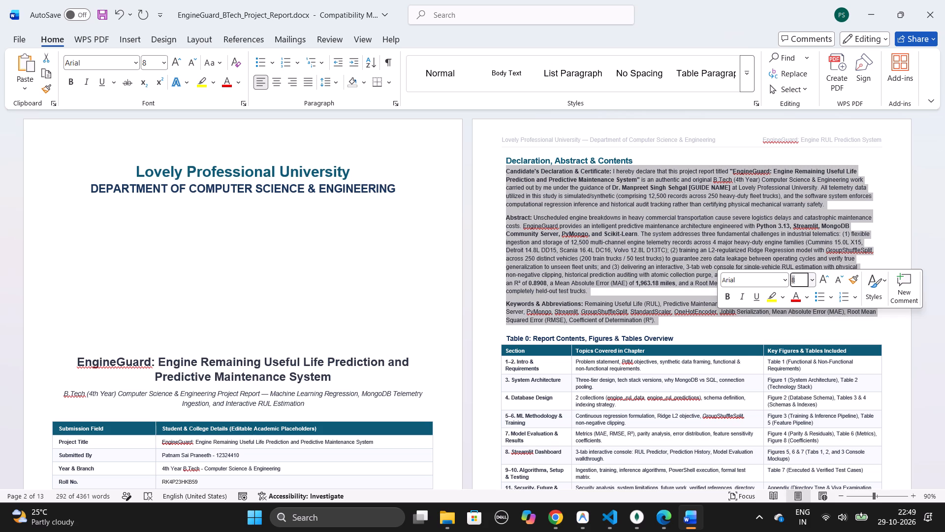
{"action": "type", "text": "12"}
{"action": "key", "text": "Return"}
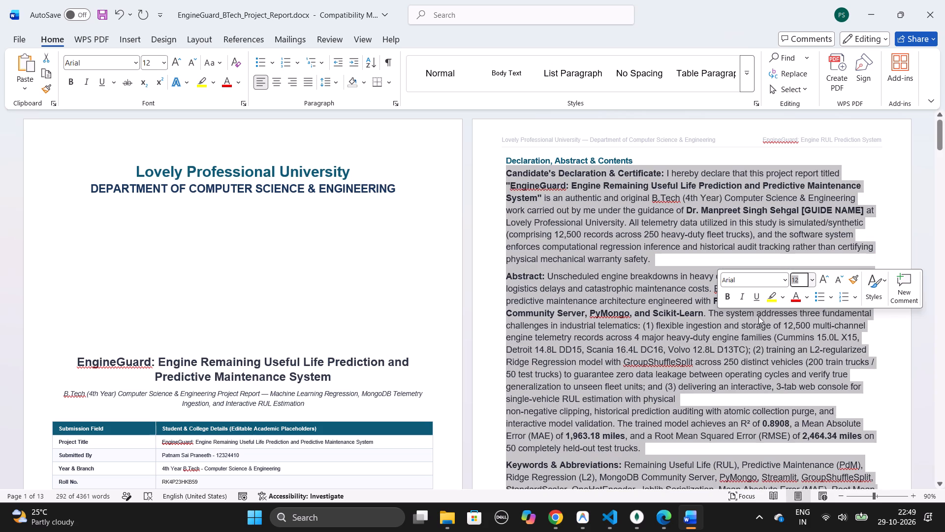
{"action": "left_click", "coordinate": [672, 314]}
Set the Architectural Rationale heading and paragraph below Table 2 on page 4 to font size 12.
{"action": "scroll", "coordinate": [672, 314], "scroll_direction": "down", "scroll_amount": 1}
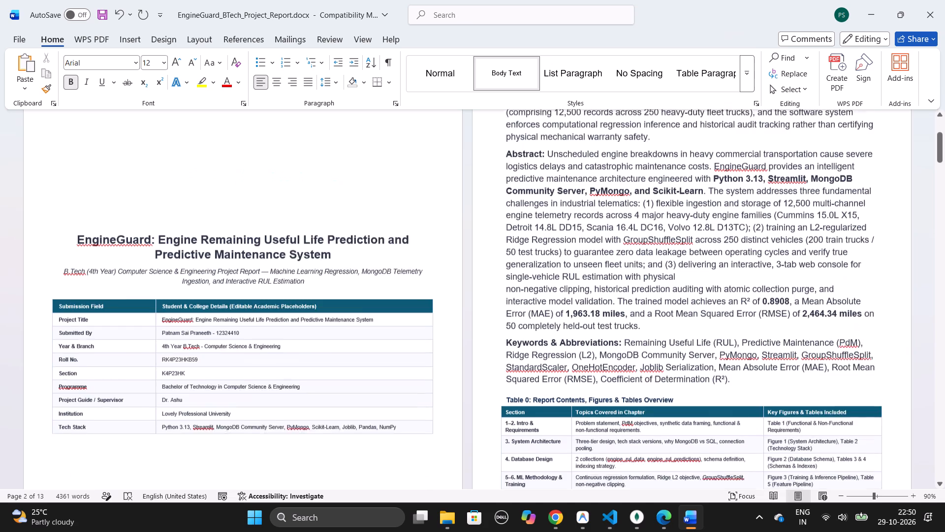
{"action": "scroll", "coordinate": [672, 314], "scroll_direction": "down", "scroll_amount": 1}
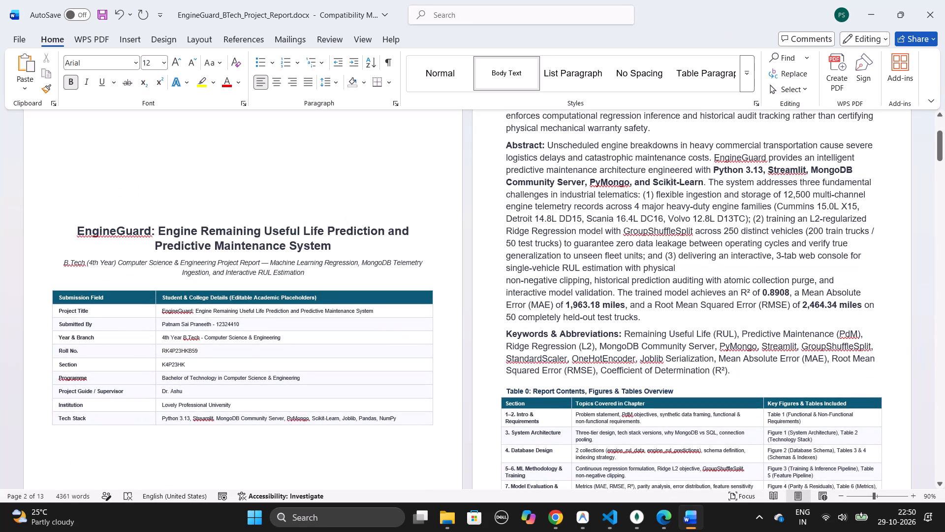
{"action": "scroll", "coordinate": [643, 320], "scroll_direction": "down", "scroll_amount": 1}
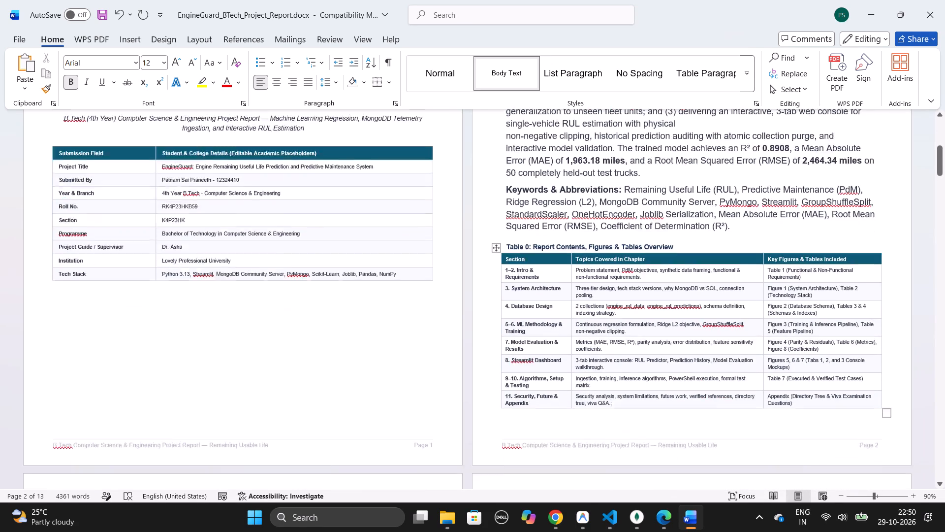
{"action": "scroll", "coordinate": [643, 320], "scroll_direction": "down", "scroll_amount": 2}
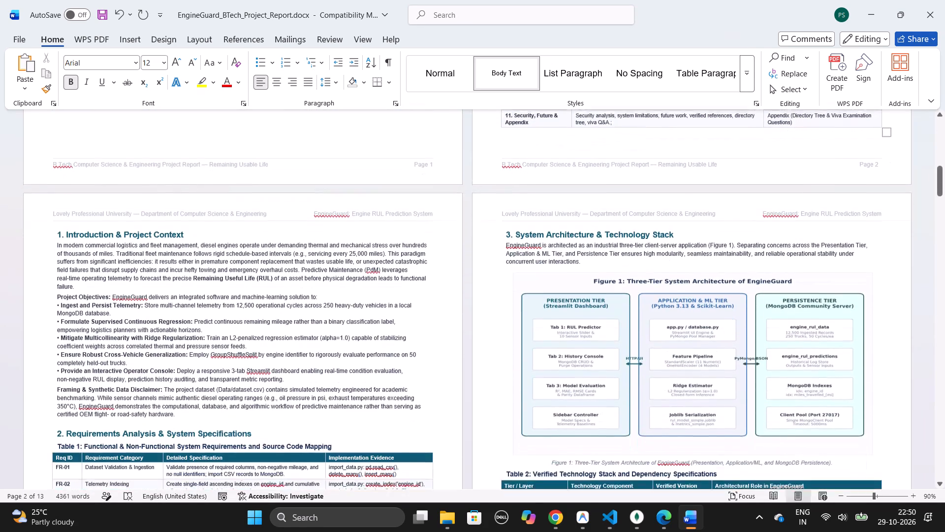
{"action": "scroll", "coordinate": [643, 320], "scroll_direction": "down", "scroll_amount": 2}
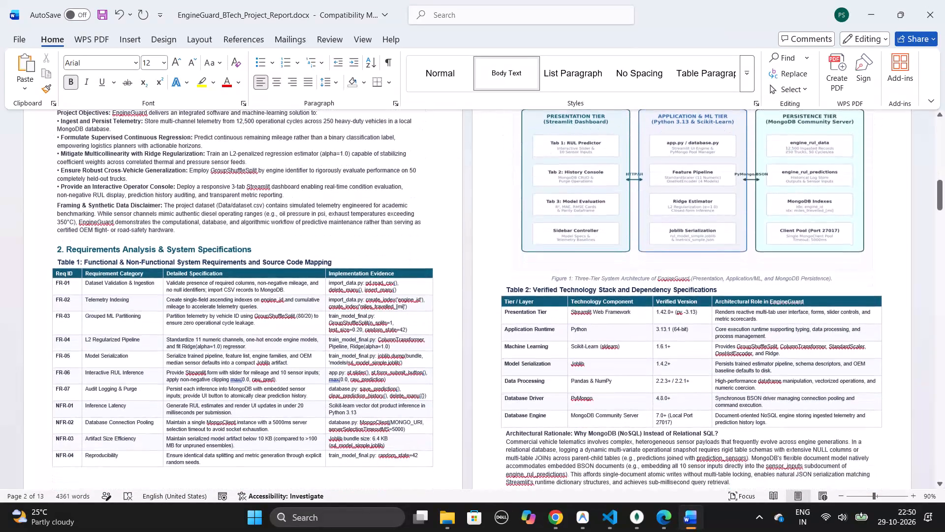
{"action": "scroll", "coordinate": [643, 320], "scroll_direction": "down", "scroll_amount": 1}
{"action": "left_click_drag", "start_coordinate": [737, 389], "coordinate": [647, 365]}
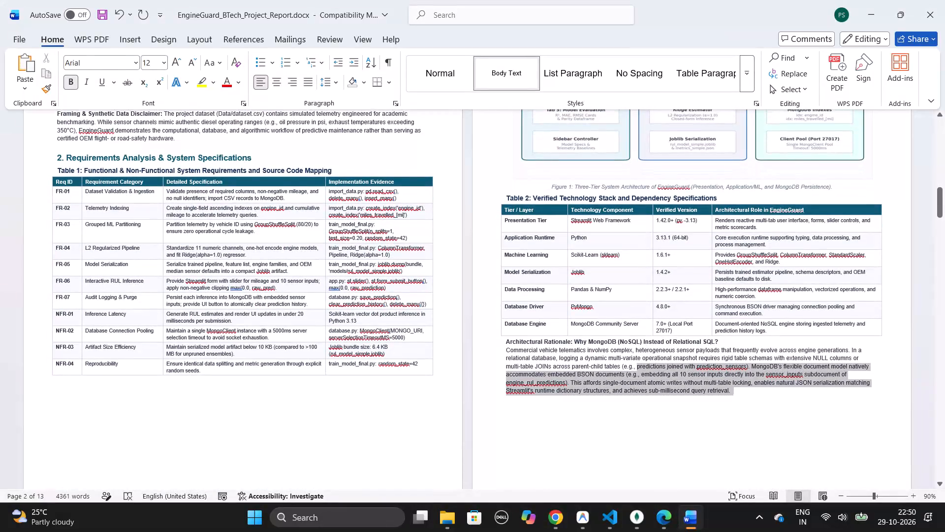
{"action": "left_click_drag", "start_coordinate": [647, 365], "coordinate": [515, 342]}
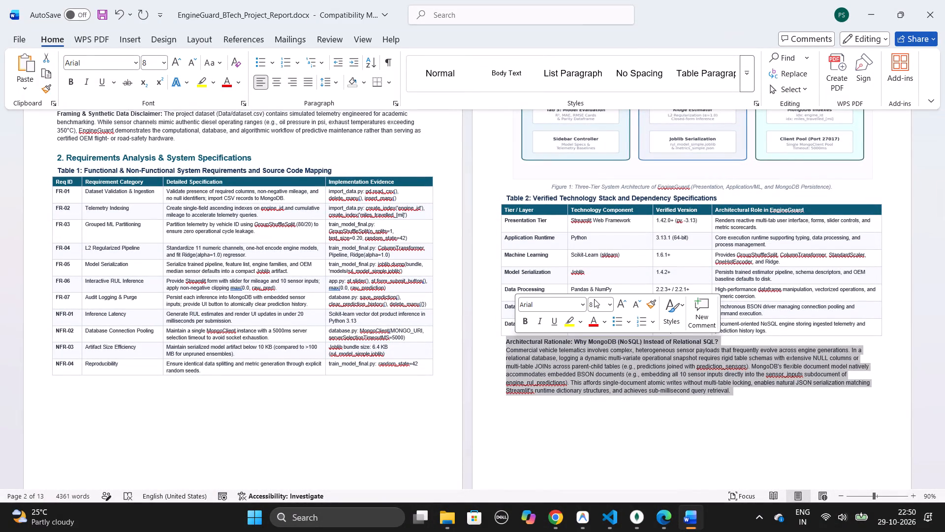
{"action": "left_click", "coordinate": [596, 299]}
{"action": "left_click", "coordinate": [598, 302]}
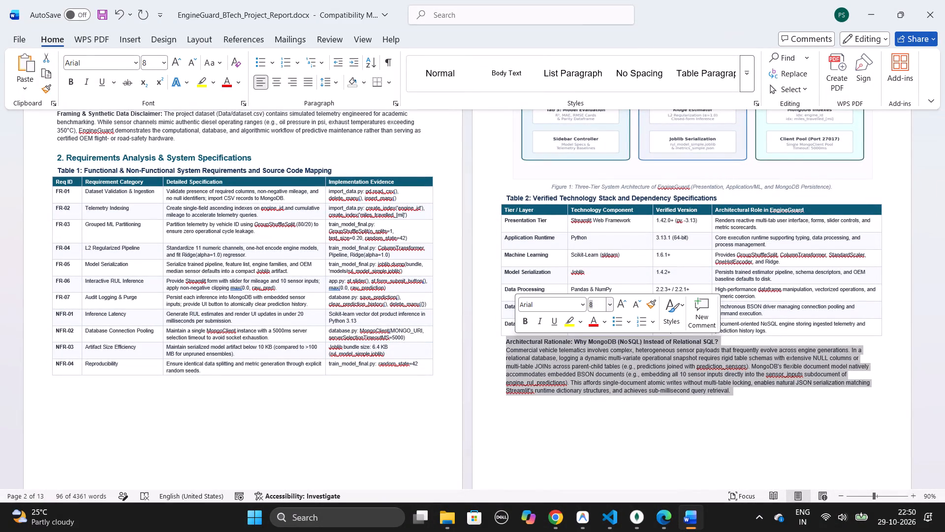
{"action": "type", "text": "12"}
{"action": "key", "text": "Return"}
{"action": "left_click", "coordinate": [661, 419]}
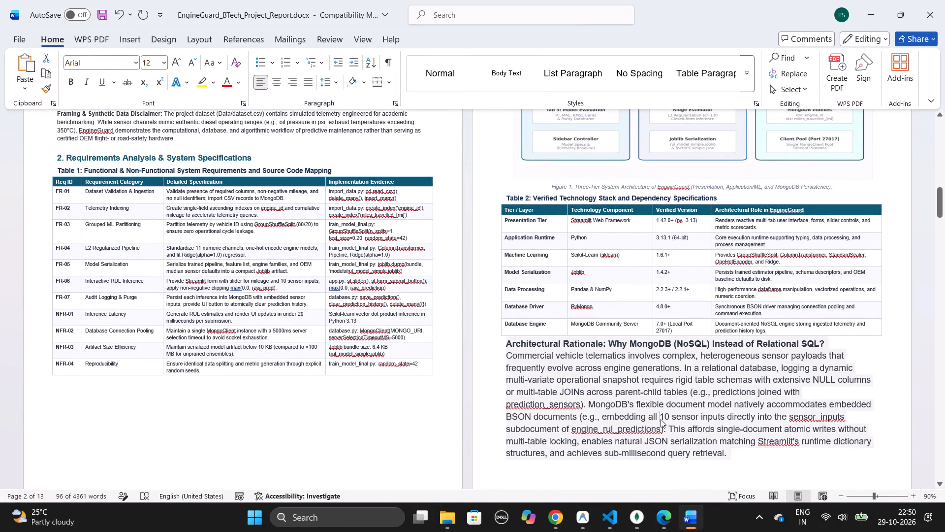
Review the Introduction & Project Context section and the requirements table on page 3 at a larger zoom.
{"action": "scroll", "coordinate": [661, 419], "scroll_direction": "up", "scroll_amount": 1}
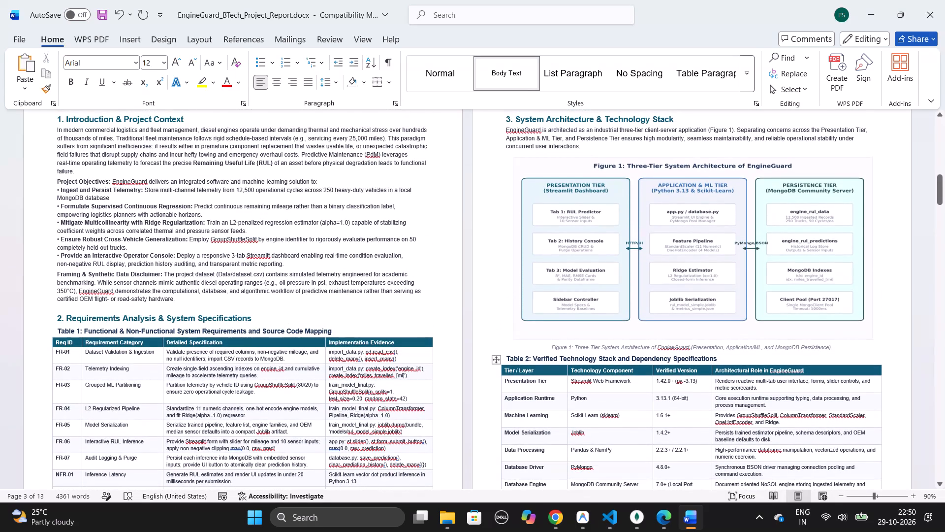
{"action": "scroll", "coordinate": [679, 286], "scroll_direction": "up", "scroll_amount": 2, "text": "ctrl"}
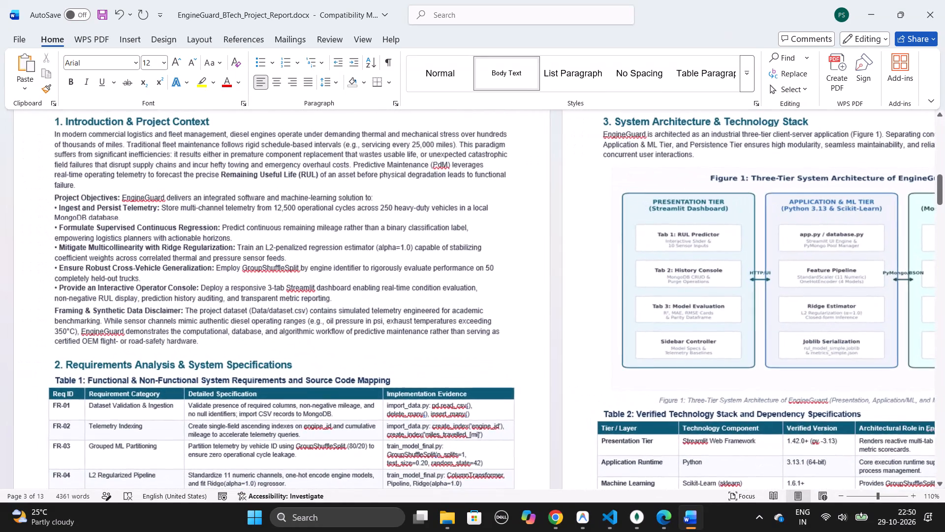
{"action": "scroll", "coordinate": [679, 286], "scroll_direction": "up", "scroll_amount": 1, "text": "ctrl"}
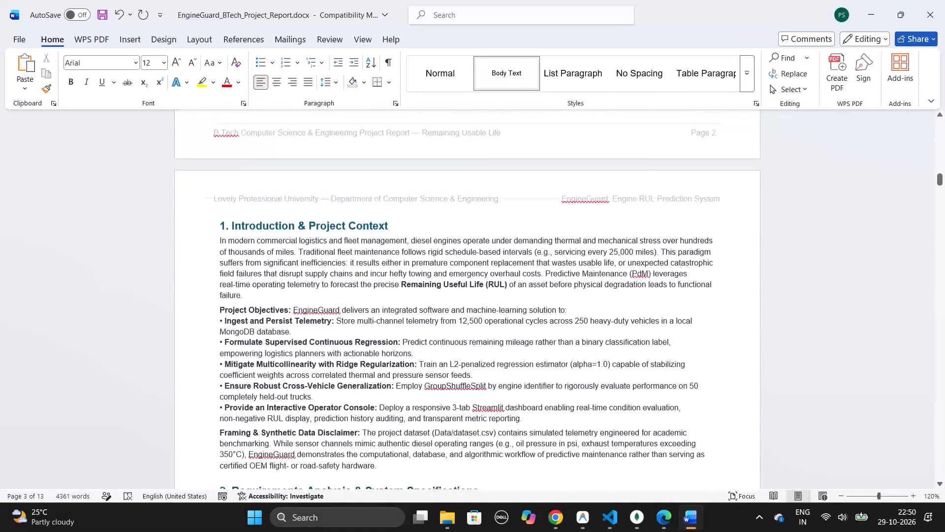
{"action": "scroll", "coordinate": [679, 286], "scroll_direction": "down", "scroll_amount": 1}
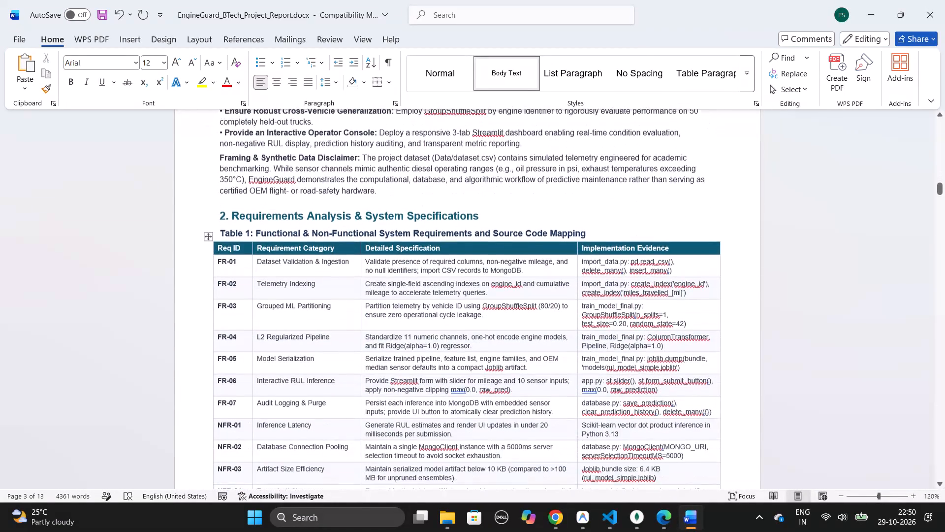
{"action": "scroll", "coordinate": [679, 286], "scroll_direction": "down", "scroll_amount": 1}
{"action": "scroll", "coordinate": [679, 286], "scroll_direction": "right", "scroll_amount": 1}
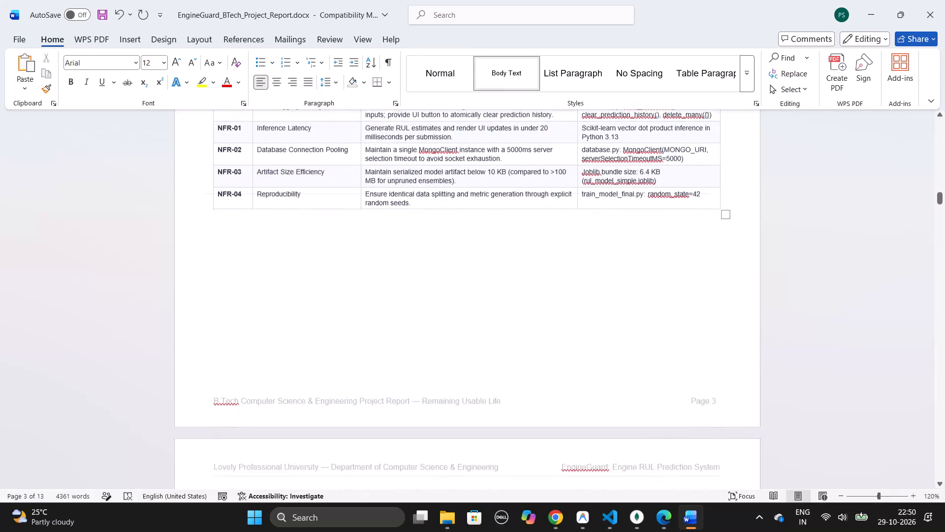
{"action": "scroll", "coordinate": [679, 286], "scroll_direction": "right", "scroll_amount": 1}
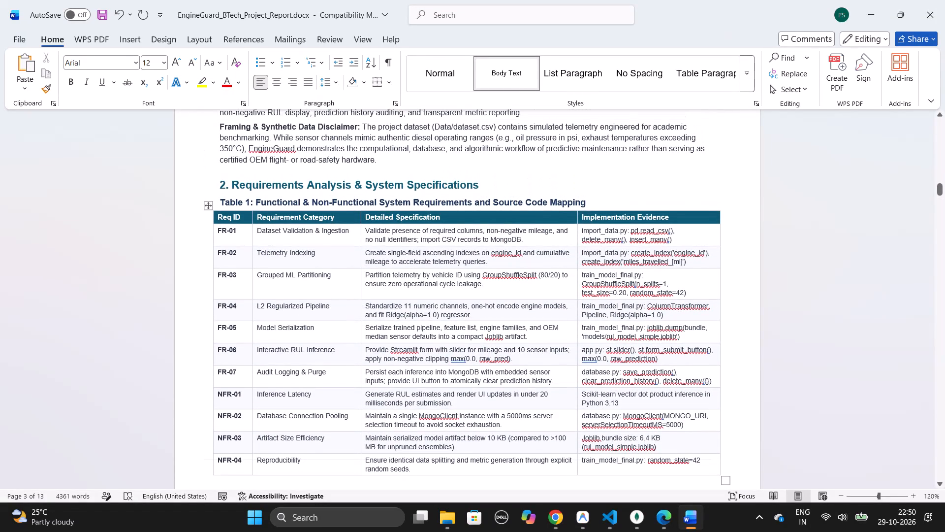
{"action": "scroll", "coordinate": [434, 295], "scroll_direction": "down", "scroll_amount": 1}
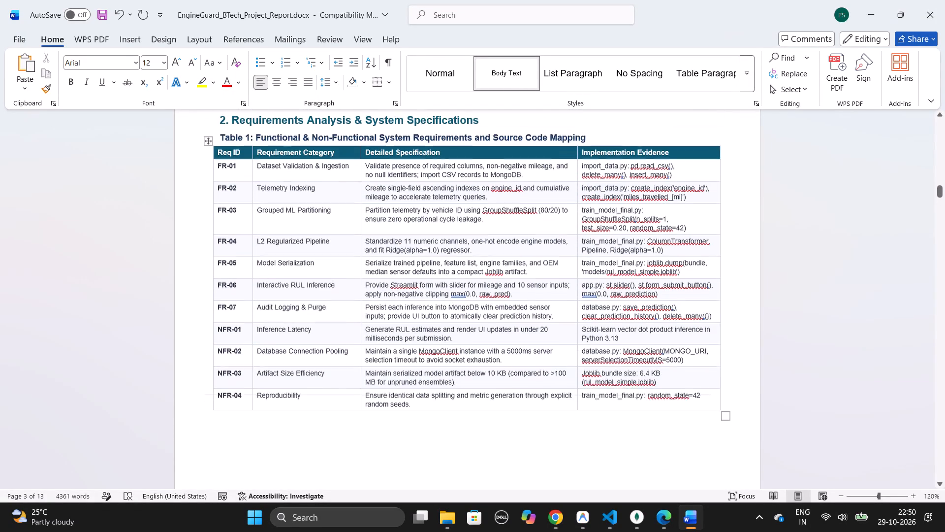
{"action": "scroll", "coordinate": [434, 295], "scroll_direction": "down", "scroll_amount": 2}
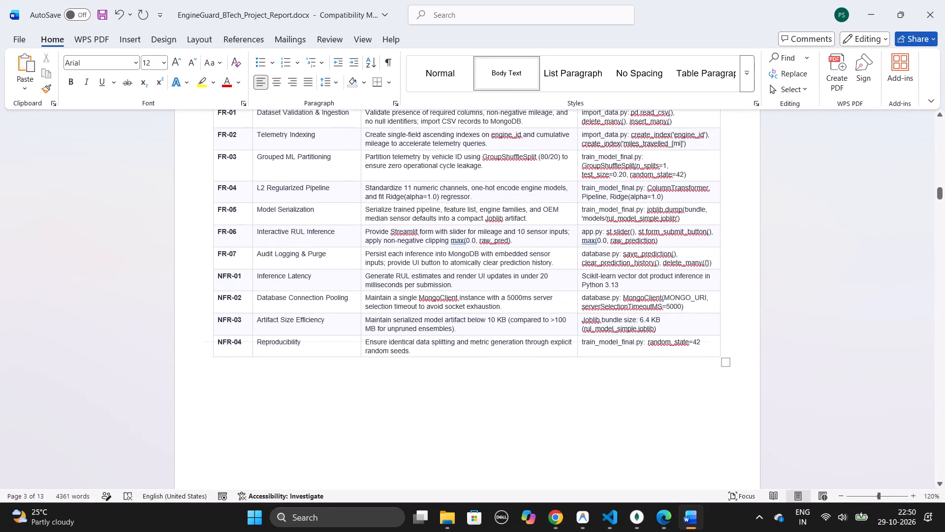
Stretch the Figure 1 three-tier system architecture picture on page 4 slightly taller, keeping its width.
{"action": "scroll", "coordinate": [434, 295], "scroll_direction": "down", "scroll_amount": 2}
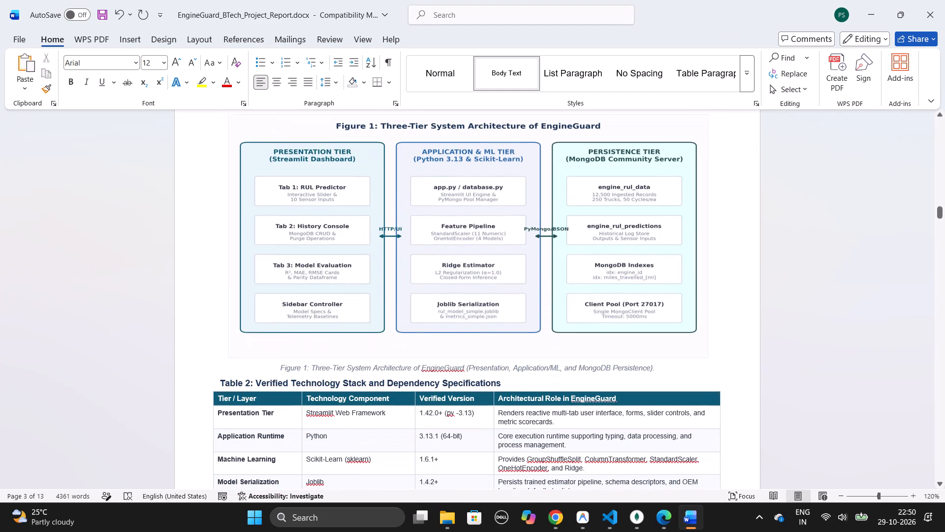
{"action": "left_click", "coordinate": [571, 276]}
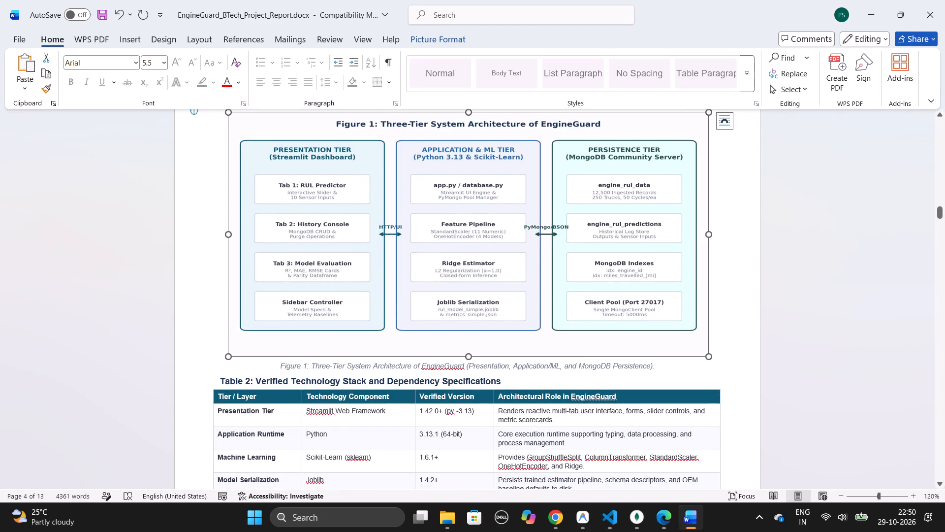
{"action": "left_click_drag", "start_coordinate": [708, 356], "coordinate": [709, 368]}
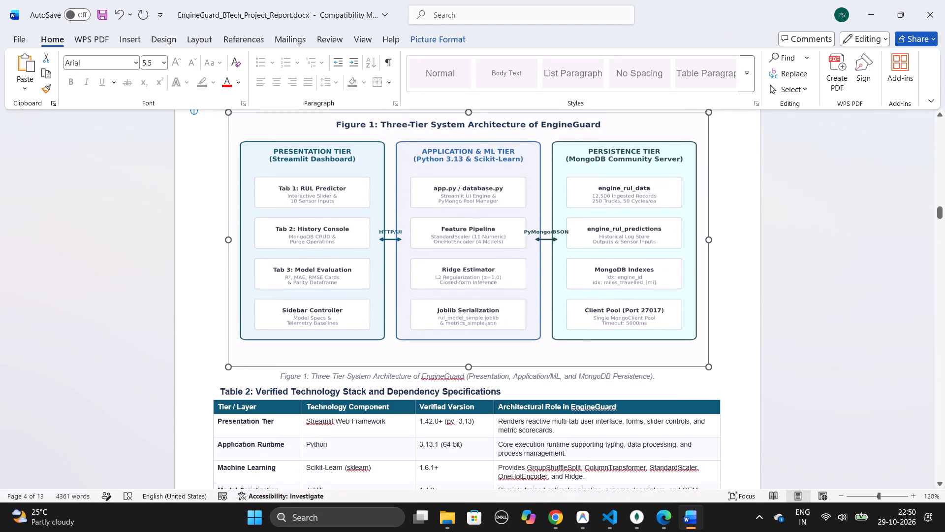
{"action": "left_click_drag", "start_coordinate": [709, 368], "coordinate": [707, 387]}
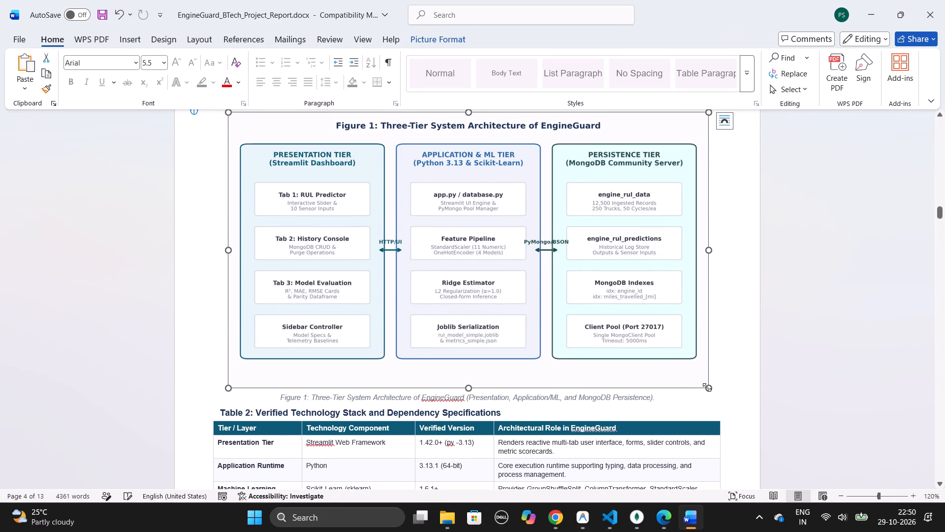
{"action": "left_click", "coordinate": [729, 315]}
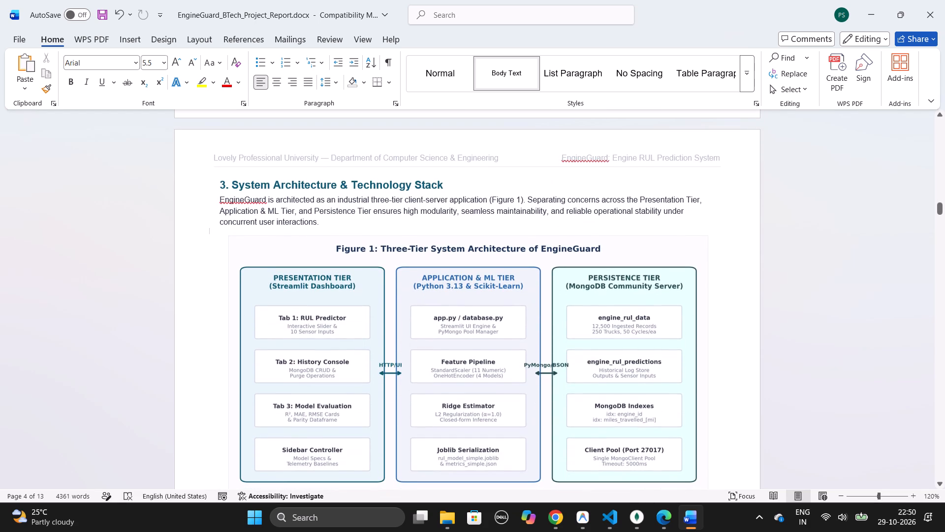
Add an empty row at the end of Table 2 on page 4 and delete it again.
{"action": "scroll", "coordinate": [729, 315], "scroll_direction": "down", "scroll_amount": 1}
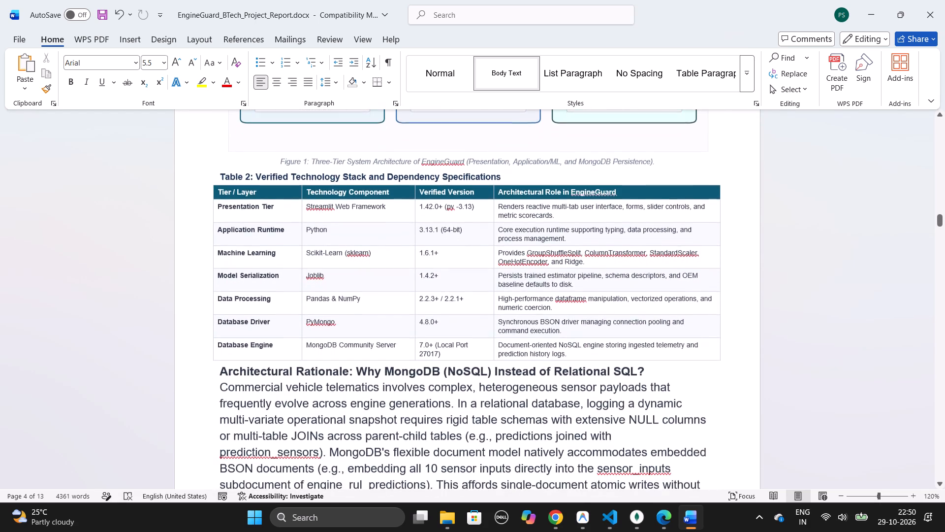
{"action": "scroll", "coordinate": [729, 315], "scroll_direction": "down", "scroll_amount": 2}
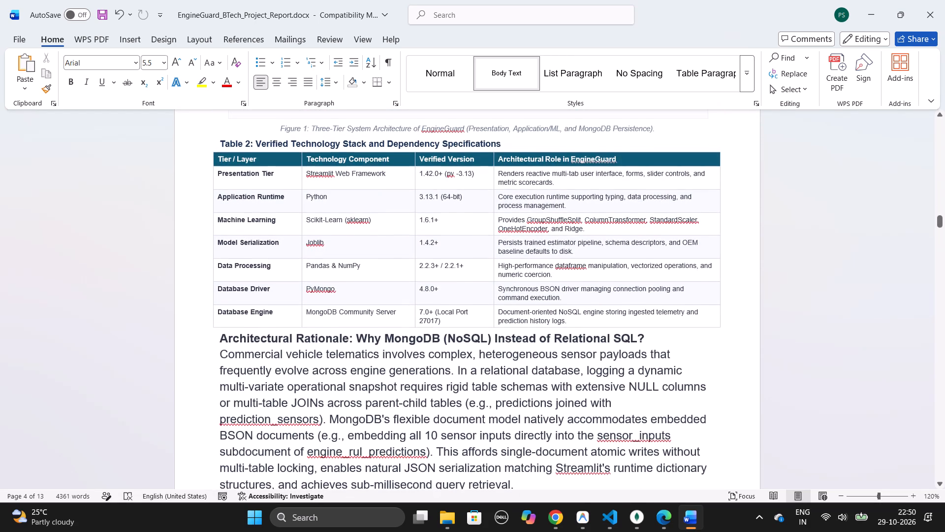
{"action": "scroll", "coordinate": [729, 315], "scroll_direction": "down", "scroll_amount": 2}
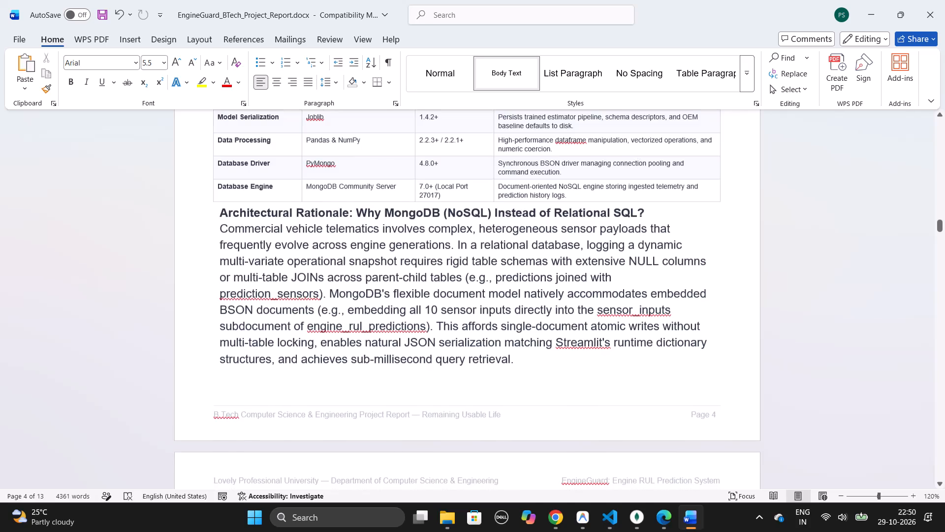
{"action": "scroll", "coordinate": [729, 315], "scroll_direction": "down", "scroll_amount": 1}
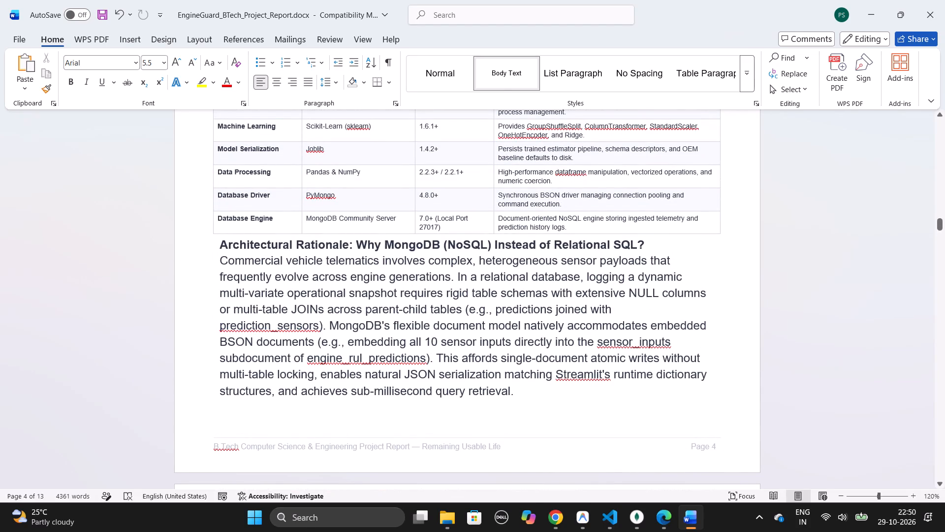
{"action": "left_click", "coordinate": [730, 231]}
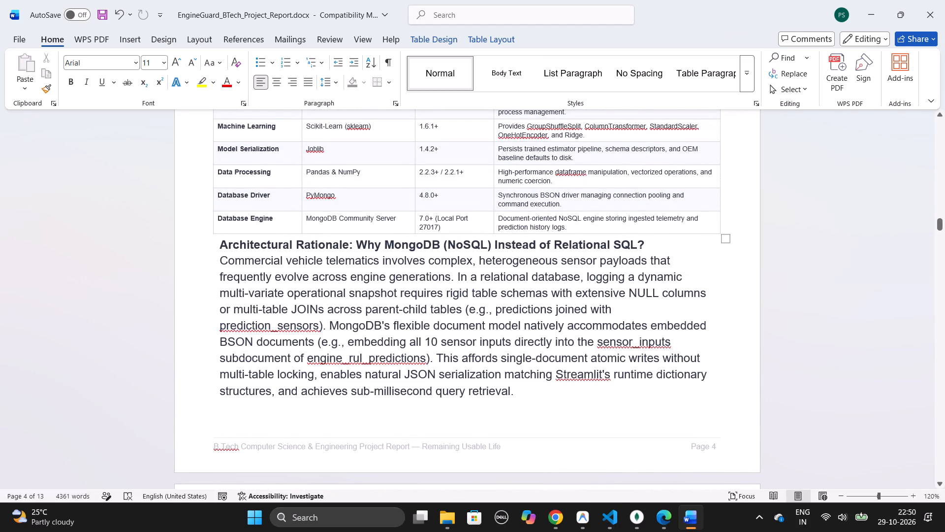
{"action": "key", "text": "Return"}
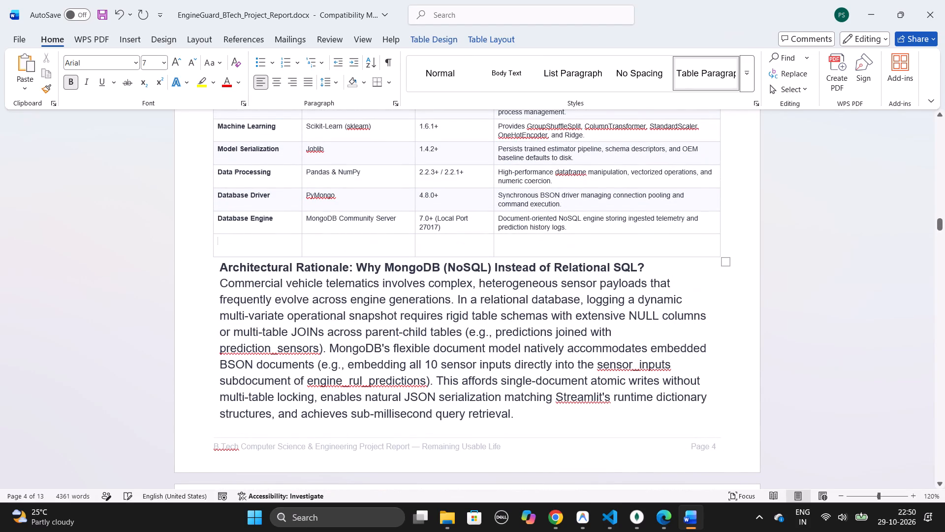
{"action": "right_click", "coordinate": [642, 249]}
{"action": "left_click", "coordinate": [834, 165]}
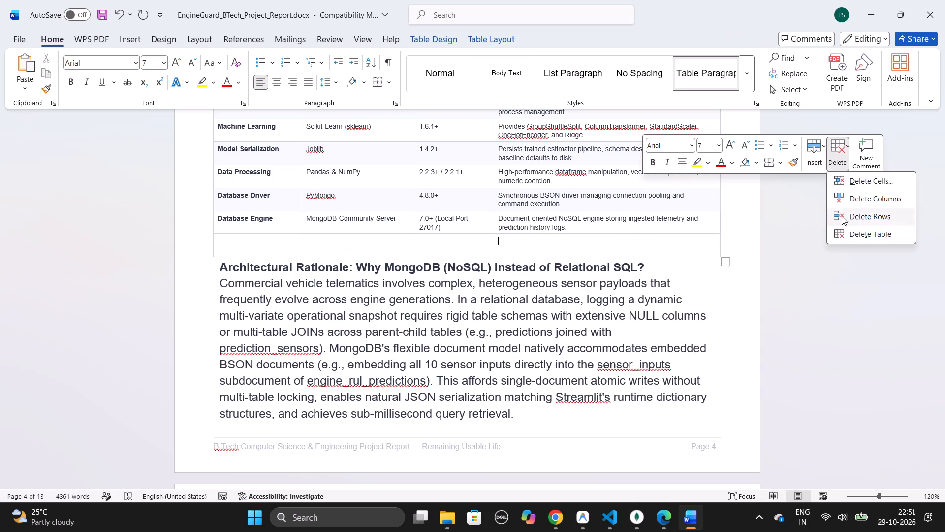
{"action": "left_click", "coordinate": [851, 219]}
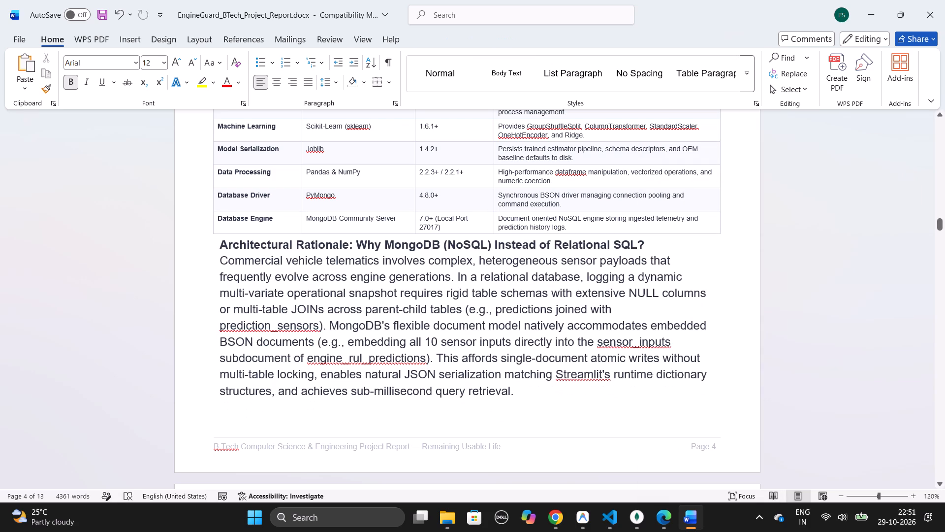
Insert a blank line between Table 2 and the Architectural Rationale heading.
{"action": "key", "text": "Return"}
Widen the Figure 2 MongoDB document schema picture on page 5 slightly beyond the right edge of Table 3.
{"action": "scroll", "coordinate": [508, 269], "scroll_direction": "down", "scroll_amount": 1}
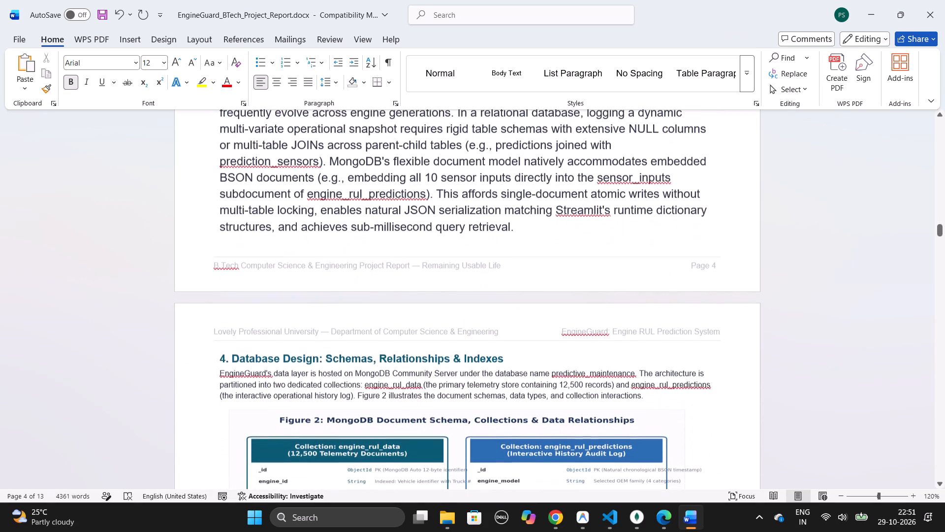
{"action": "scroll", "coordinate": [413, 355], "scroll_direction": "down", "scroll_amount": 1}
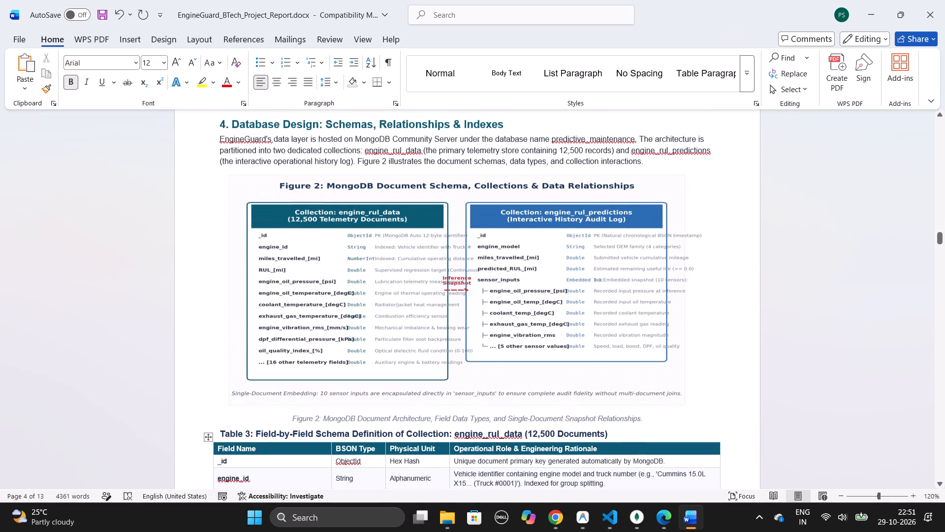
{"action": "left_click", "coordinate": [506, 313]}
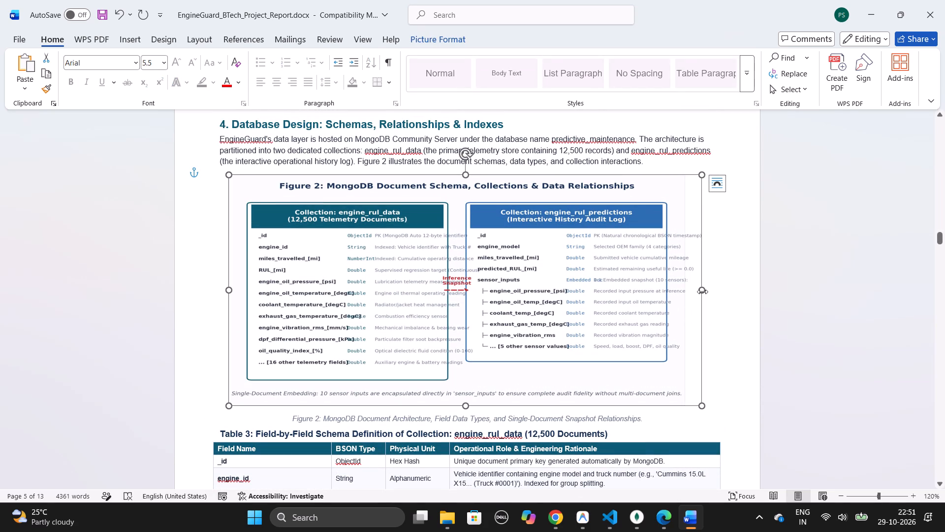
{"action": "left_click_drag", "start_coordinate": [702, 292], "coordinate": [729, 290]}
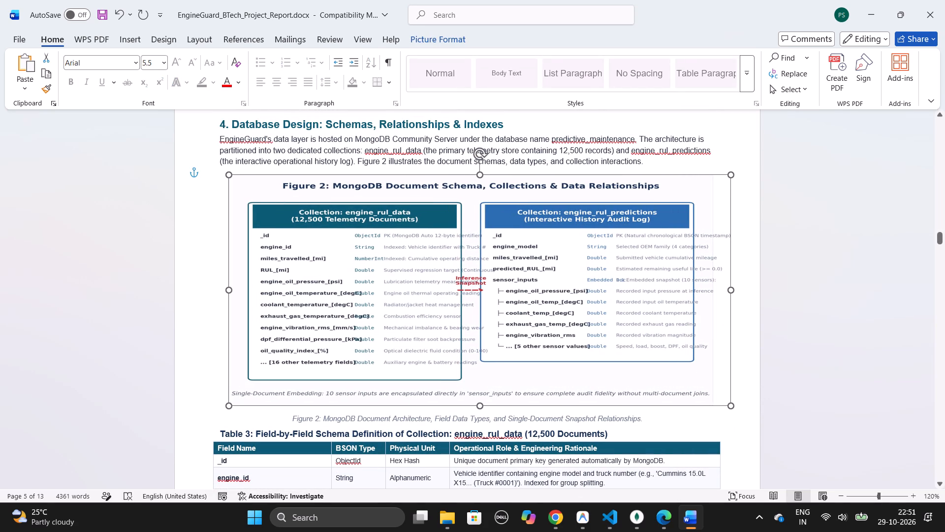
{"action": "left_click_drag", "start_coordinate": [729, 290], "coordinate": [731, 290]}
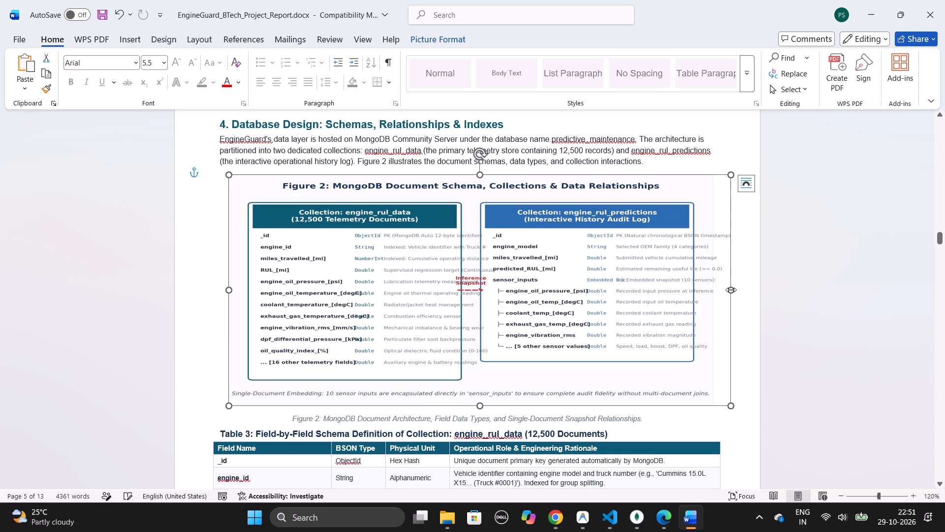
Move the Figure 2 picture on page 5 flush with Table 3's left edge and widen it slightly to Table 3's right edge.
{"action": "left_click_drag", "start_coordinate": [485, 174], "coordinate": [468, 177]}
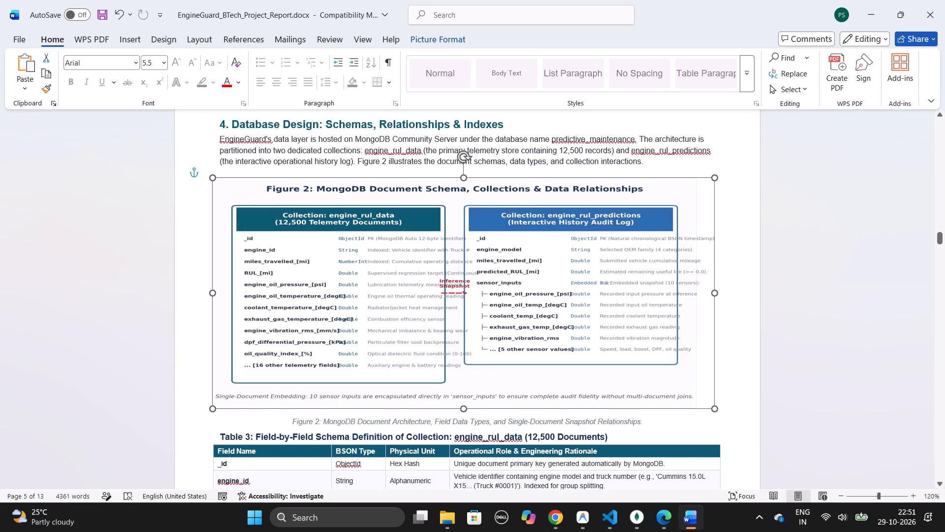
{"action": "left_click_drag", "start_coordinate": [468, 177], "coordinate": [472, 178]}
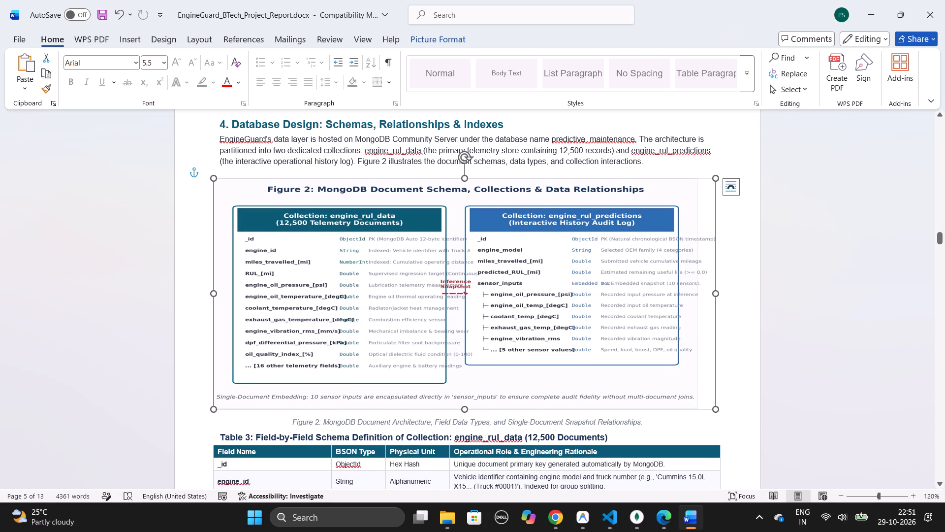
{"action": "left_click", "coordinate": [642, 360]}
{"action": "left_click_drag", "start_coordinate": [716, 292], "coordinate": [719, 294]}
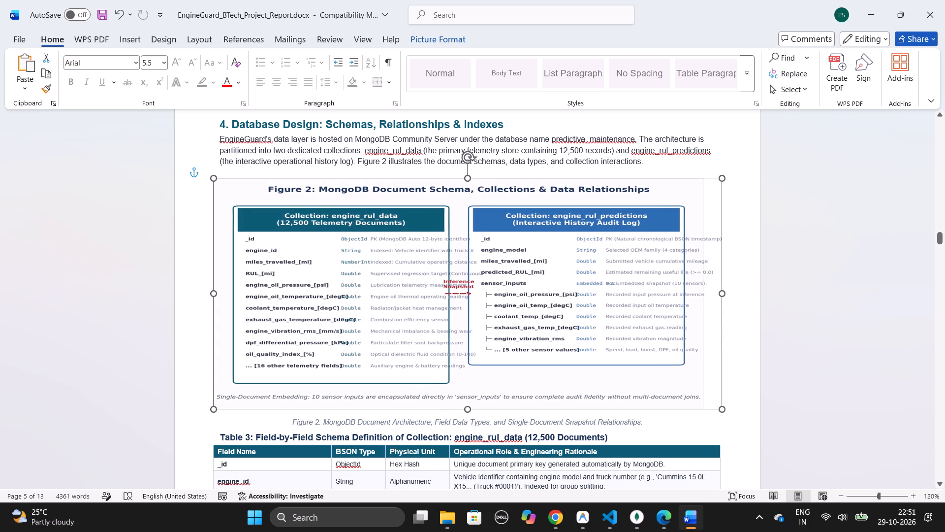
{"action": "left_click_drag", "start_coordinate": [719, 294], "coordinate": [721, 293]}
{"action": "left_click", "coordinate": [740, 258]}
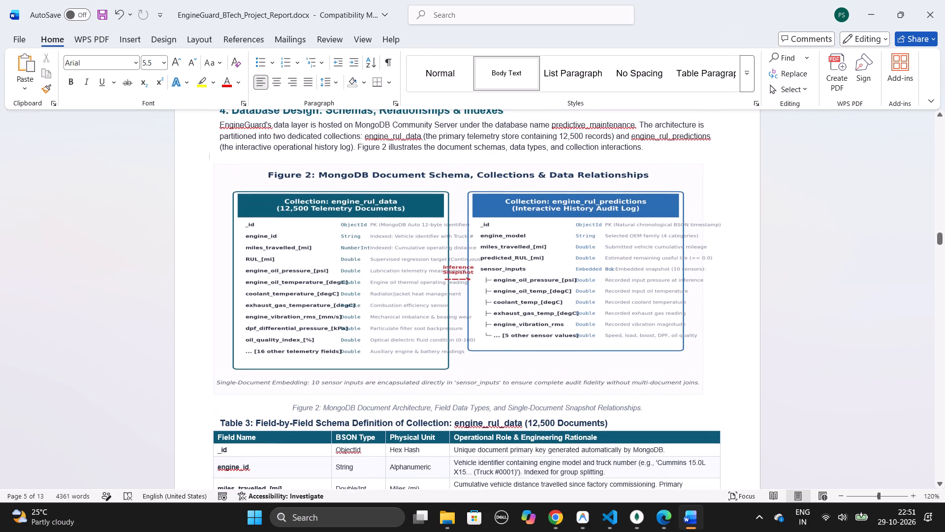
{"action": "left_click", "coordinate": [600, 312]}
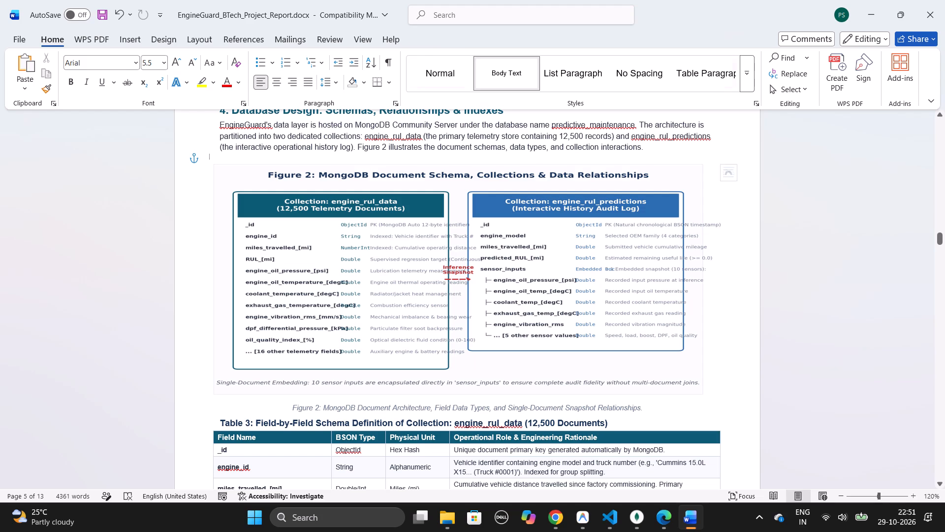
{"action": "key", "text": "ctrl+c"}
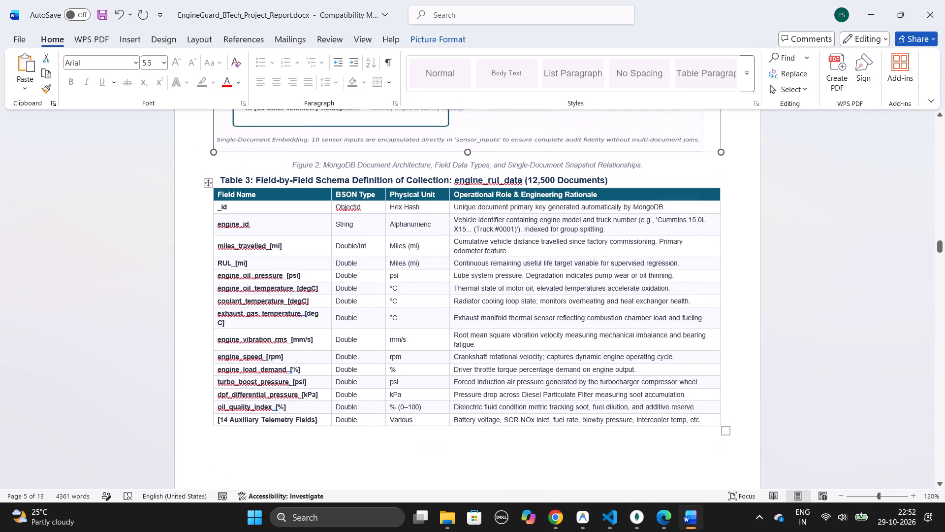
{"action": "scroll", "coordinate": [636, 309], "scroll_direction": "down", "scroll_amount": 1}
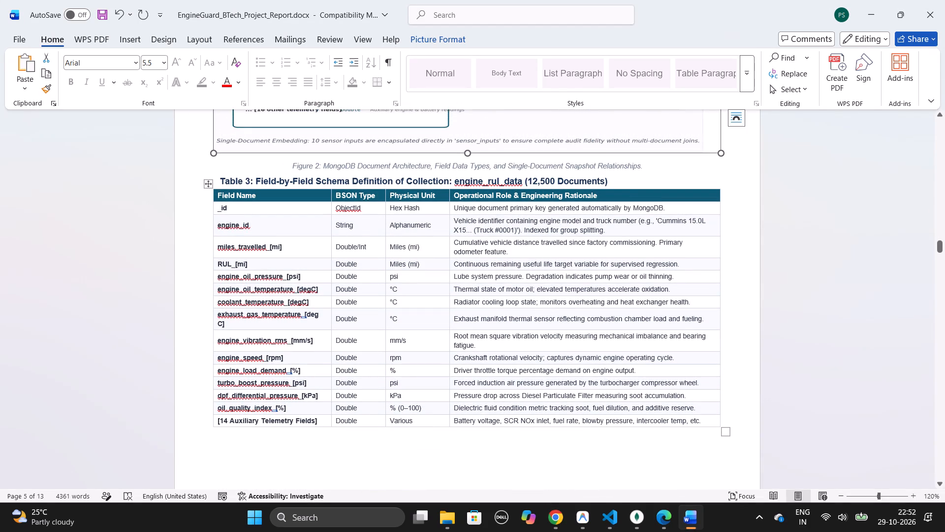
{"action": "scroll", "coordinate": [636, 309], "scroll_direction": "right", "scroll_amount": 1}
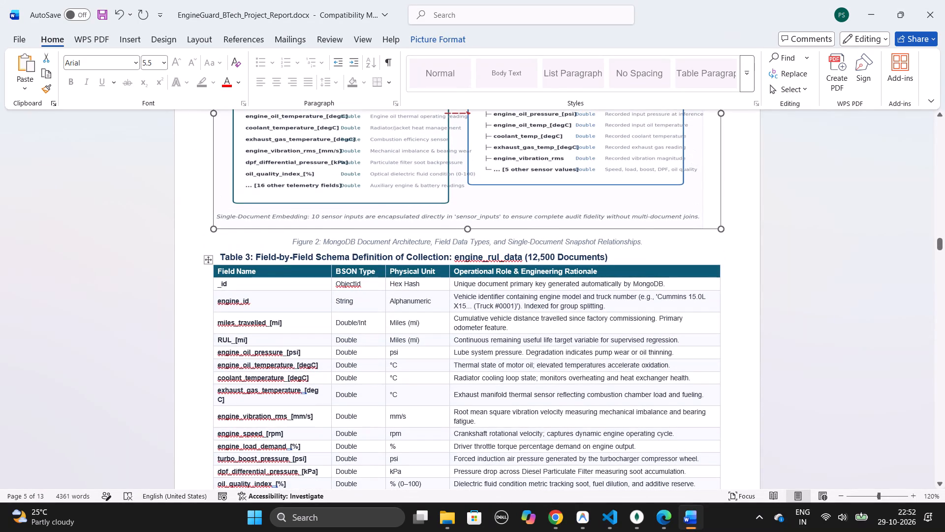
{"action": "left_click", "coordinate": [645, 242]}
{"action": "key", "text": "Return"}
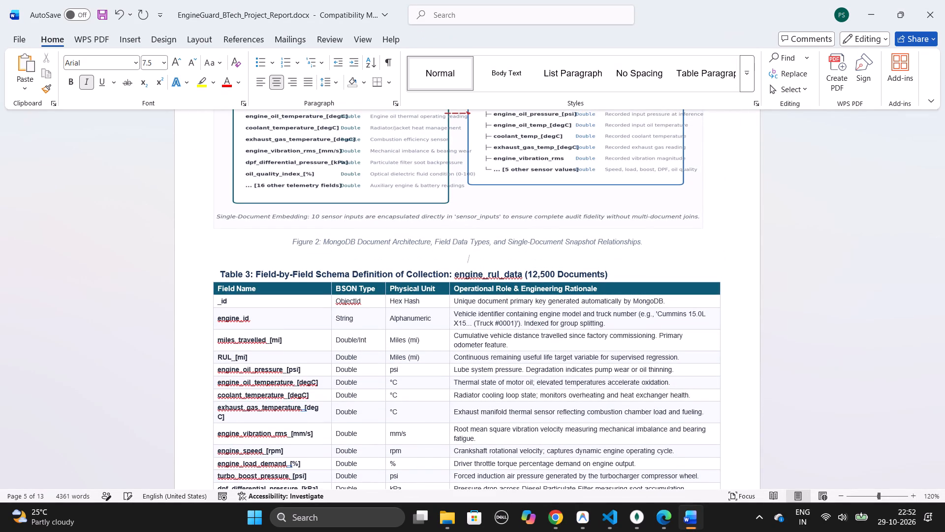
Examine the layout below Table 3 on page 5 and the Database Design (Continued) section on page 6.
{"action": "scroll", "coordinate": [645, 242], "scroll_direction": "right", "scroll_amount": 1}
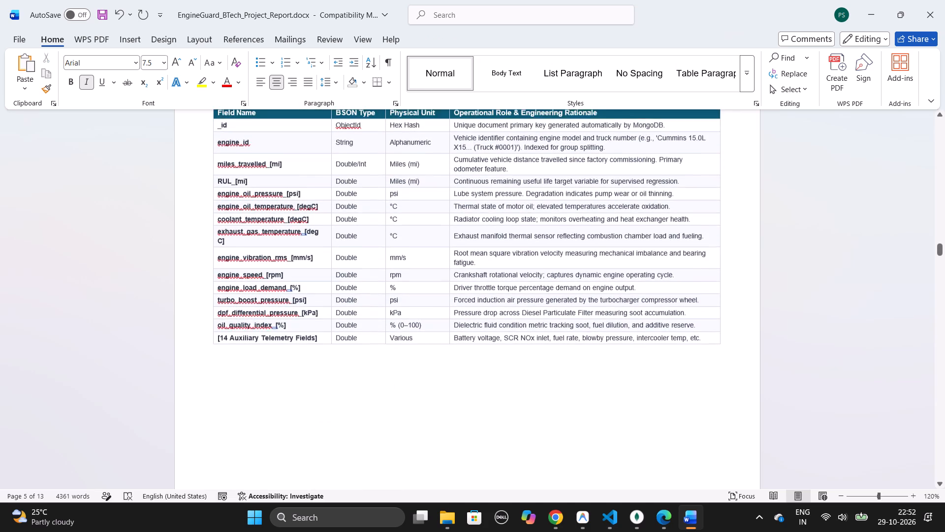
{"action": "scroll", "coordinate": [645, 242], "scroll_direction": "right", "scroll_amount": 1}
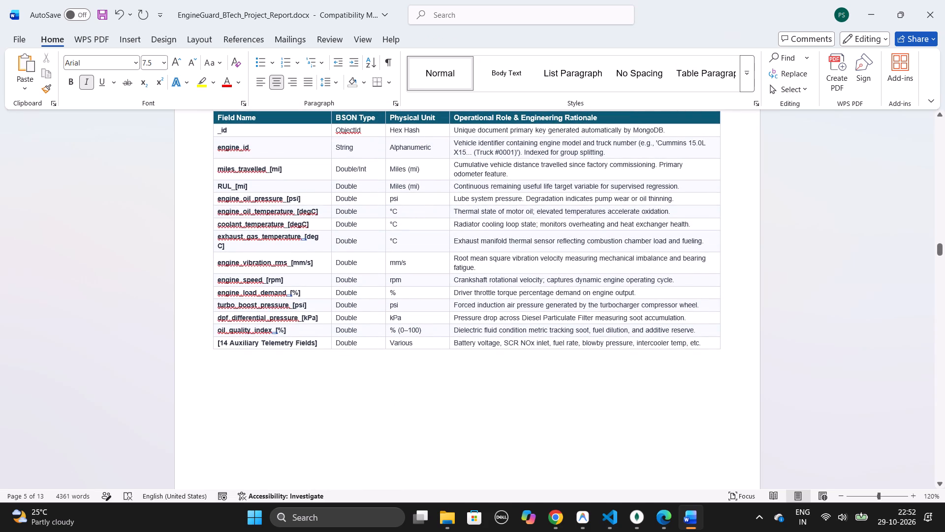
{"action": "scroll", "coordinate": [467, 382], "scroll_direction": "right", "scroll_amount": 1}
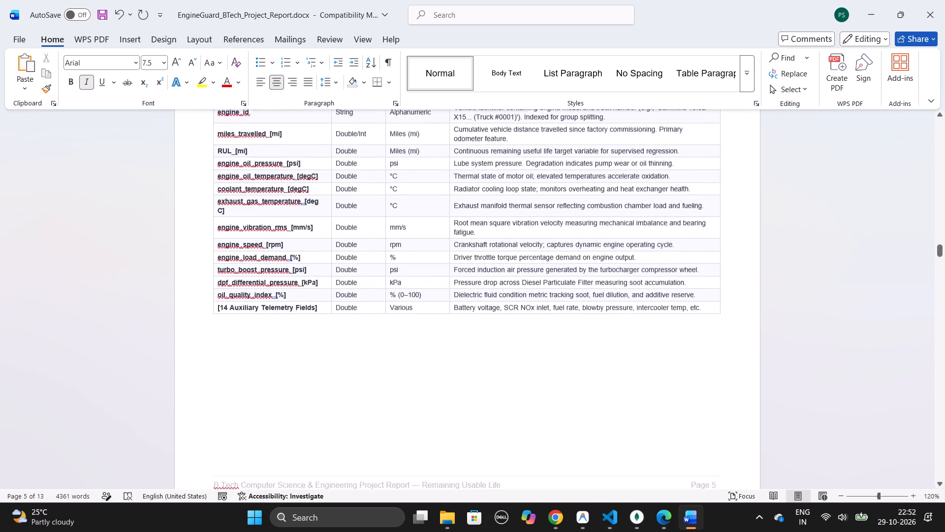
{"action": "scroll", "coordinate": [467, 382], "scroll_direction": "right", "scroll_amount": 1}
{"action": "scroll", "coordinate": [474, 404], "scroll_direction": "down", "scroll_amount": 1}
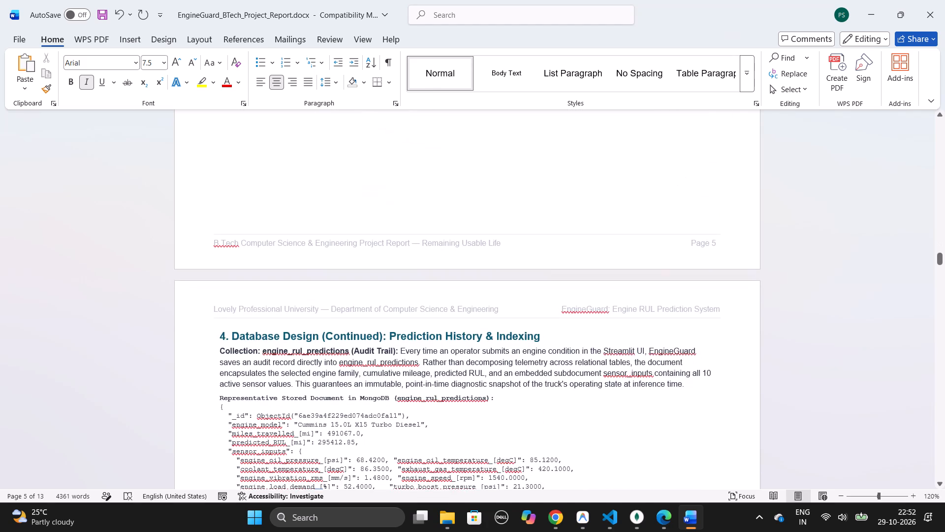
{"action": "scroll", "coordinate": [474, 404], "scroll_direction": "down", "scroll_amount": 1}
{"action": "scroll", "coordinate": [474, 404], "scroll_direction": "up", "scroll_amount": 1}
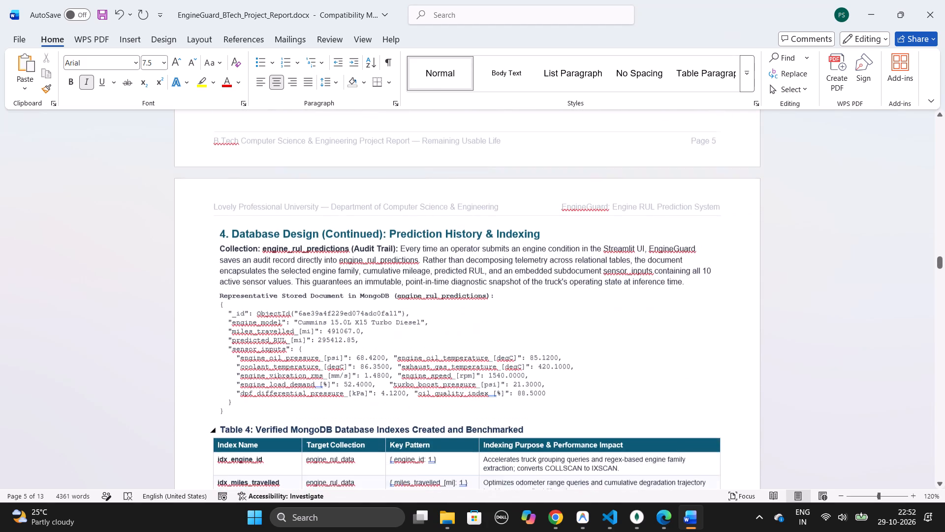
{"action": "scroll", "coordinate": [474, 404], "scroll_direction": "up", "scroll_amount": 1}
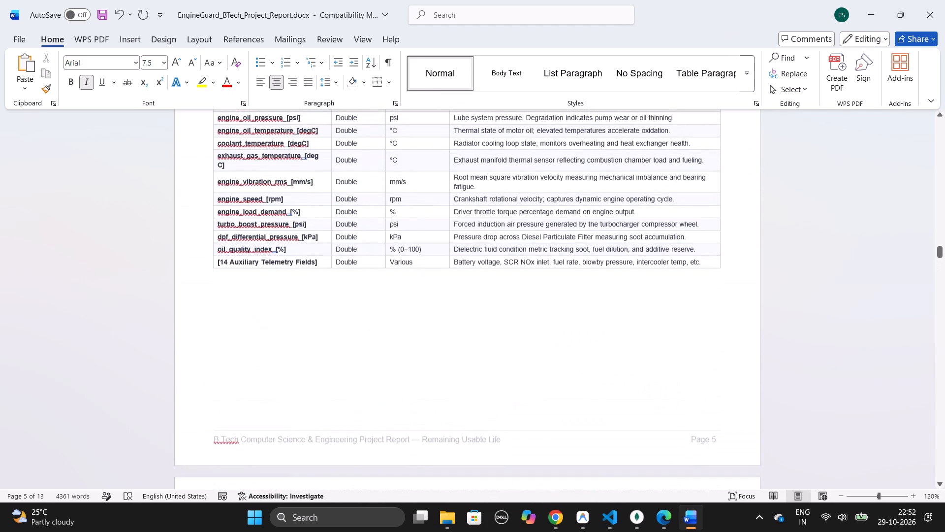
{"action": "scroll", "coordinate": [474, 404], "scroll_direction": "down", "scroll_amount": 1}
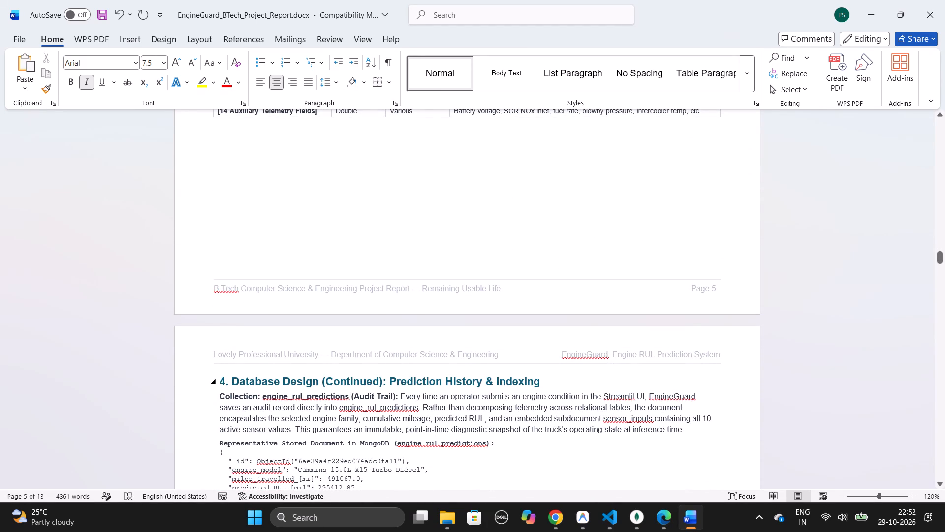
Show the paragraph marks and hidden formatting symbols around the gap between Table 3 and the "Database Design (Continued)" heading.
{"action": "left_click", "coordinate": [219, 372]}
{"action": "key", "text": "Left"}
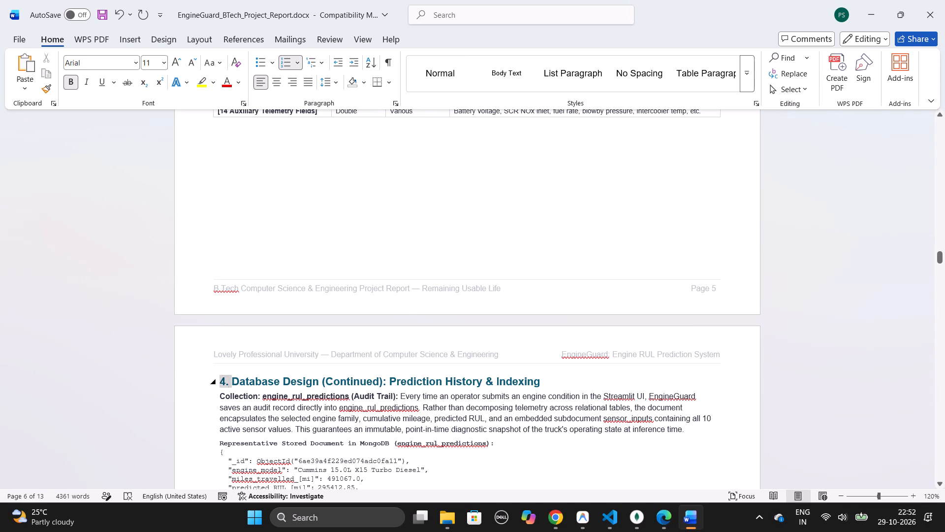
{"action": "key", "text": "Left"}
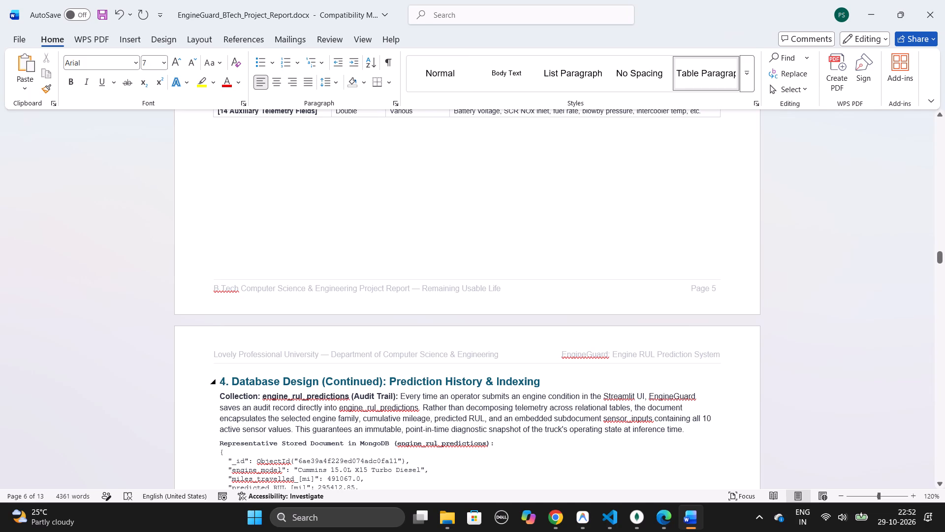
{"action": "left_click", "coordinate": [337, 153]}
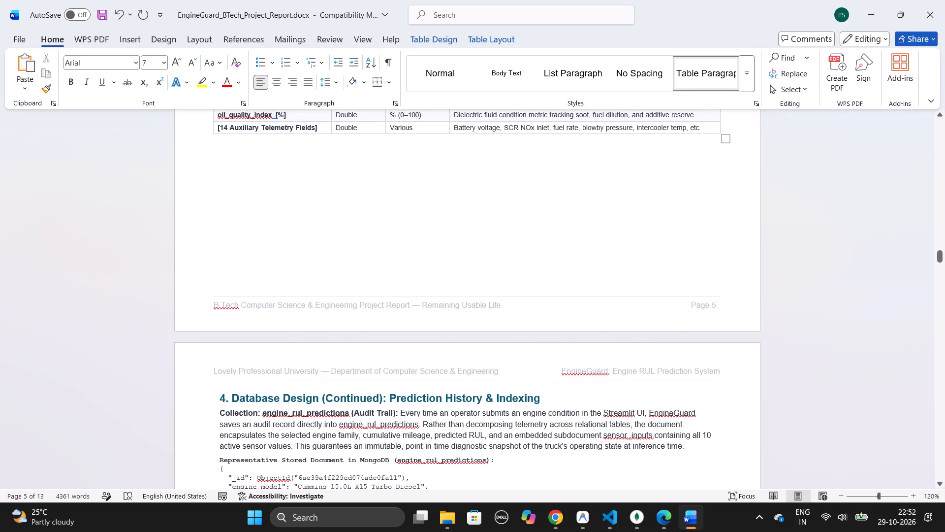
{"action": "left_click", "coordinate": [587, 202]}
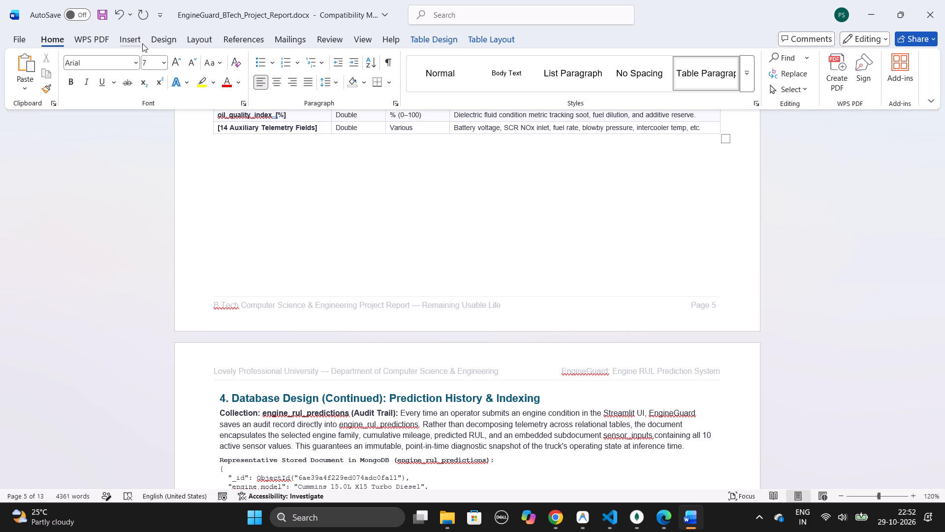
{"action": "left_click", "coordinate": [391, 60]}
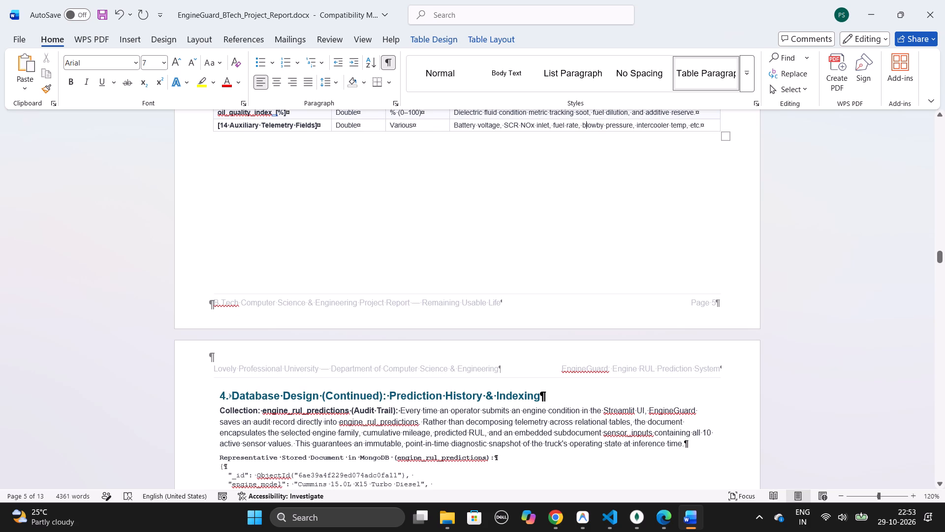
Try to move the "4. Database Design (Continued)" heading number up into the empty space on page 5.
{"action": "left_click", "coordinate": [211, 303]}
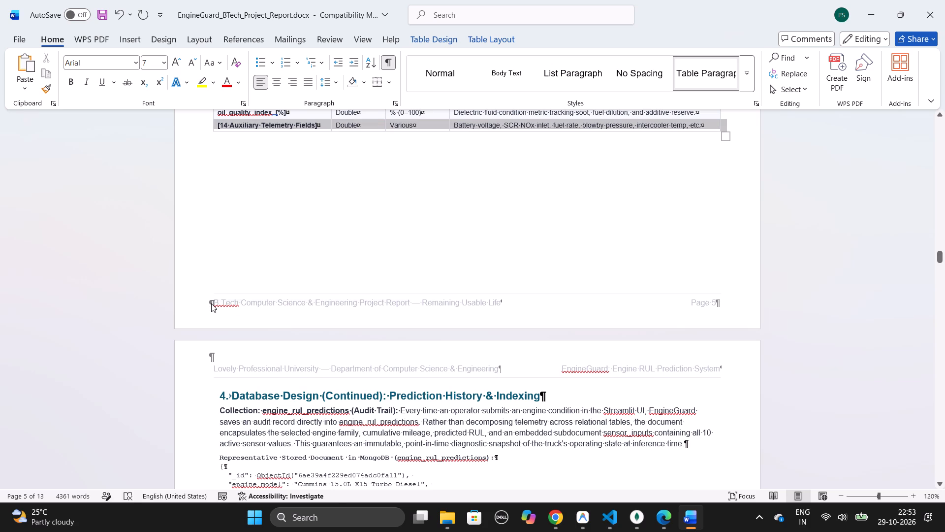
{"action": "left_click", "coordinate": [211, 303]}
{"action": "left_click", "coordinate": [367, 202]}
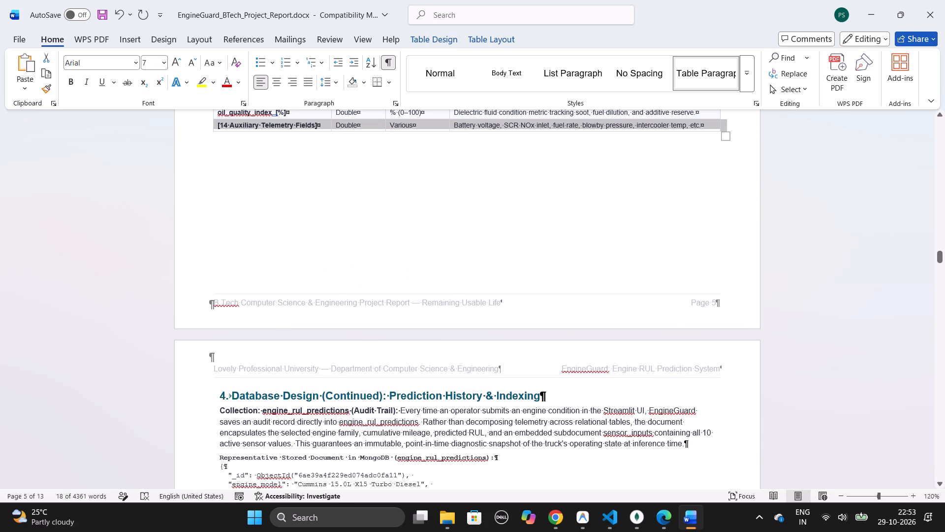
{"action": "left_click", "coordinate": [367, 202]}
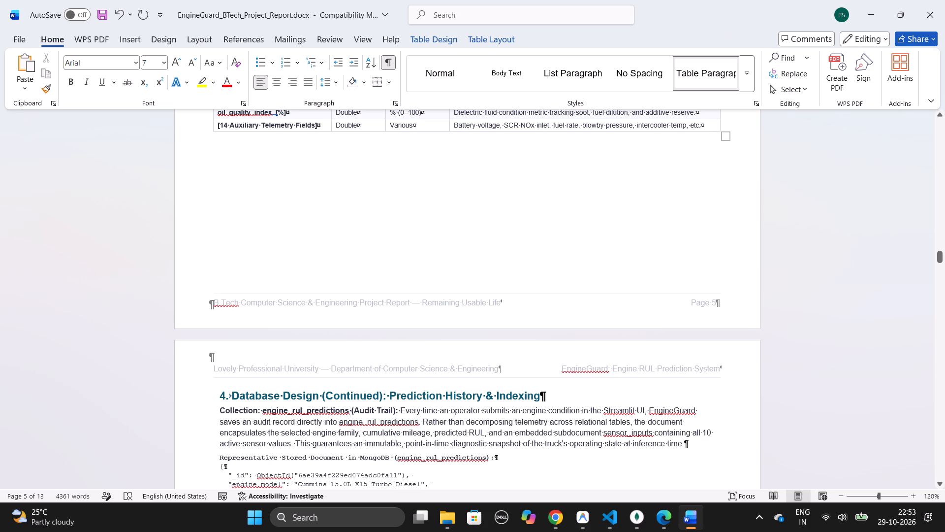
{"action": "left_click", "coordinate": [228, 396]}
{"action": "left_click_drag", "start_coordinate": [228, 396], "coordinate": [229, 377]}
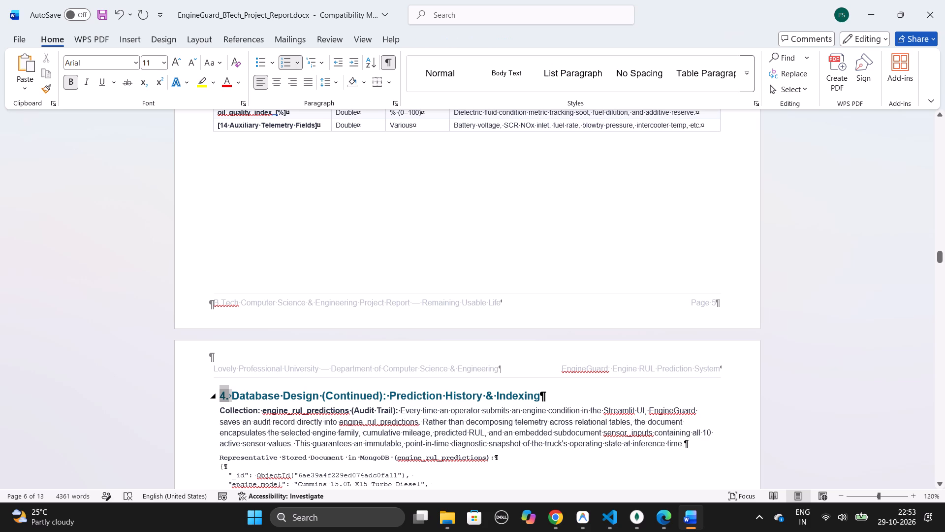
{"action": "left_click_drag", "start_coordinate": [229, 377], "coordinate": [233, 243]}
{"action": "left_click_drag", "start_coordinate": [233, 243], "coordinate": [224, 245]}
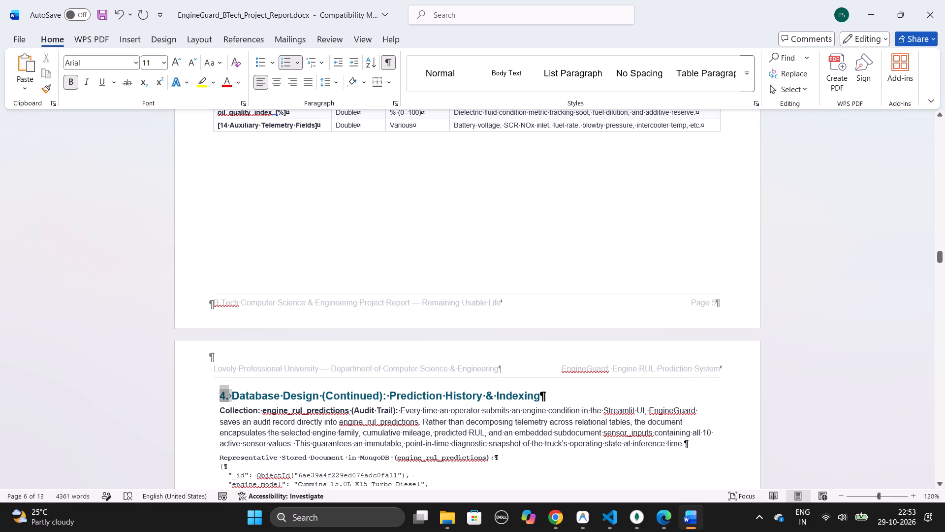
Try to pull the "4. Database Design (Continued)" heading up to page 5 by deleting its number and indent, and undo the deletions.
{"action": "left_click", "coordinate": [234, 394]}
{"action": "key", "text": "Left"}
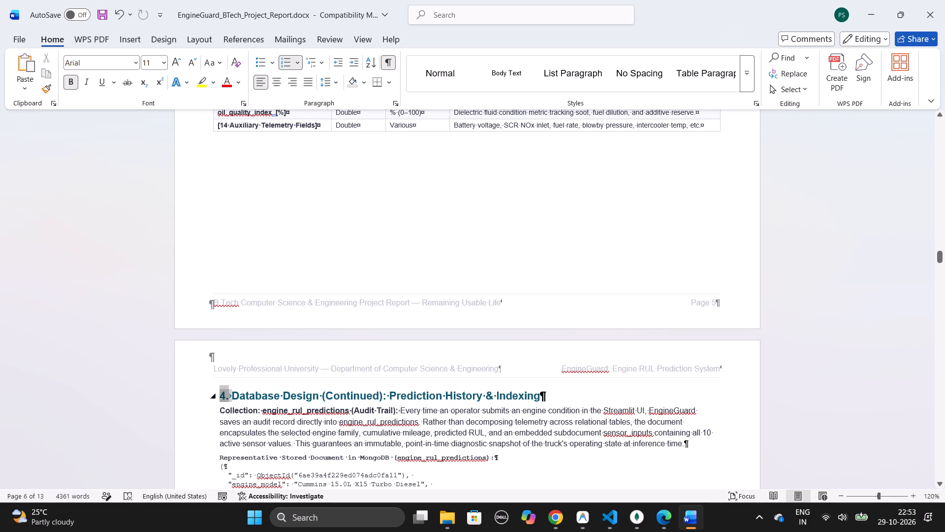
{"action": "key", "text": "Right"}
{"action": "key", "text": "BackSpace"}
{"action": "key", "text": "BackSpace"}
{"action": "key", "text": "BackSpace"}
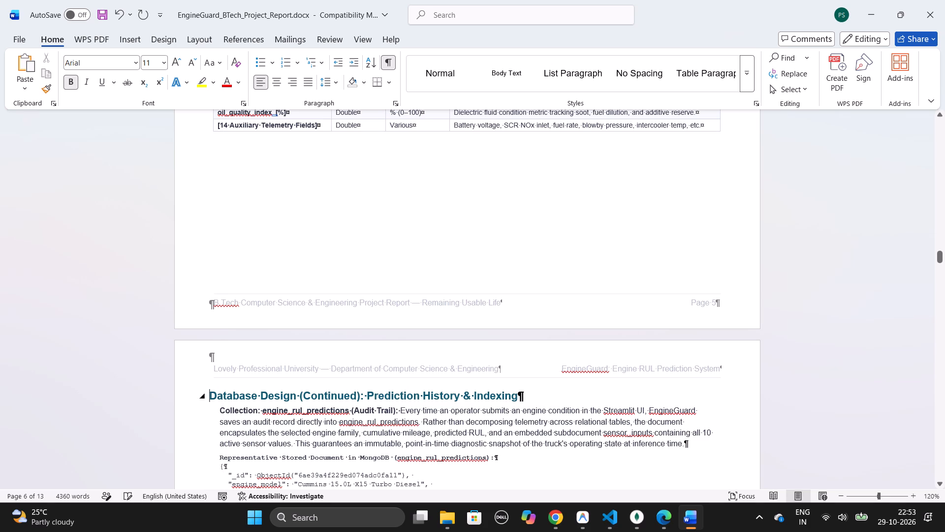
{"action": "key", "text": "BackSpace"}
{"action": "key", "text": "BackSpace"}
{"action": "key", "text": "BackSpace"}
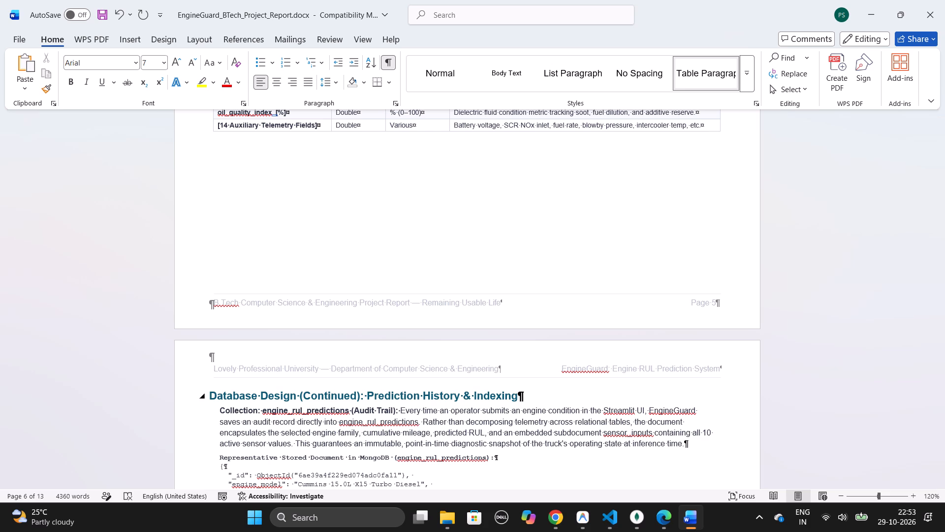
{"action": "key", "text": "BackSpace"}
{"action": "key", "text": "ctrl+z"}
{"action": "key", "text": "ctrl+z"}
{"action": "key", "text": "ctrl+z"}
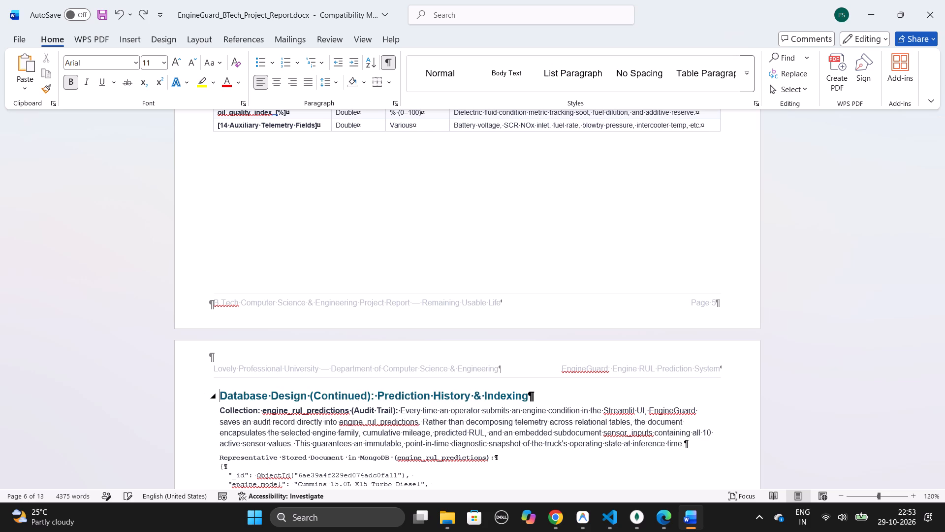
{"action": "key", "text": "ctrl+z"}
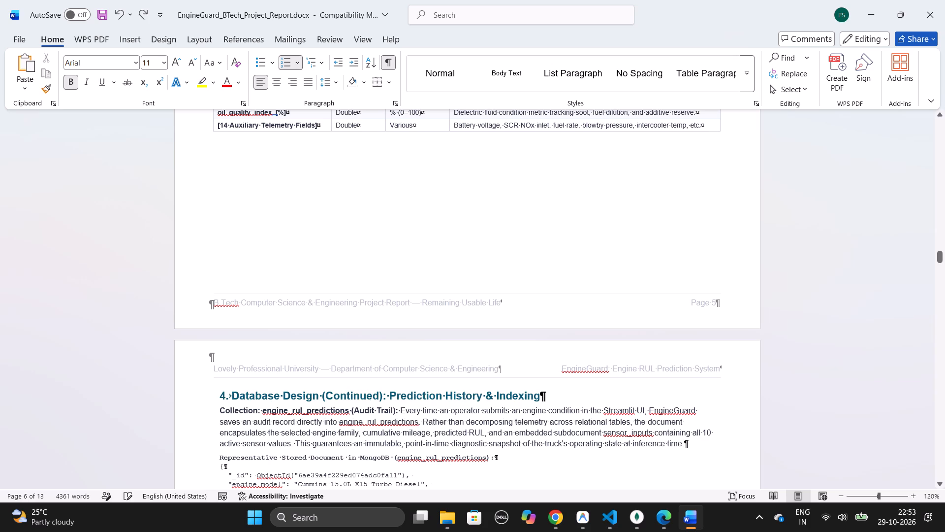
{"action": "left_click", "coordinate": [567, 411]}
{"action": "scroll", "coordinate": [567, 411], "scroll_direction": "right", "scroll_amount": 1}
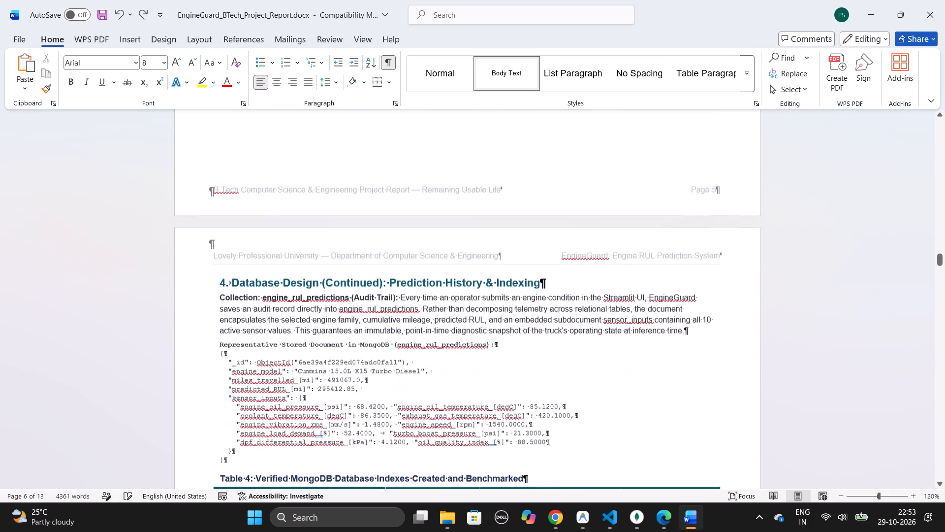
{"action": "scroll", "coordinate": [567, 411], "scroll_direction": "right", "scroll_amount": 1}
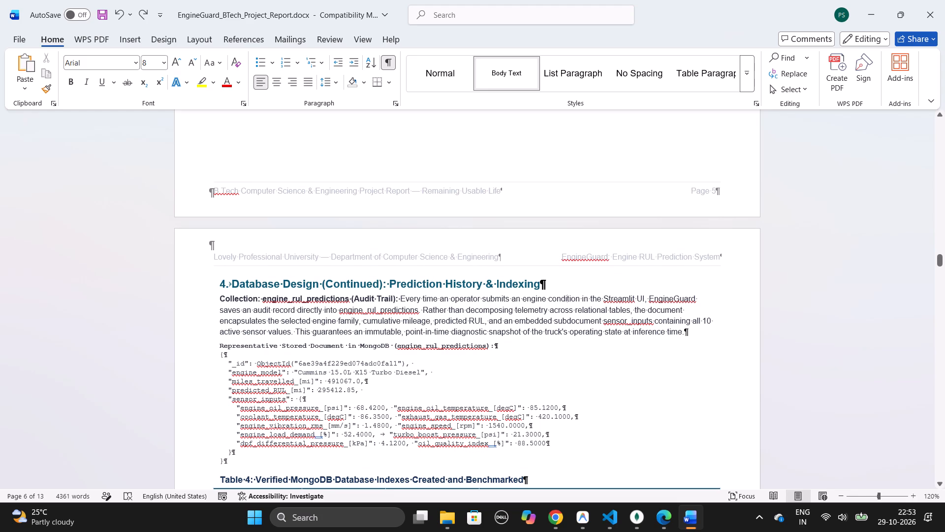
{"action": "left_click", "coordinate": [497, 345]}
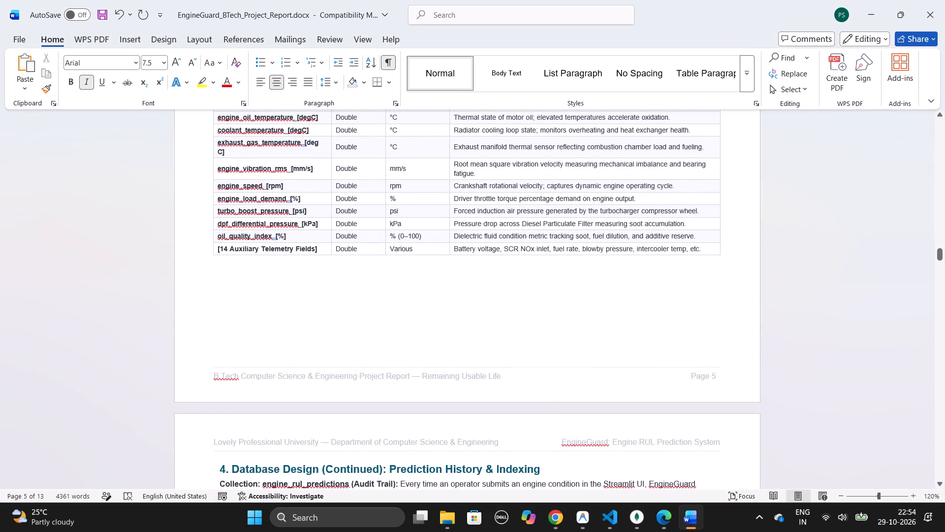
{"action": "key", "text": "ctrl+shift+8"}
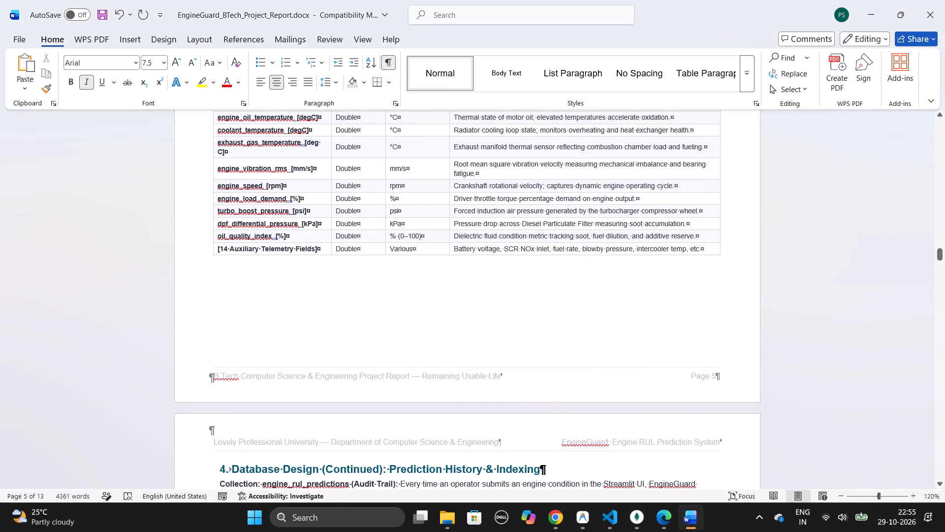
Delete the paragraph mark before the section break that ends the Connection Pool Management & Transactionless Atomicity text.
{"action": "scroll", "coordinate": [573, 274], "scroll_direction": "down", "scroll_amount": 1}
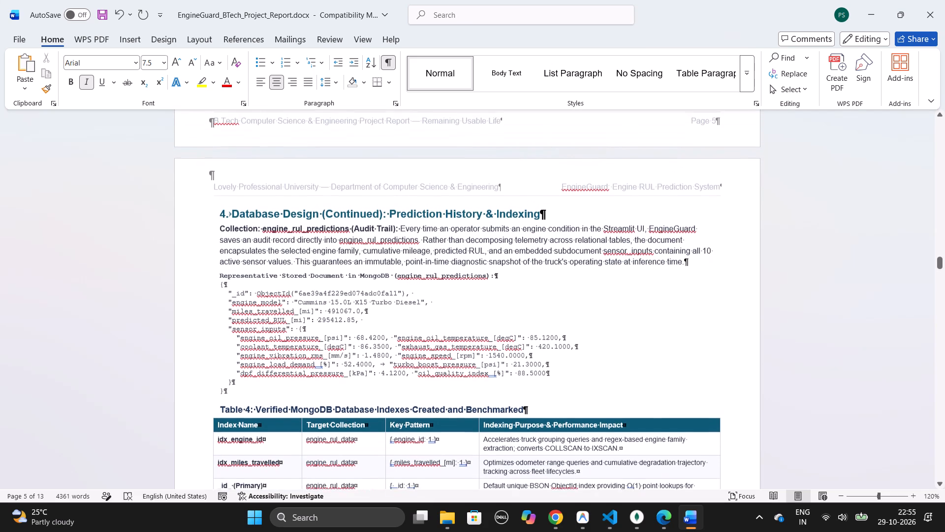
{"action": "scroll", "coordinate": [573, 274], "scroll_direction": "down", "scroll_amount": 1}
{"action": "left_click", "coordinate": [543, 218]}
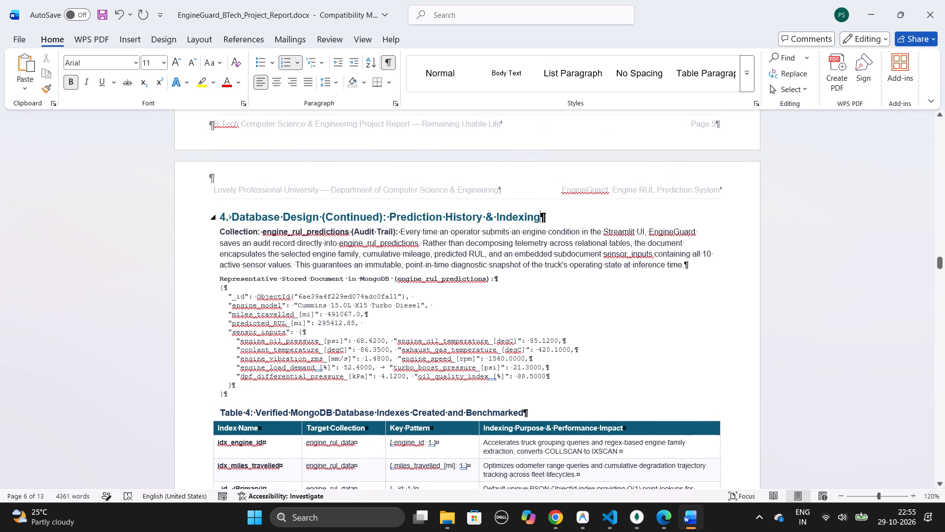
{"action": "scroll", "coordinate": [543, 218], "scroll_direction": "down", "scroll_amount": 2}
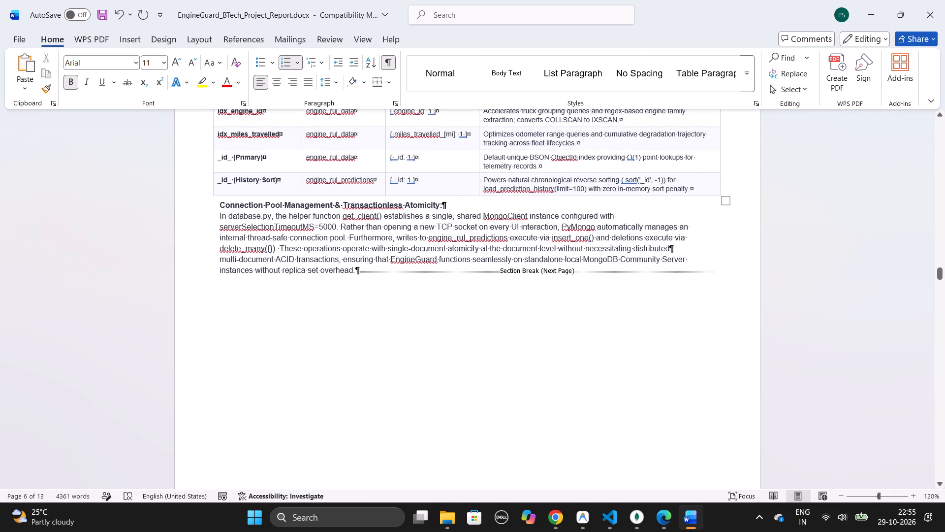
{"action": "left_click", "coordinate": [354, 272]}
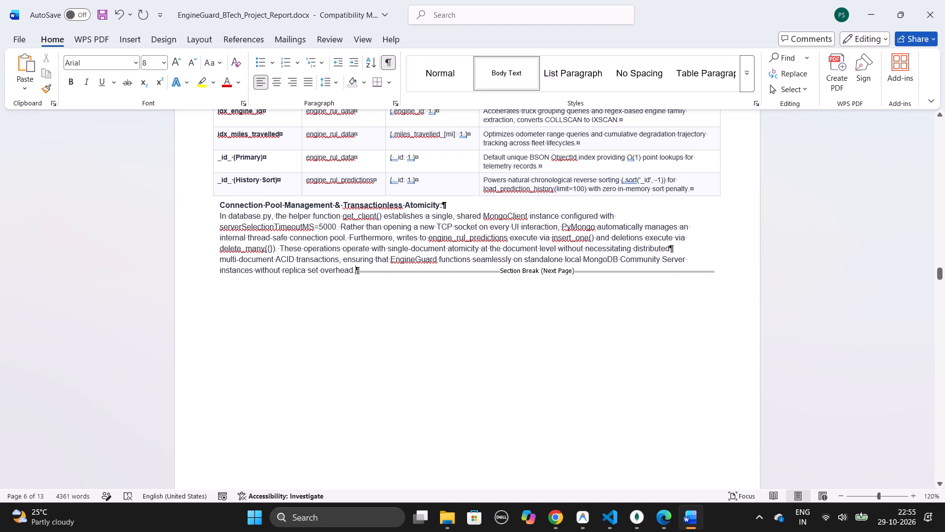
{"action": "key", "text": "Delete"}
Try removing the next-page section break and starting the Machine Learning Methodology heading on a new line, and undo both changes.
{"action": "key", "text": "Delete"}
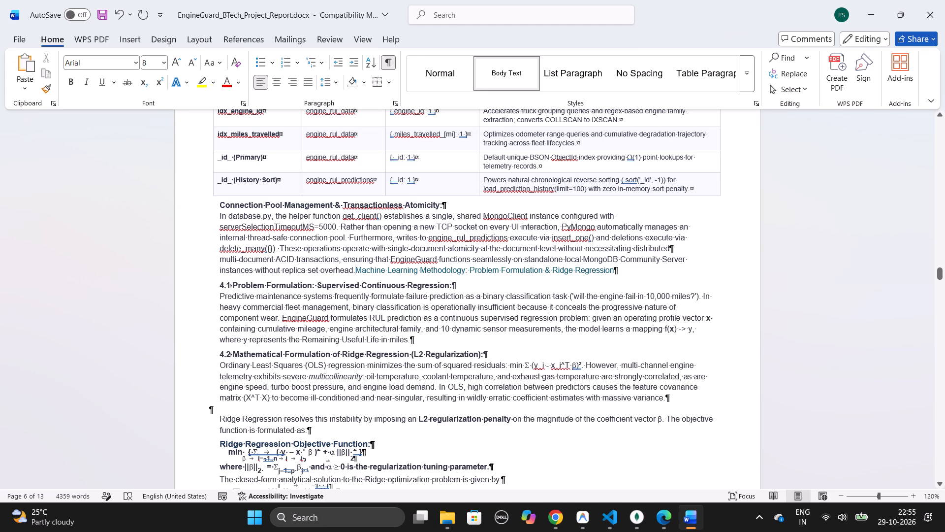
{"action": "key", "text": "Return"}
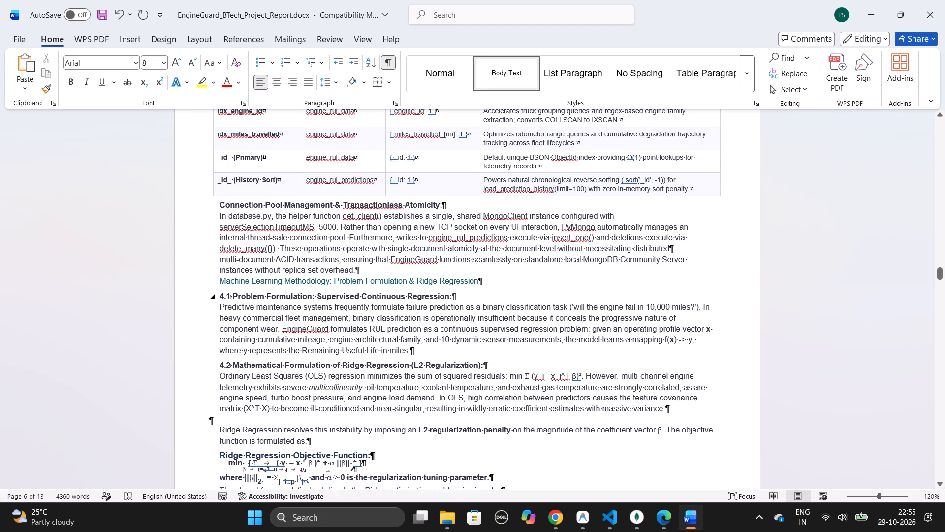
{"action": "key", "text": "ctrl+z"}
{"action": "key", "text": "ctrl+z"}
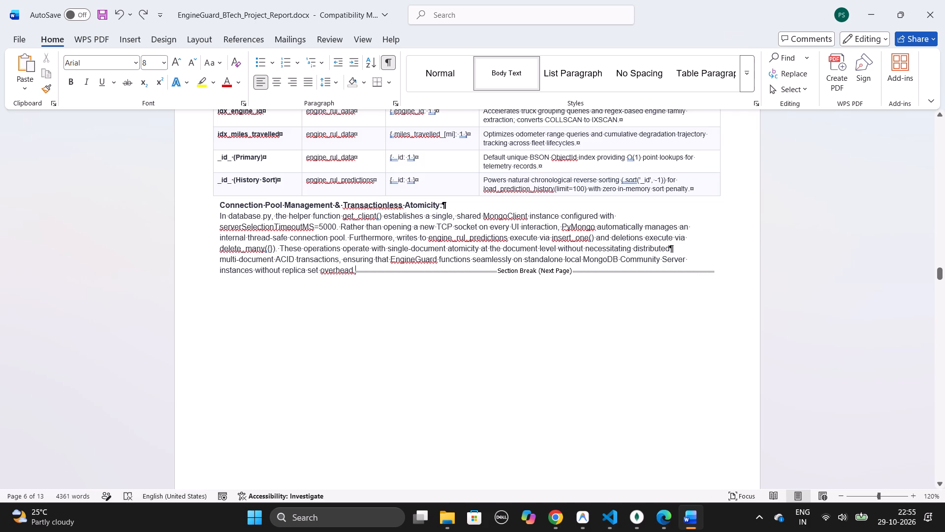
Look back over the Database Design pages from the section break up to Table 3 to check their spacing.
{"action": "scroll", "coordinate": [429, 287], "scroll_direction": "right", "scroll_amount": 1}
{"action": "scroll", "coordinate": [429, 287], "scroll_direction": "up", "scroll_amount": 1}
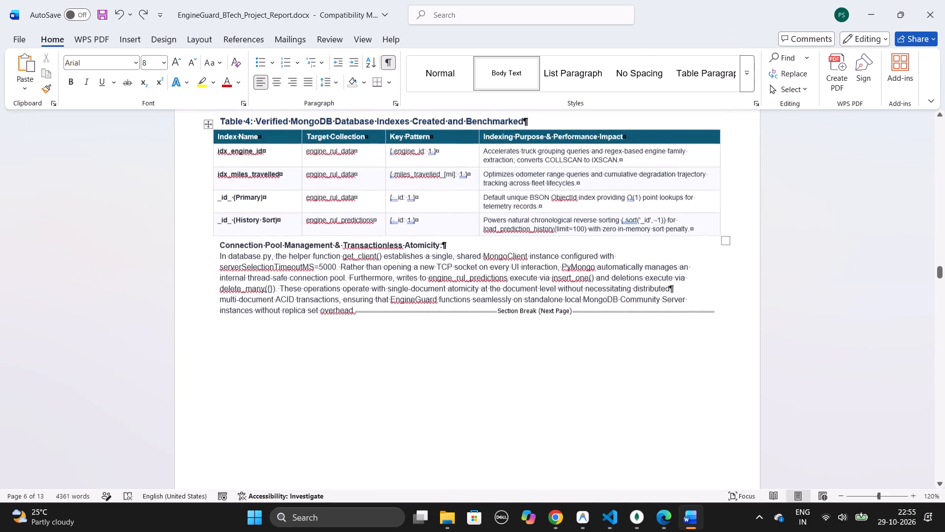
{"action": "scroll", "coordinate": [429, 287], "scroll_direction": "up", "scroll_amount": 1}
{"action": "scroll", "coordinate": [337, 302], "scroll_direction": "up", "scroll_amount": 1}
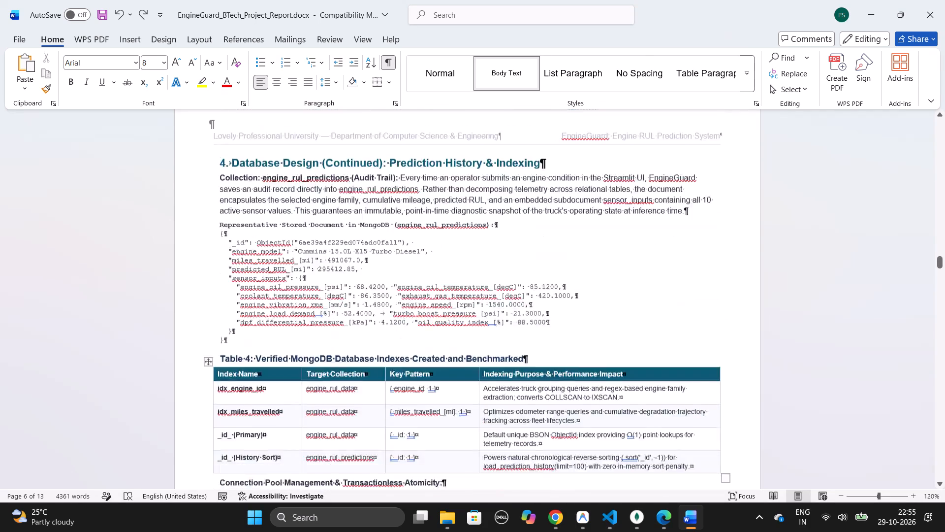
{"action": "scroll", "coordinate": [337, 302], "scroll_direction": "up", "scroll_amount": 3}
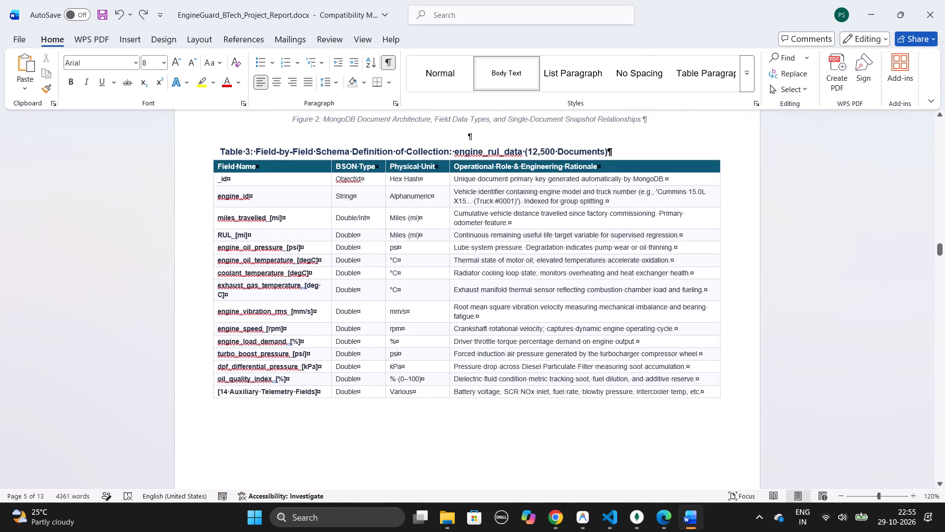
{"action": "scroll", "coordinate": [337, 302], "scroll_direction": "right", "scroll_amount": 1}
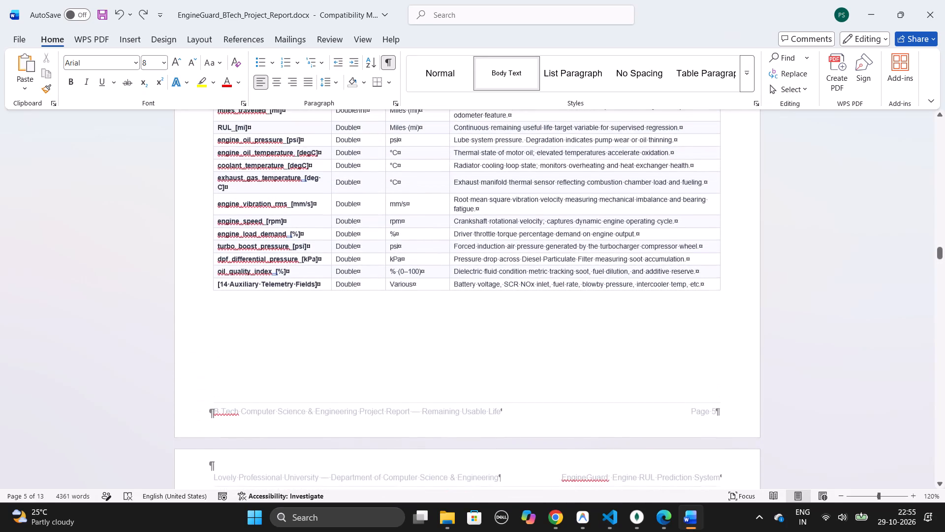
{"action": "scroll", "coordinate": [337, 302], "scroll_direction": "right", "scroll_amount": 1}
{"action": "scroll", "coordinate": [337, 302], "scroll_direction": "up", "scroll_amount": 1}
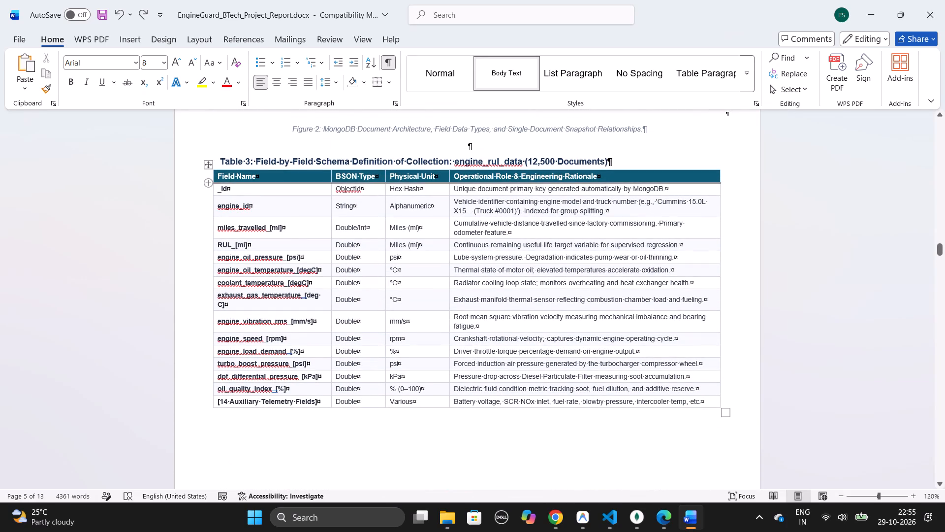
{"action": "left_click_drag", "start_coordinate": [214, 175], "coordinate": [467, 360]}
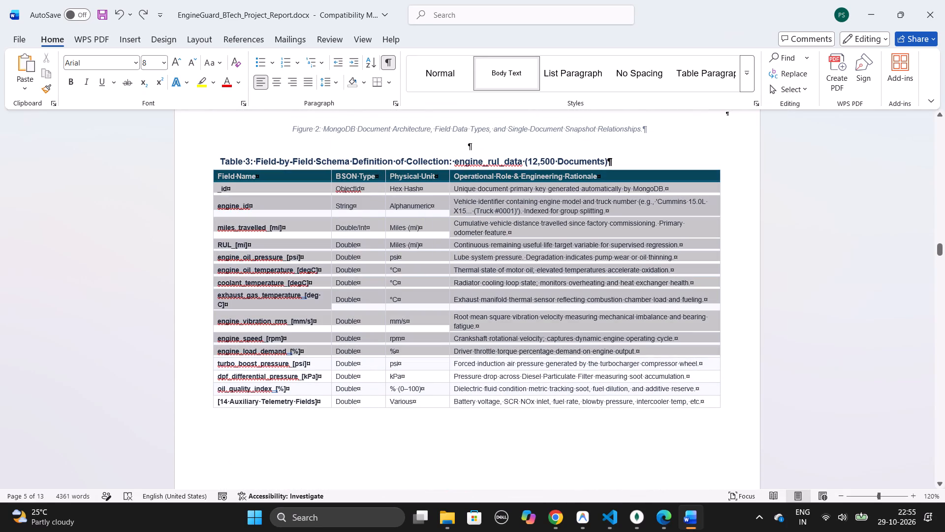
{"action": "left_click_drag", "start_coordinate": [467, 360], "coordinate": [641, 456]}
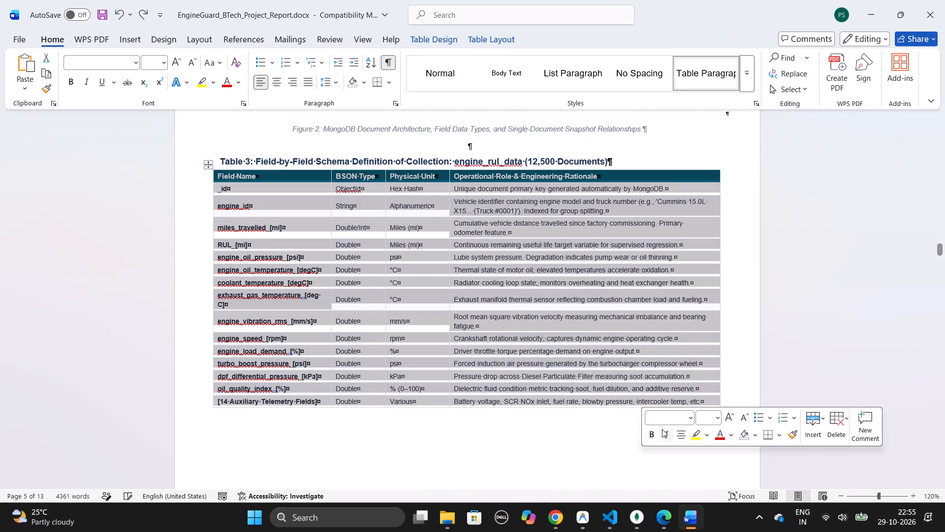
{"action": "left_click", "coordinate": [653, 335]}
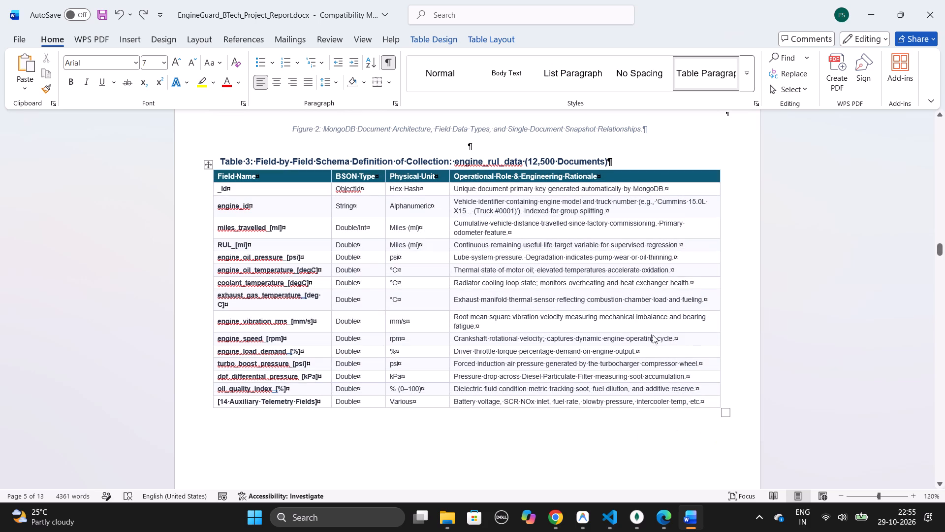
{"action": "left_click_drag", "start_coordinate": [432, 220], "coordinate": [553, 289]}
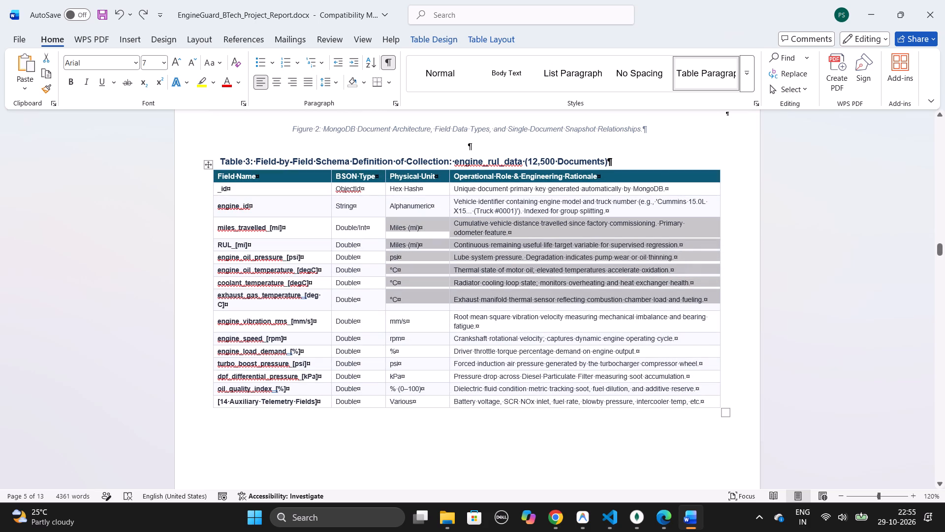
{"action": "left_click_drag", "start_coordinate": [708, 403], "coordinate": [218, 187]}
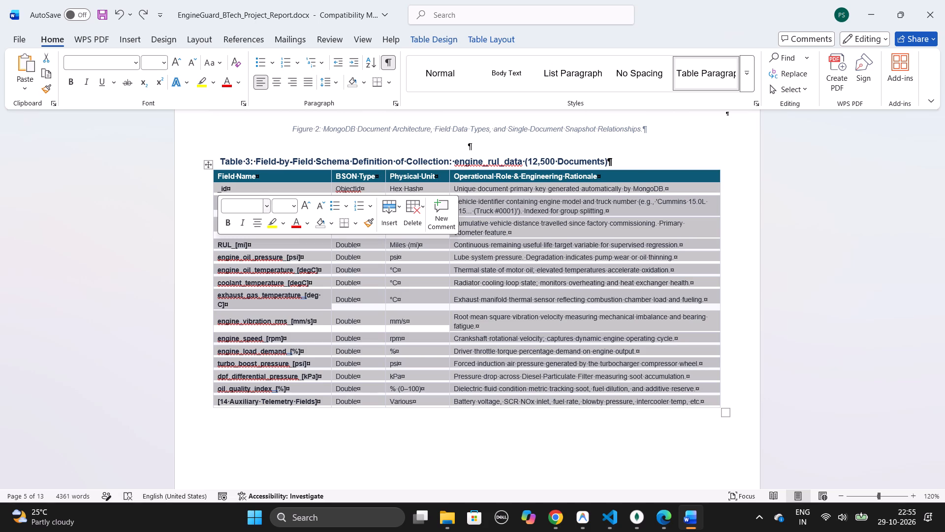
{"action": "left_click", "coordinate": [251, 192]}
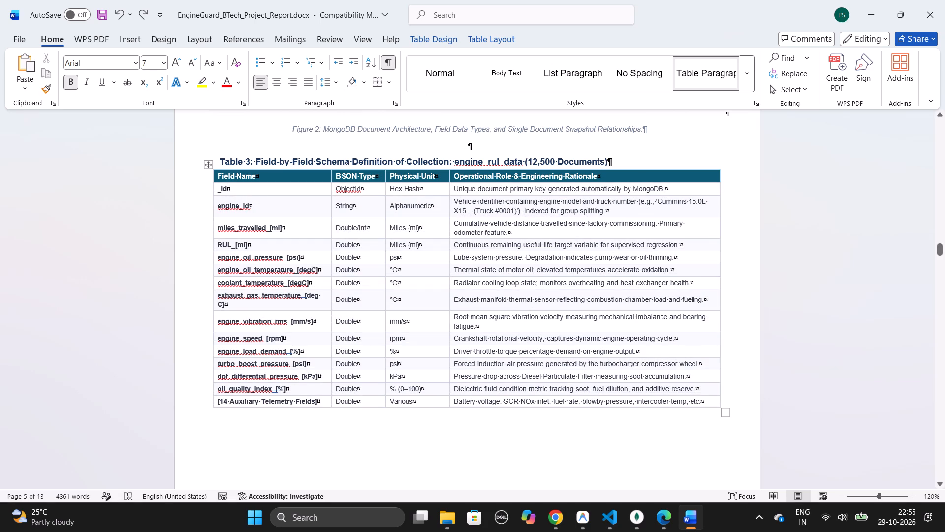
Try font size 12 on Table 3's BSON Type, Physical Unit and Operational Role entries below the header, and settle on 9.
{"action": "left_click_drag", "start_coordinate": [335, 189], "coordinate": [565, 329]}
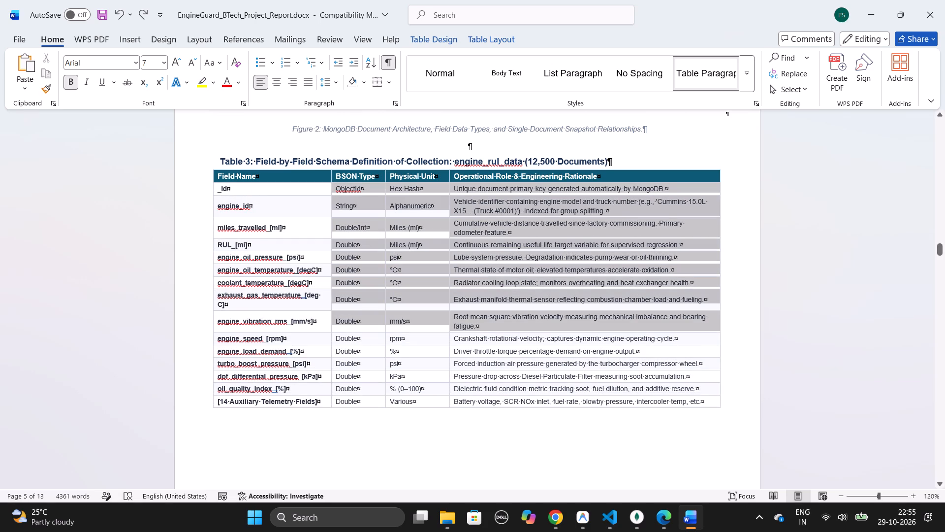
{"action": "left_click_drag", "start_coordinate": [565, 329], "coordinate": [629, 411]}
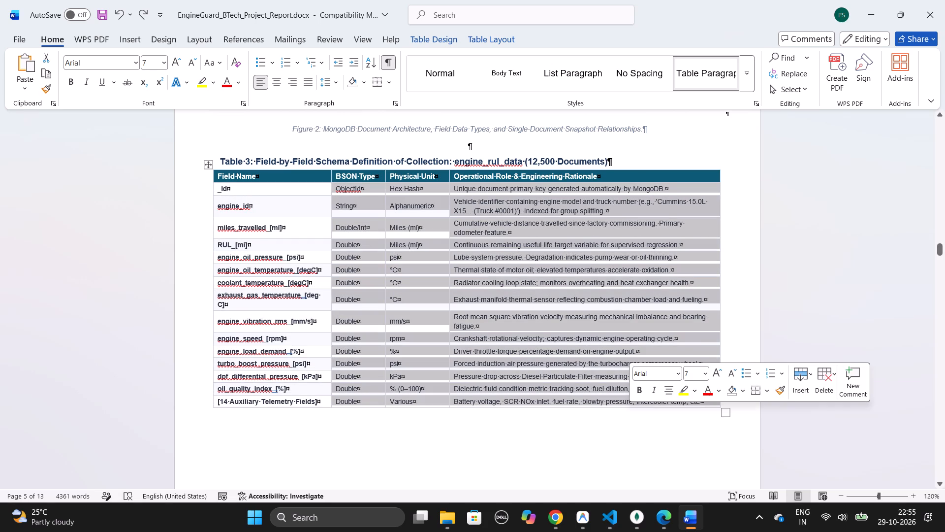
{"action": "left_click", "coordinate": [687, 375]}
{"action": "type", "text": "12"}
{"action": "key", "text": "Return"}
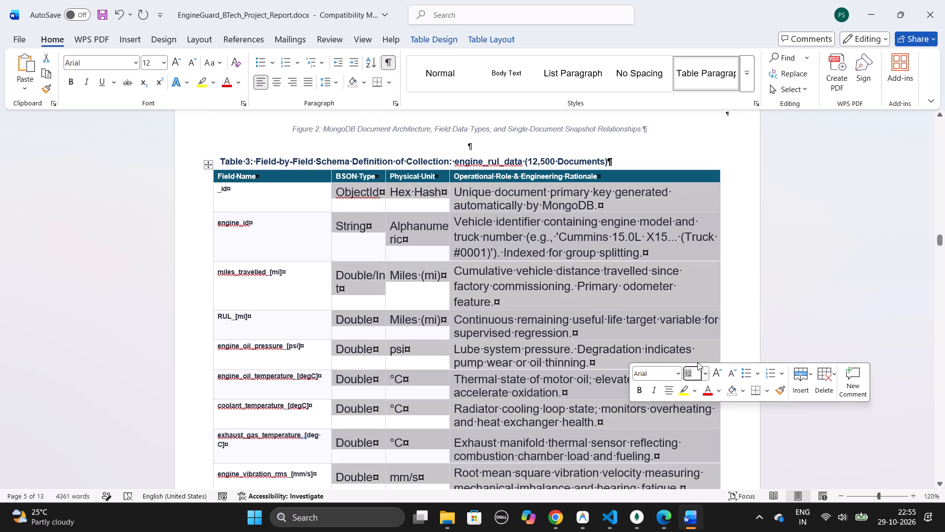
{"action": "key", "text": "9"}
{"action": "key", "text": "Return"}
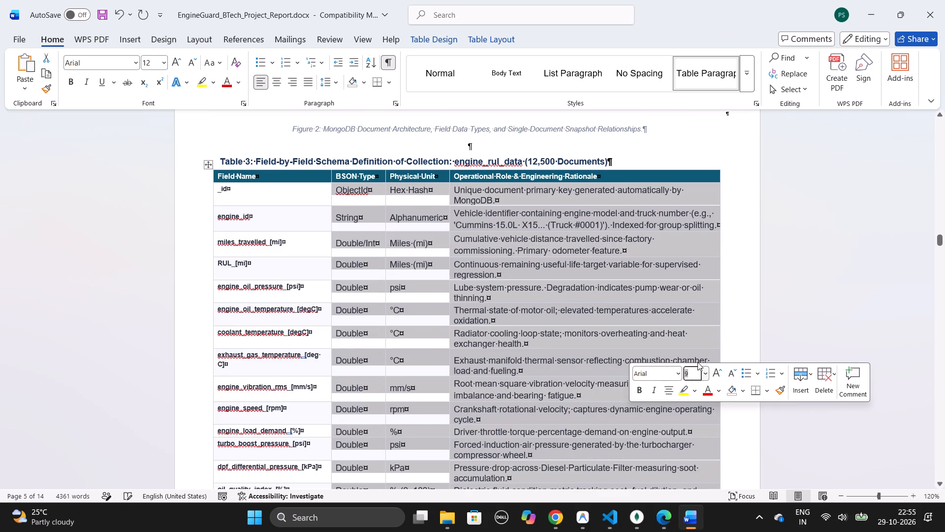
{"action": "scroll", "coordinate": [697, 362], "scroll_direction": "right", "scroll_amount": 1}
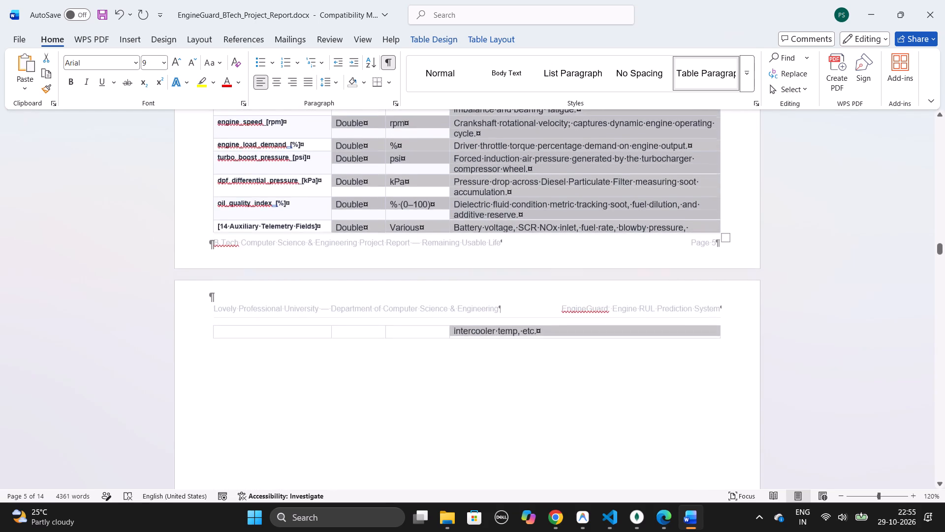
Set the Field Name entries below the header in Table 3, from _id to 14 Auxiliary Telemetry Fields, to font size 9.
{"action": "scroll", "coordinate": [697, 362], "scroll_direction": "right", "scroll_amount": 1}
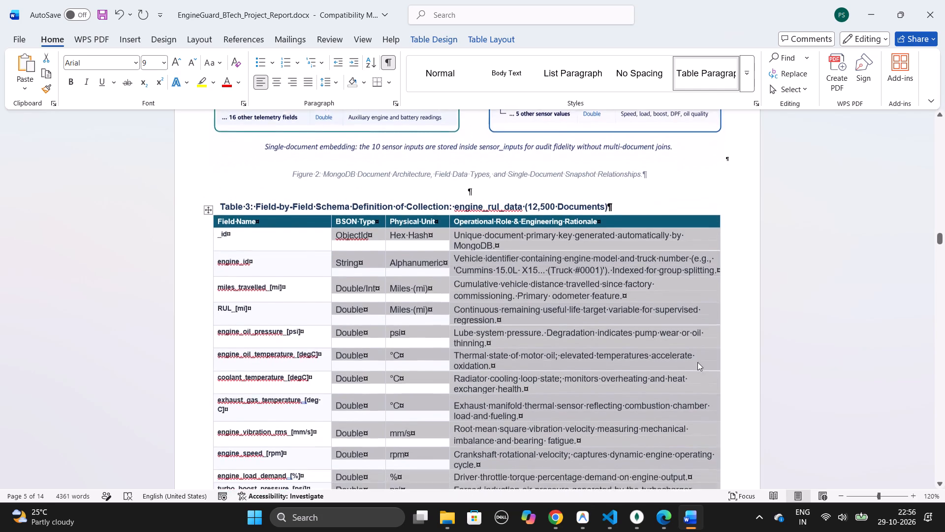
{"action": "scroll", "coordinate": [697, 362], "scroll_direction": "right", "scroll_amount": 1}
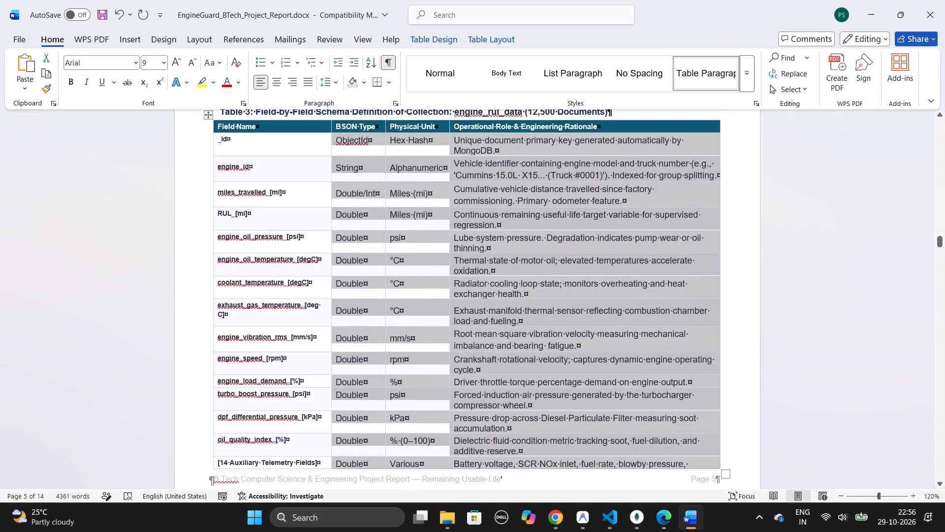
{"action": "left_click_drag", "start_coordinate": [220, 140], "coordinate": [296, 448]}
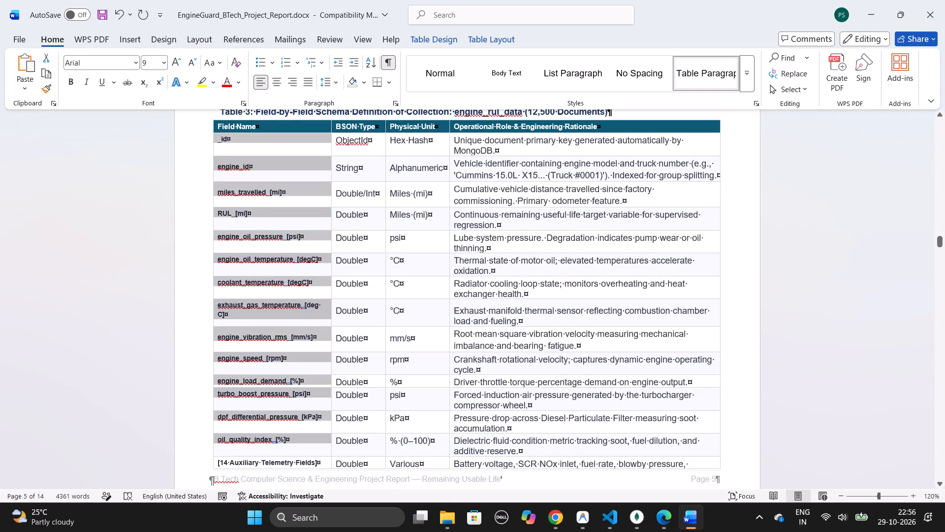
{"action": "left_click_drag", "start_coordinate": [296, 448], "coordinate": [327, 124]}
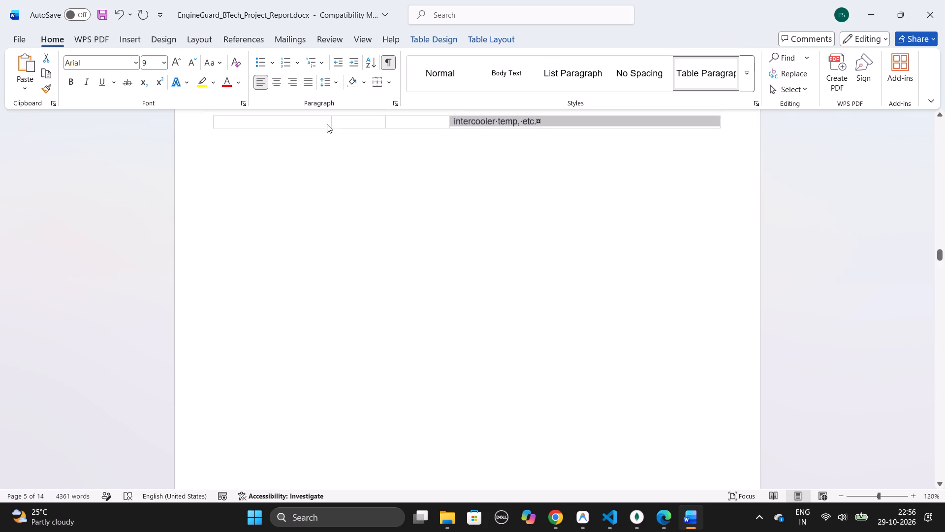
{"action": "left_click_drag", "start_coordinate": [327, 124], "coordinate": [316, 127]}
{"action": "scroll", "coordinate": [331, 187], "scroll_direction": "up", "scroll_amount": 1}
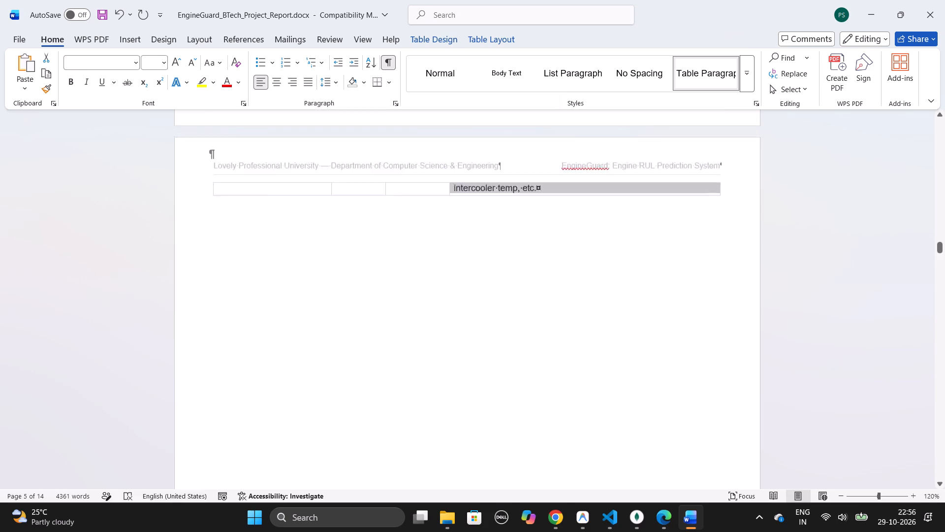
{"action": "scroll", "coordinate": [331, 187], "scroll_direction": "up", "scroll_amount": 1}
{"action": "left_click", "coordinate": [331, 187]}
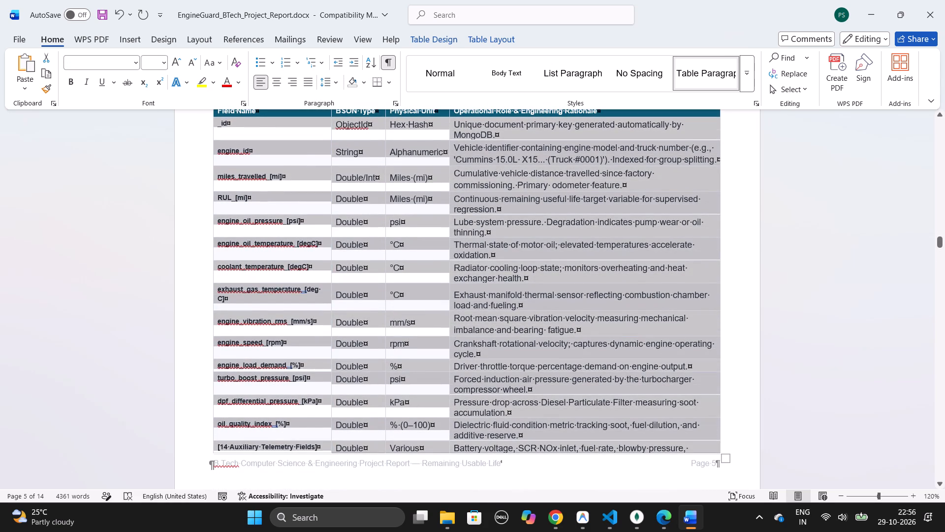
{"action": "left_click", "coordinate": [190, 187]}
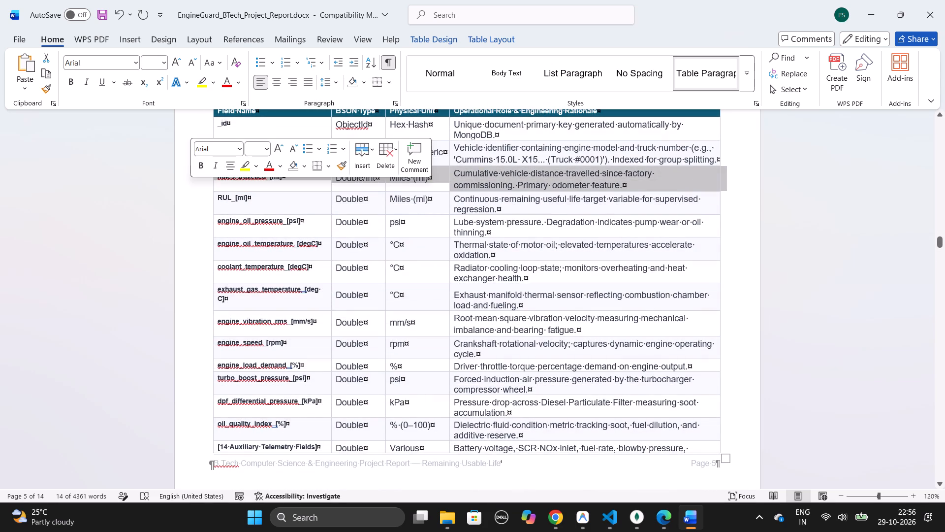
{"action": "scroll", "coordinate": [269, 243], "scroll_direction": "right", "scroll_amount": 1}
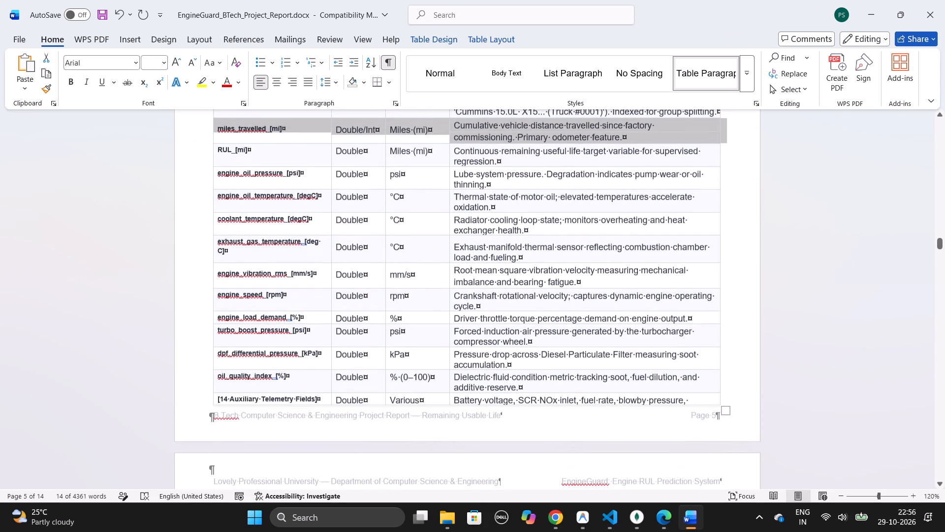
{"action": "left_click_drag", "start_coordinate": [321, 398], "coordinate": [287, 285]}
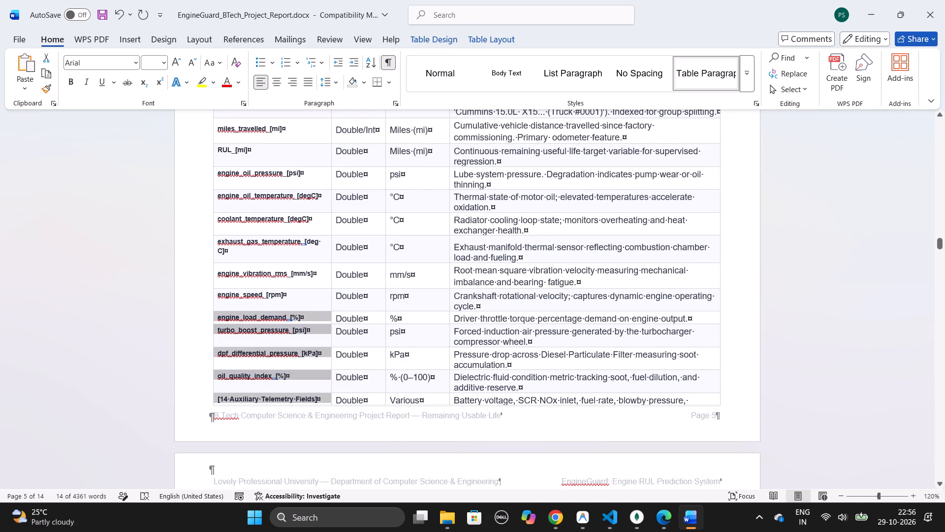
{"action": "left_click_drag", "start_coordinate": [287, 285], "coordinate": [222, 124]}
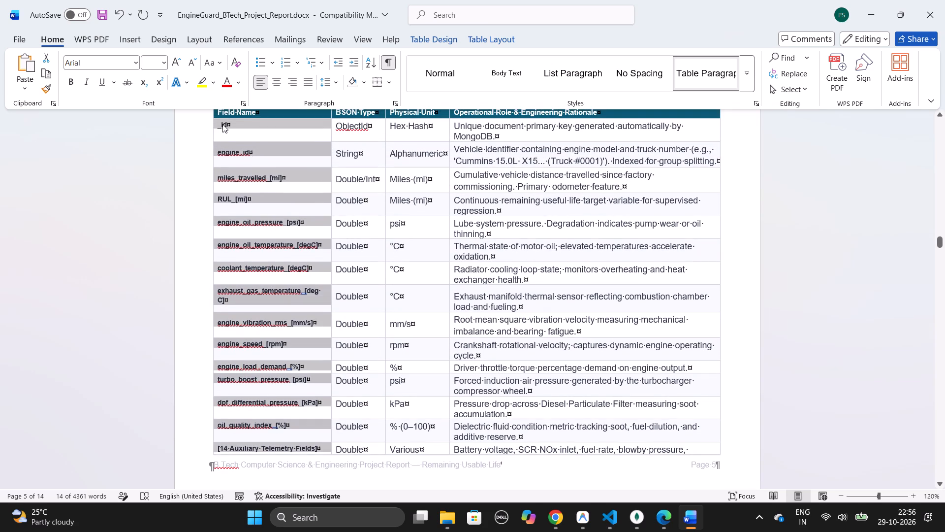
{"action": "left_click_drag", "start_coordinate": [222, 124], "coordinate": [220, 124]}
{"action": "left_click", "coordinate": [283, 139]}
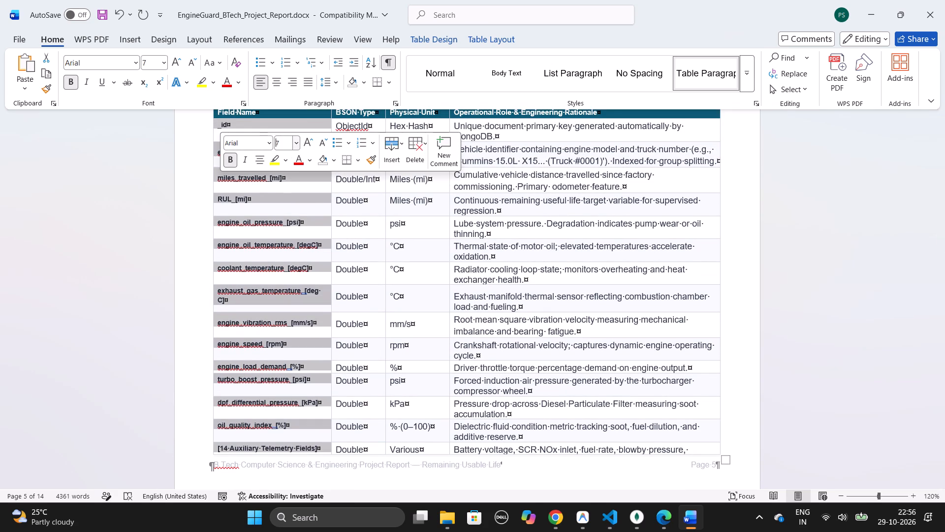
{"action": "key", "text": "9"}
{"action": "key", "text": "Return"}
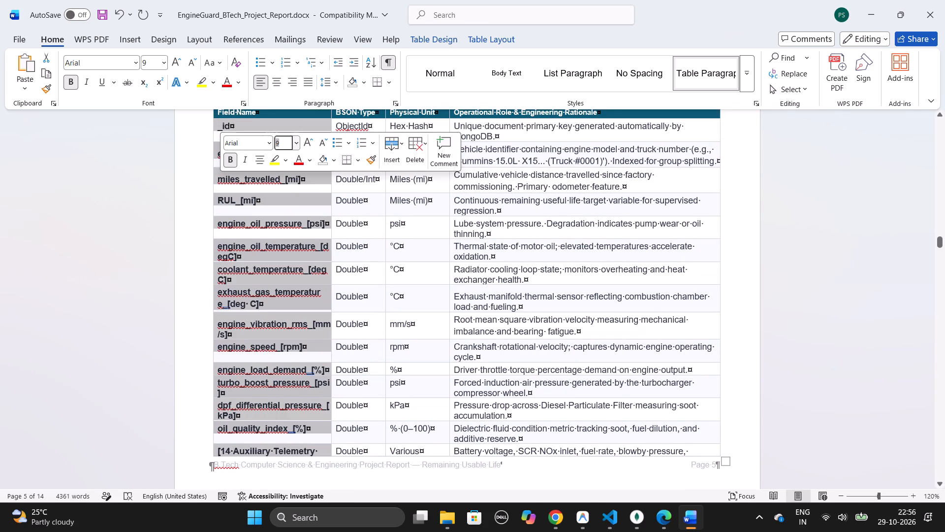
{"action": "left_click", "coordinate": [321, 213]}
Set the header row of Table 3, from Field Name to Operational Role & Engineering Rationale, to font size 9.
{"action": "scroll", "coordinate": [321, 213], "scroll_direction": "up", "scroll_amount": 1}
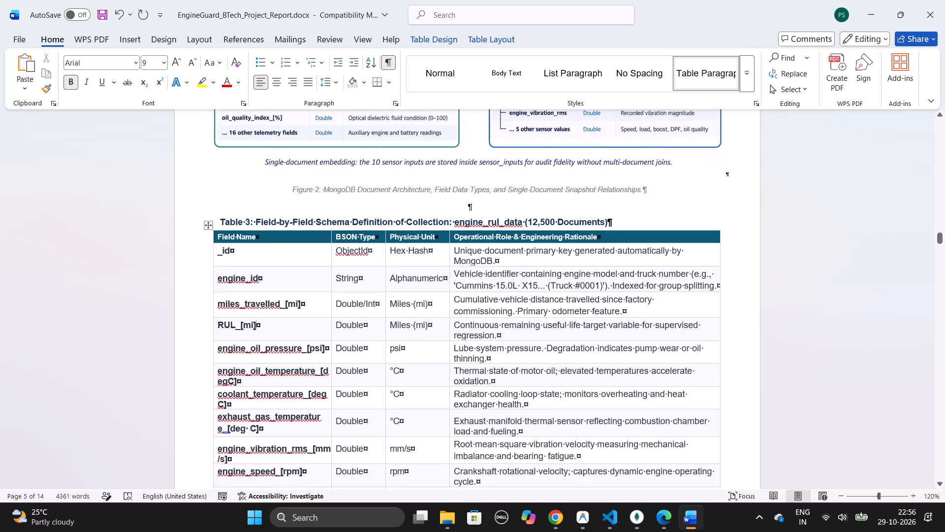
{"action": "left_click_drag", "start_coordinate": [215, 237], "coordinate": [493, 241]}
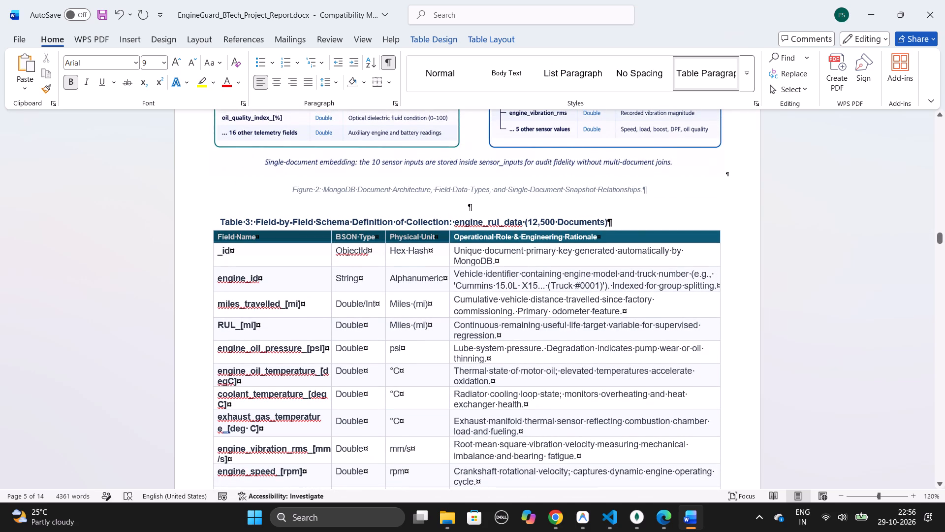
{"action": "left_click_drag", "start_coordinate": [493, 241], "coordinate": [556, 239]}
{"action": "left_click", "coordinate": [619, 256]}
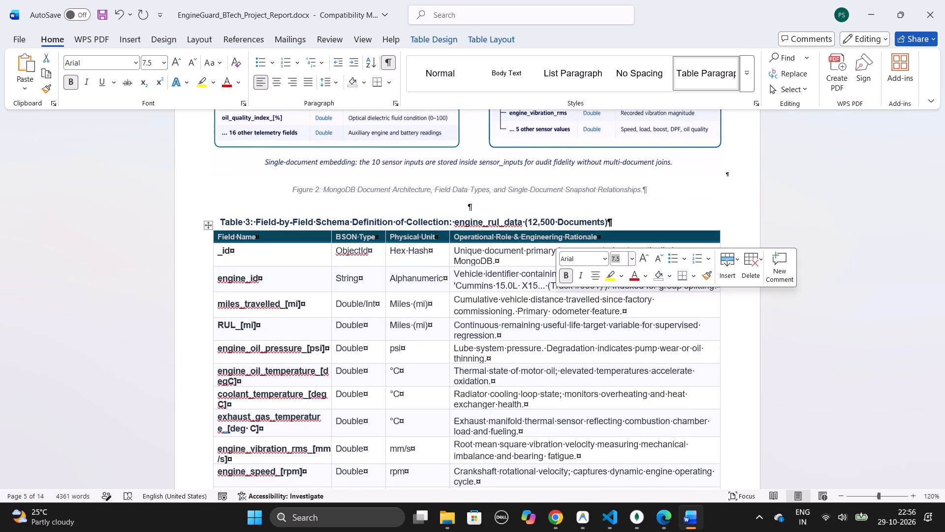
{"action": "key", "text": "9"}
{"action": "key", "text": "Return"}
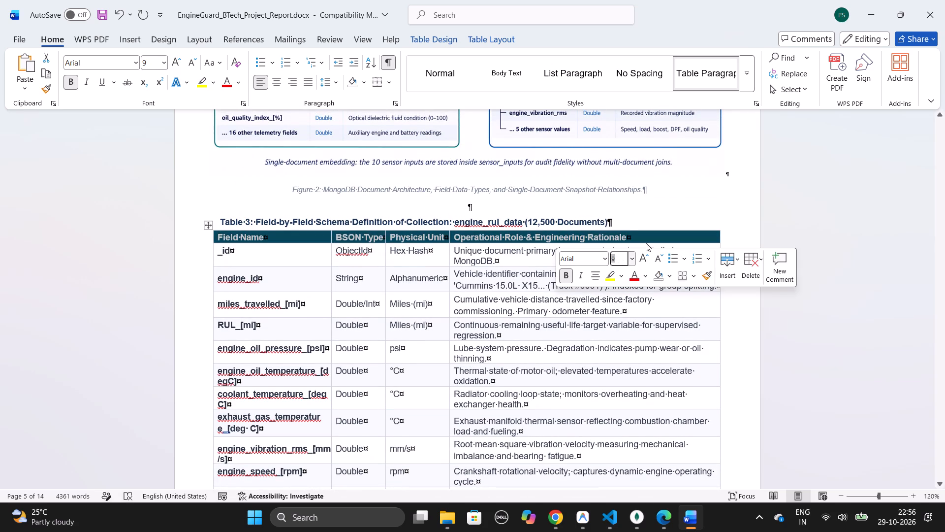
{"action": "left_click", "coordinate": [670, 207]}
Set the introductory paragraph under the Database Design: Schemas, Relationships & Indexes heading to font size 12.
{"action": "scroll", "coordinate": [670, 207], "scroll_direction": "down", "scroll_amount": 1}
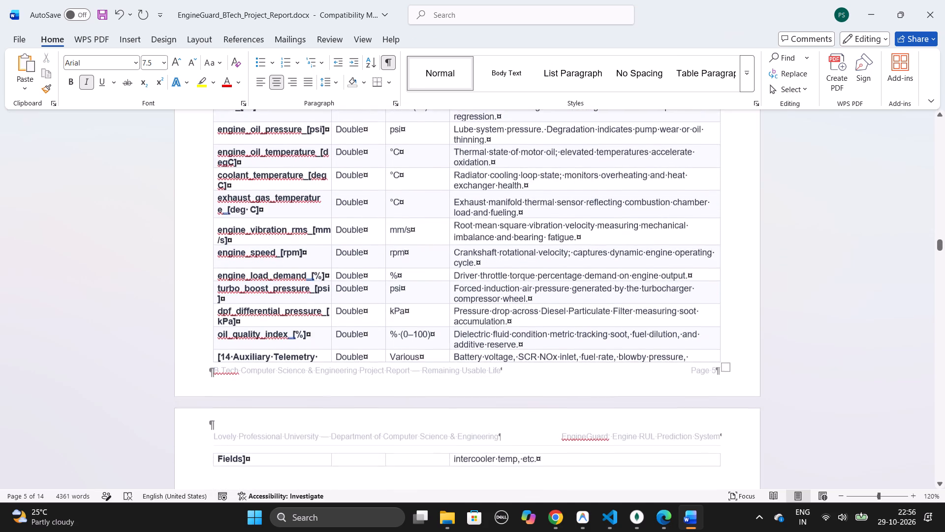
{"action": "scroll", "coordinate": [670, 207], "scroll_direction": "down", "scroll_amount": 1}
{"action": "scroll", "coordinate": [616, 262], "scroll_direction": "up", "scroll_amount": 1}
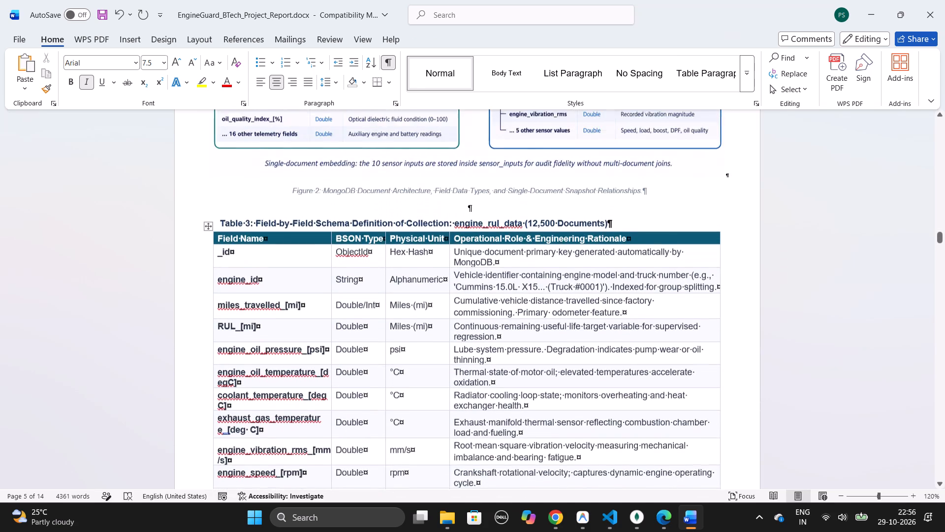
{"action": "scroll", "coordinate": [616, 262], "scroll_direction": "up", "scroll_amount": 1}
{"action": "left_click", "coordinate": [623, 221]}
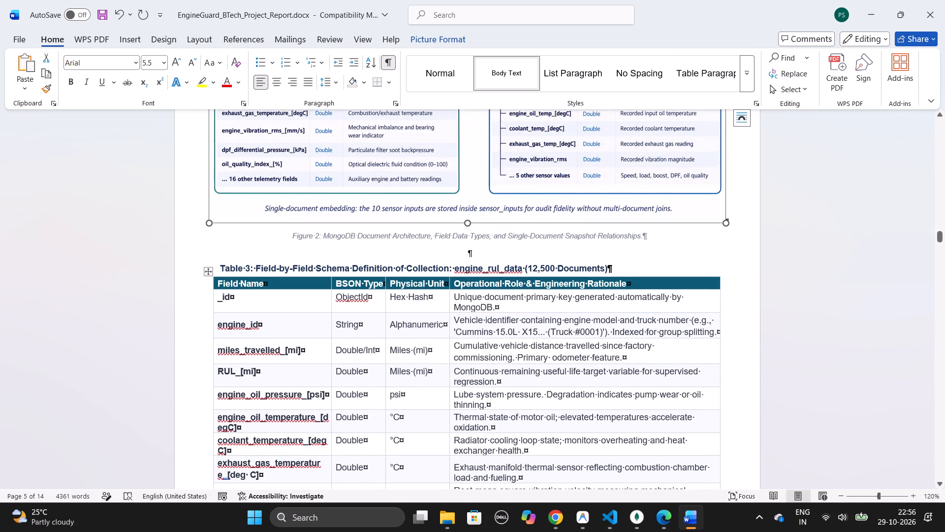
{"action": "scroll", "coordinate": [623, 221], "scroll_direction": "up", "scroll_amount": 1}
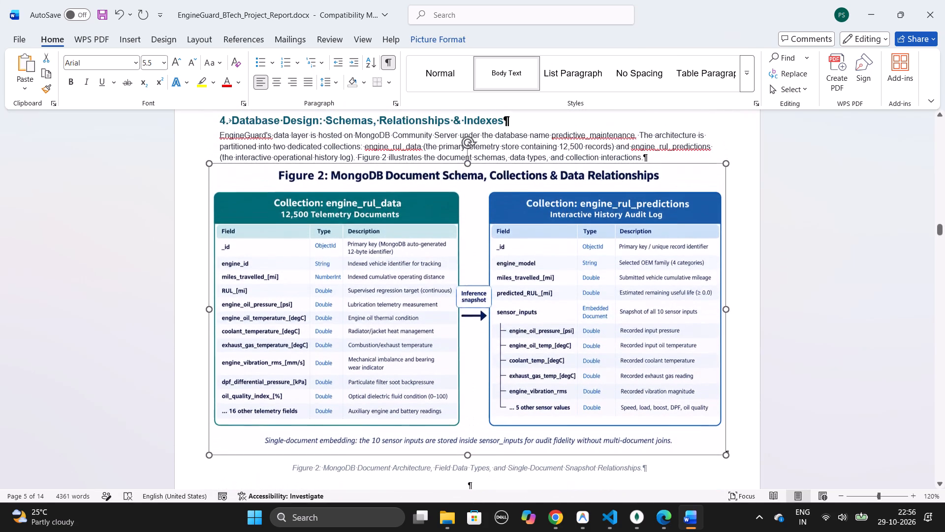
{"action": "scroll", "coordinate": [623, 221], "scroll_direction": "up", "scroll_amount": 1}
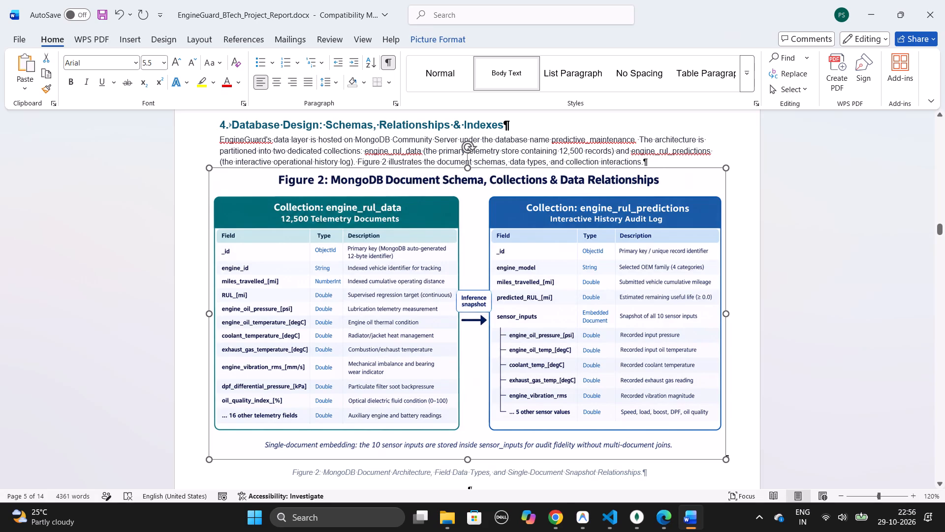
{"action": "left_click_drag", "start_coordinate": [642, 163], "coordinate": [224, 139]}
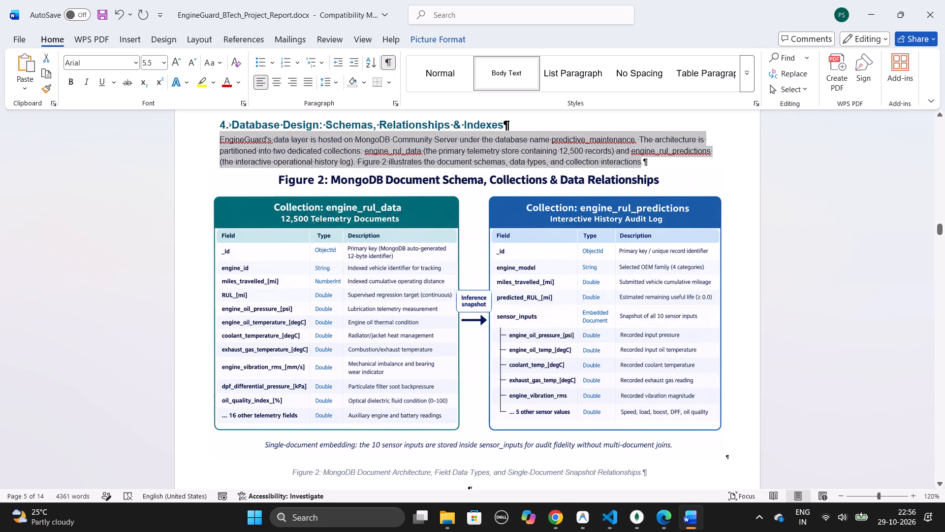
{"action": "left_click_drag", "start_coordinate": [224, 139], "coordinate": [220, 138]}
{"action": "left_click", "coordinate": [300, 99]}
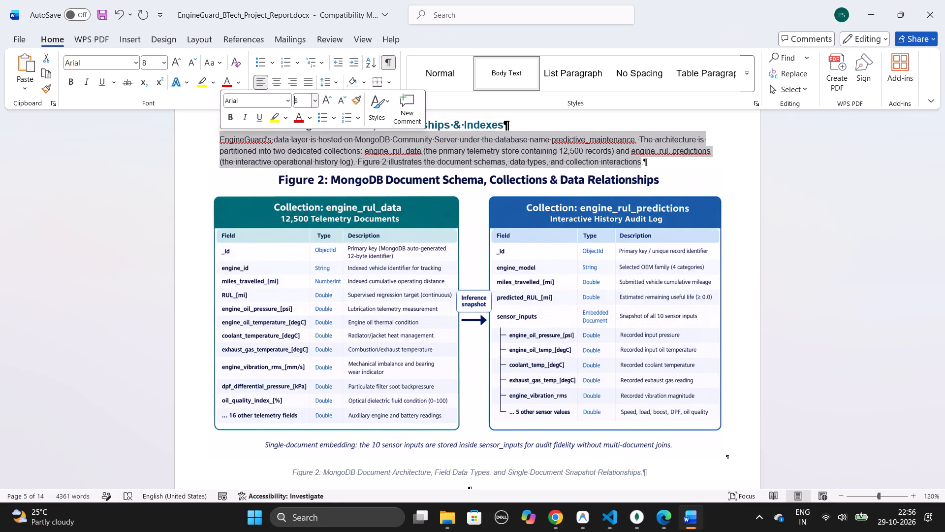
{"action": "type", "text": "12"}
{"action": "key", "text": "Return"}
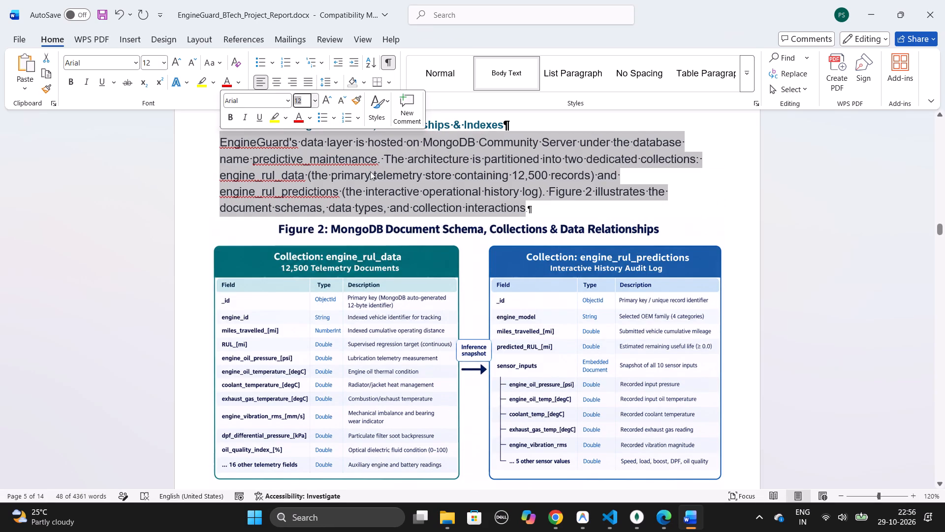
{"action": "left_click", "coordinate": [430, 204]}
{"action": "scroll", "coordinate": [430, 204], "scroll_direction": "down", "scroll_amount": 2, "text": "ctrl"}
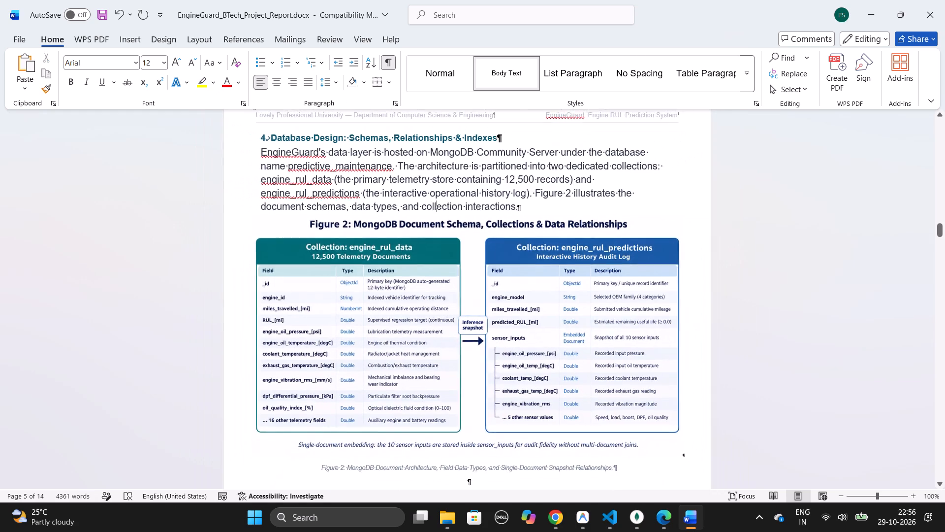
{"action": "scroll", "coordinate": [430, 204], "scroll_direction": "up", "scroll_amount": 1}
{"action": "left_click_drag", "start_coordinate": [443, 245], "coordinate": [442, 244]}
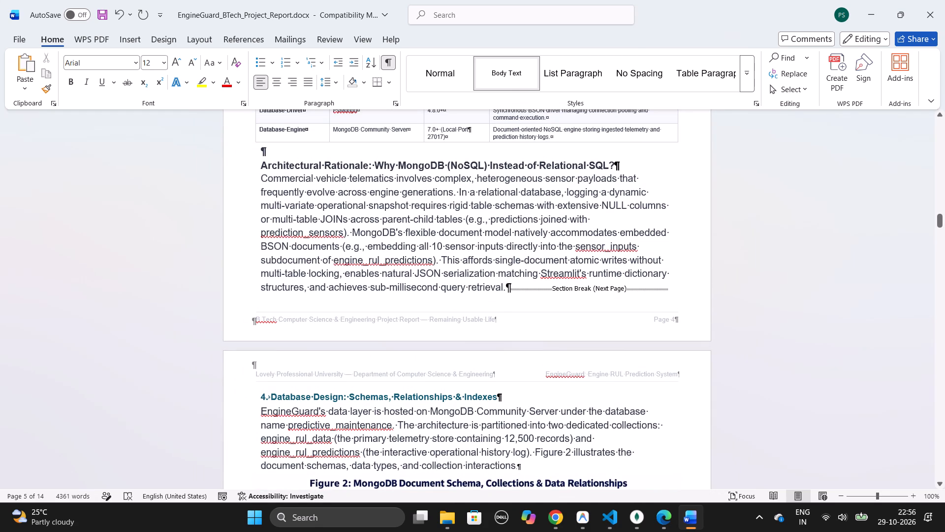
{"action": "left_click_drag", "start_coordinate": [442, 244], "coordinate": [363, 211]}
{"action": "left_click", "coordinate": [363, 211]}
{"action": "key", "text": "alt+Tab"}
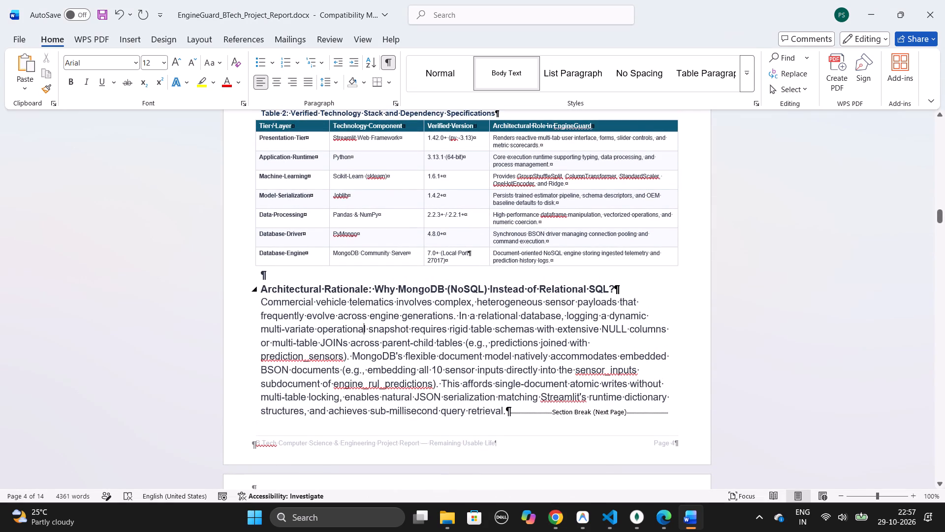
{"action": "left_click_drag", "start_coordinate": [610, 290], "coordinate": [267, 285]}
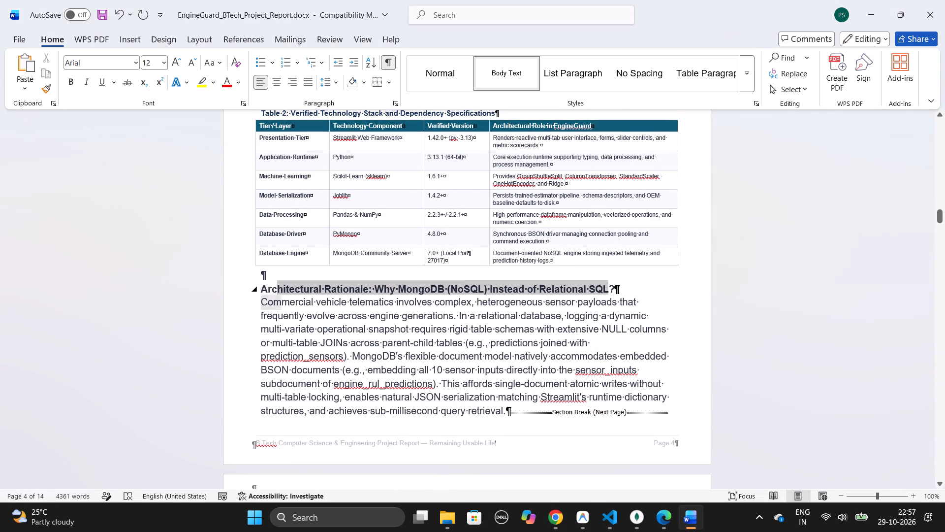
{"action": "left_click_drag", "start_coordinate": [267, 285], "coordinate": [262, 288]}
{"action": "left_click", "coordinate": [340, 249]}
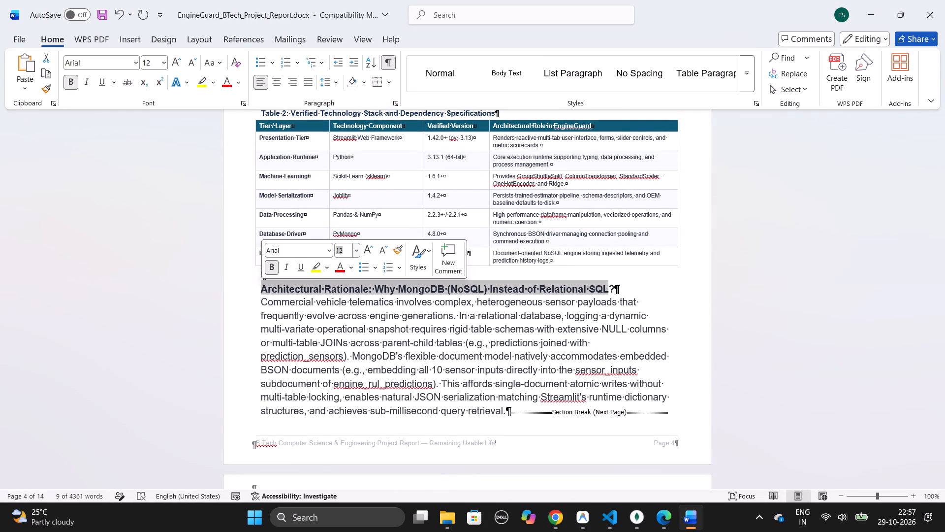
{"action": "type", "text": "16"}
{"action": "key", "text": "Return"}
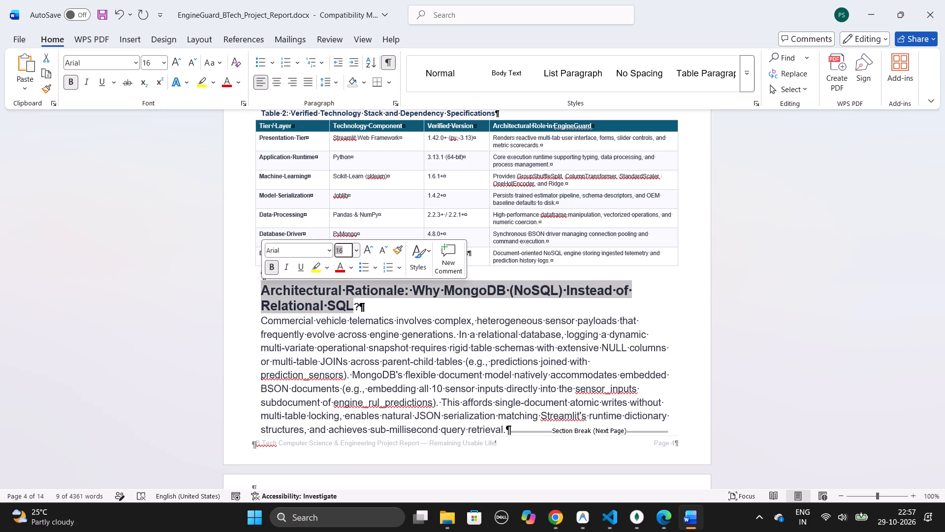
Set the Architectural Rationale: Why MongoDB (NoSQL) Instead of Relational SQL heading text to font size 12.
{"action": "key", "text": "ctrl+z"}
{"action": "key", "text": "2"}
{"action": "key", "text": "Return"}
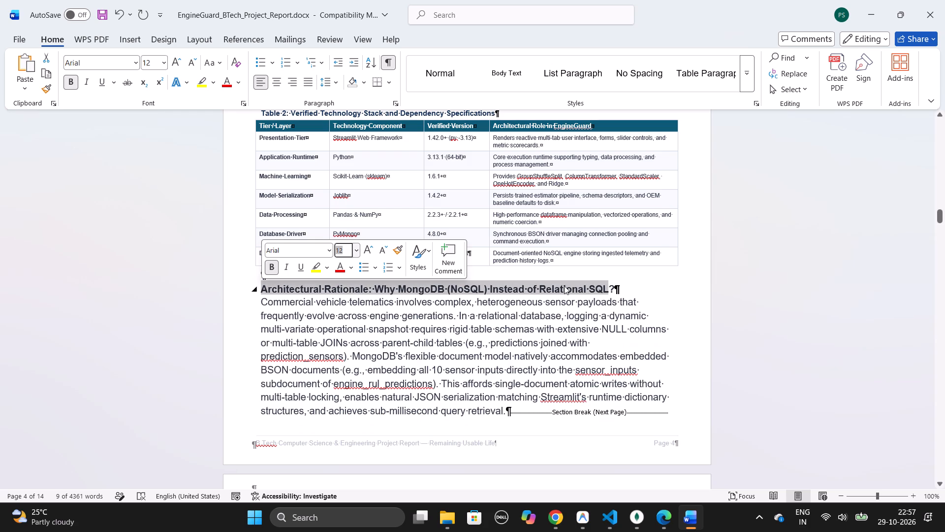
{"action": "left_click", "coordinate": [631, 286]}
Set the body paragraph under the Architectural Rationale heading to font size 11.
{"action": "scroll", "coordinate": [631, 286], "scroll_direction": "up", "scroll_amount": 1}
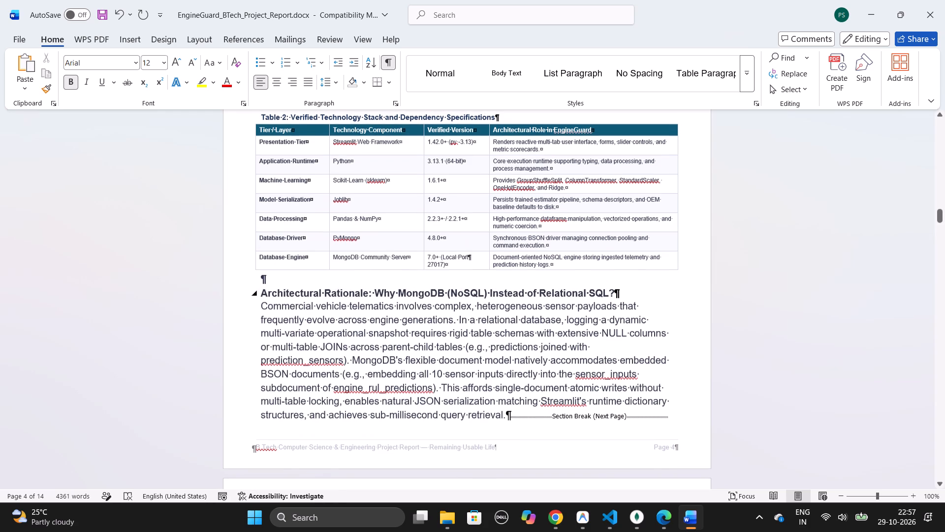
{"action": "scroll", "coordinate": [631, 286], "scroll_direction": "up", "scroll_amount": 1}
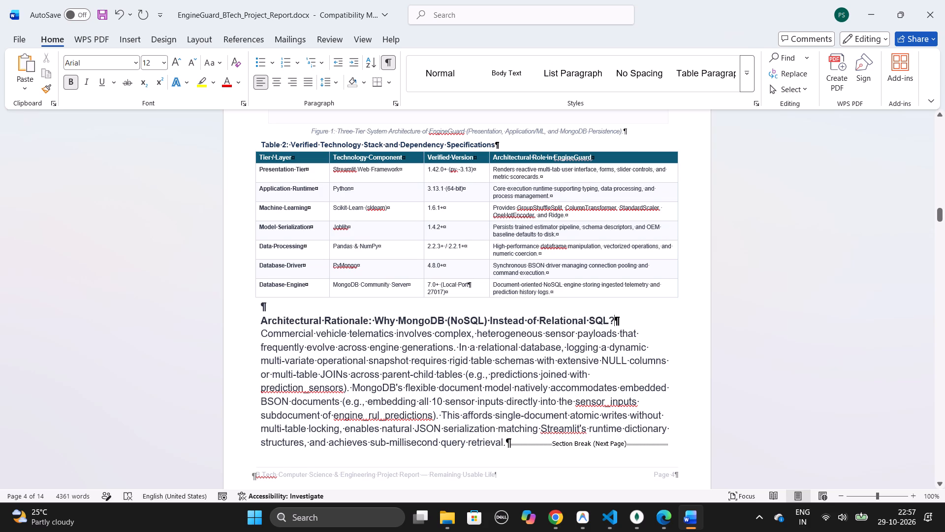
{"action": "left_click_drag", "start_coordinate": [504, 443], "coordinate": [262, 334]}
{"action": "left_click", "coordinate": [342, 298]}
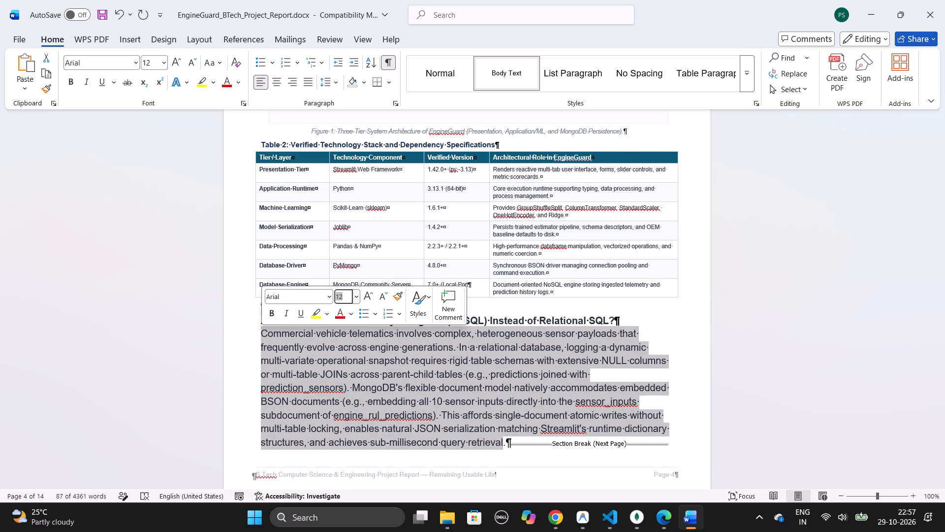
{"action": "type", "text": "11"}
{"action": "key", "text": "Return"}
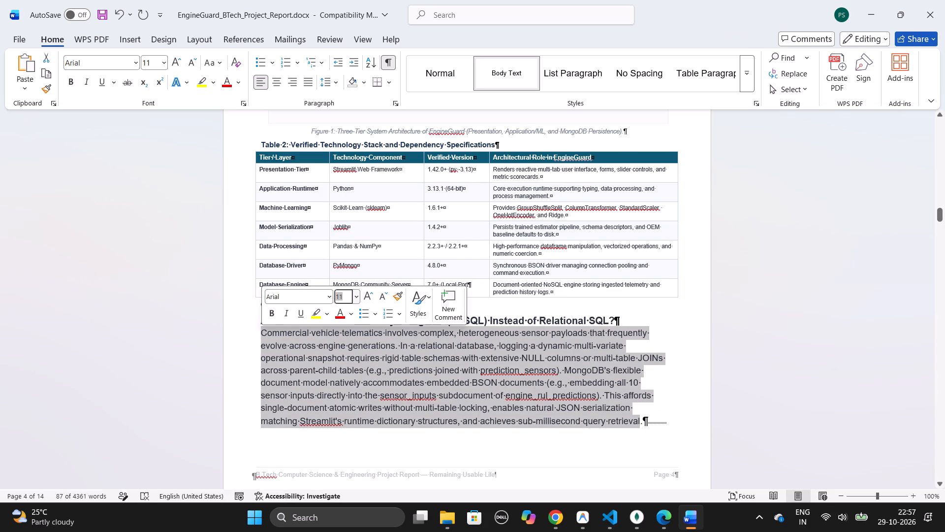
{"action": "left_click", "coordinate": [464, 438]}
Set the Database Design: Schemas, Relationships & Indexes heading to font size 12.
{"action": "scroll", "coordinate": [464, 438], "scroll_direction": "down", "scroll_amount": 1}
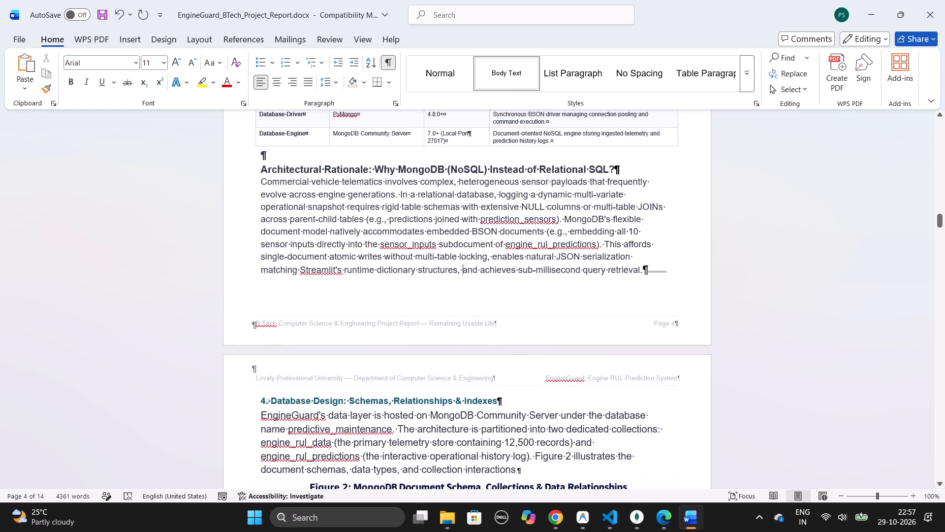
{"action": "left_click_drag", "start_coordinate": [497, 399], "coordinate": [279, 404]}
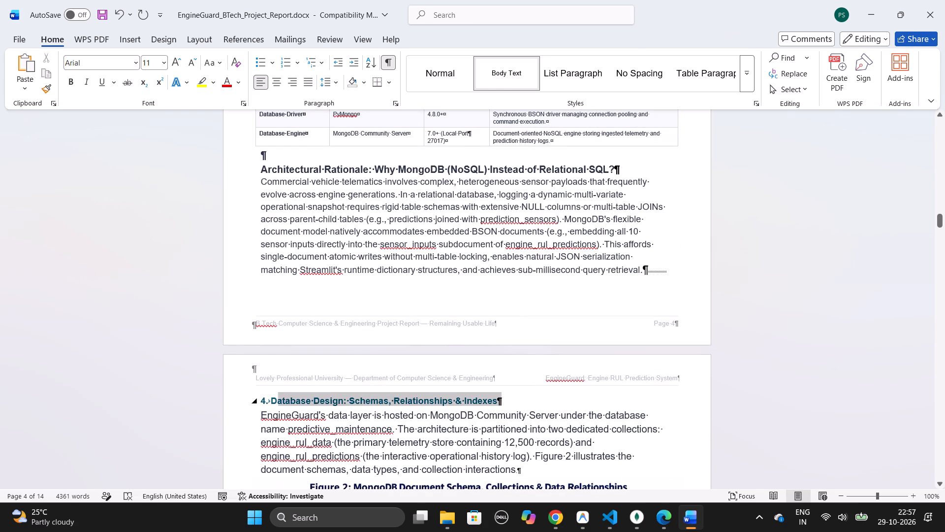
{"action": "left_click_drag", "start_coordinate": [279, 404], "coordinate": [271, 402]}
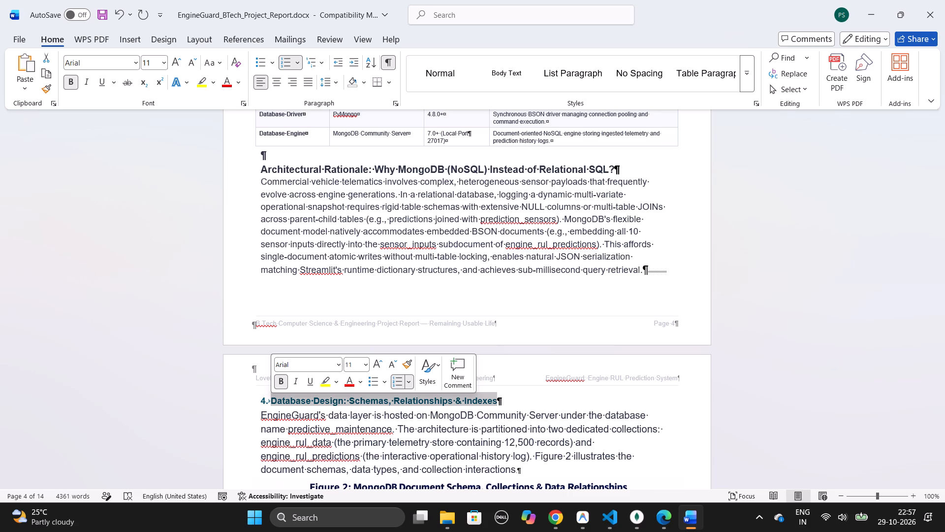
{"action": "left_click", "coordinate": [350, 363]}
{"action": "type", "text": "12"}
{"action": "key", "text": "Return"}
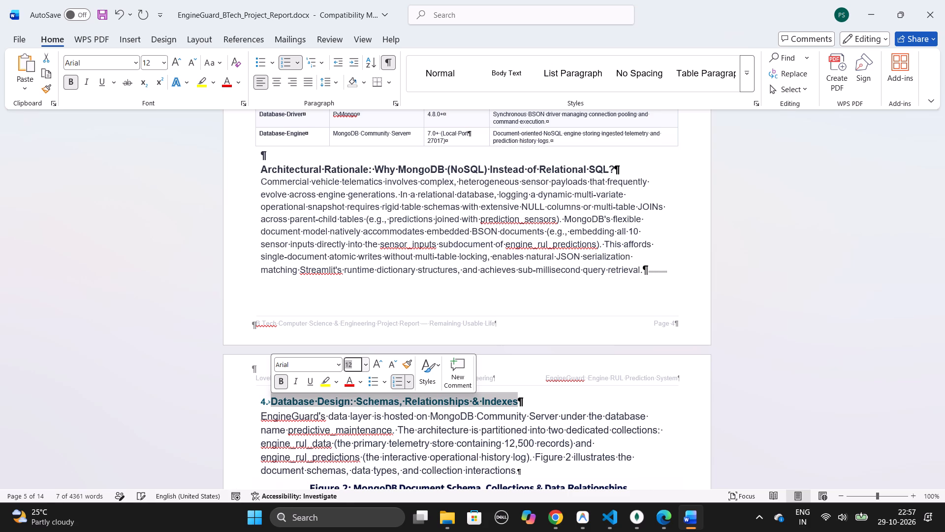
Set the introductory paragraph under the Database Design: Schemas, Relationships & Indexes heading to font size 11.
{"action": "scroll", "coordinate": [350, 363], "scroll_direction": "down", "scroll_amount": 1}
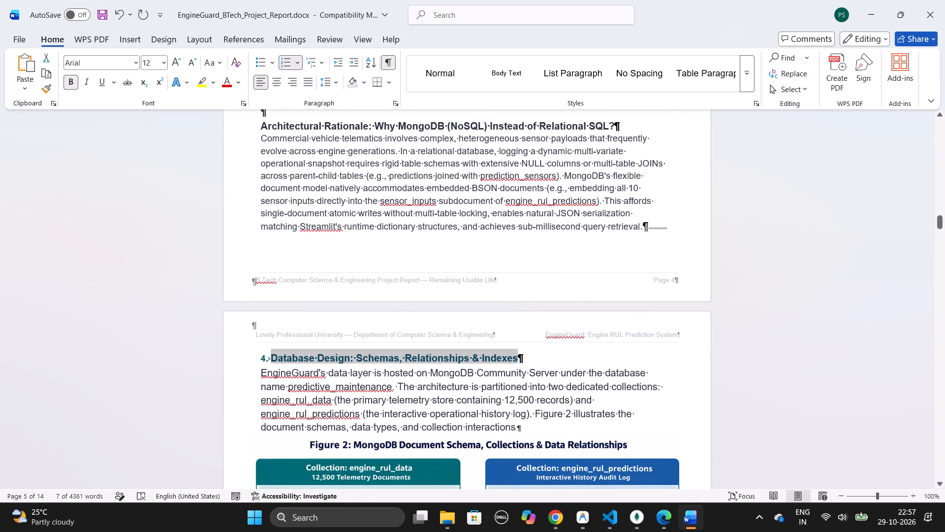
{"action": "left_click_drag", "start_coordinate": [540, 426], "coordinate": [279, 373]}
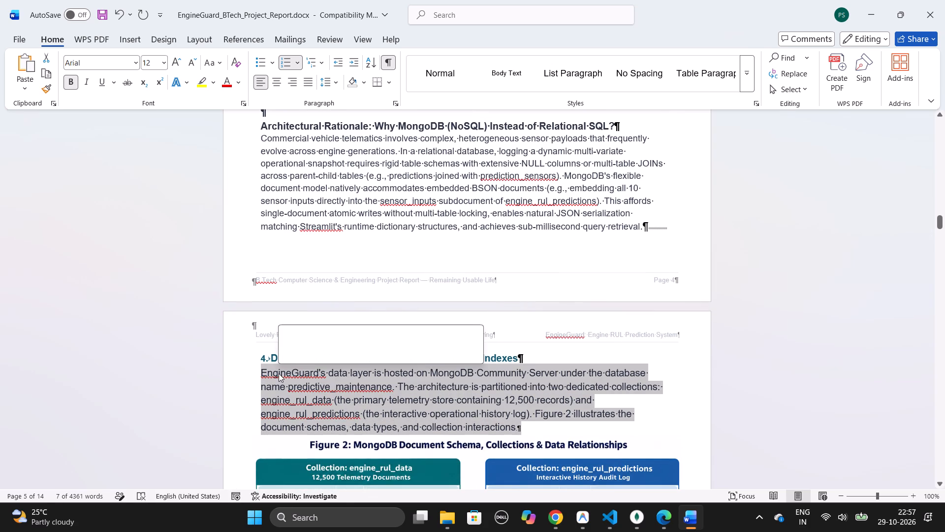
{"action": "left_click", "coordinate": [356, 335]}
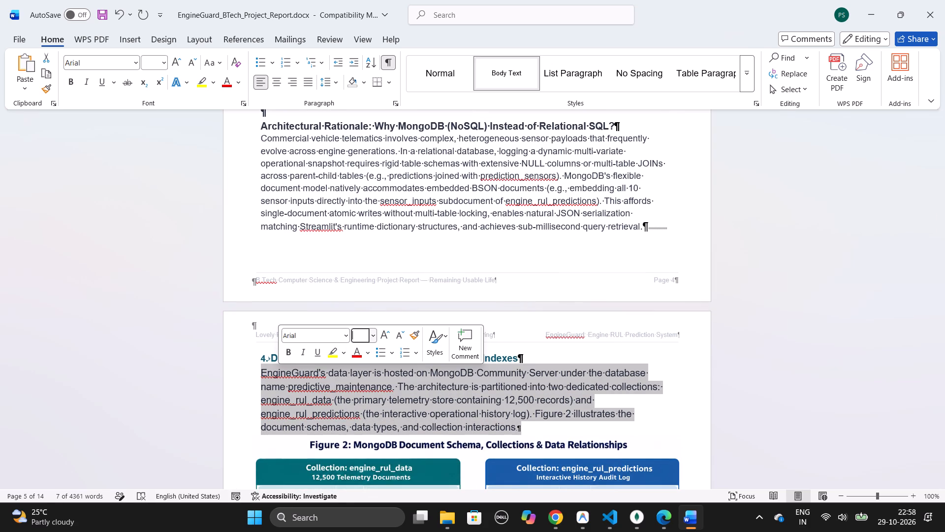
{"action": "type", "text": "11"}
{"action": "key", "text": "Return"}
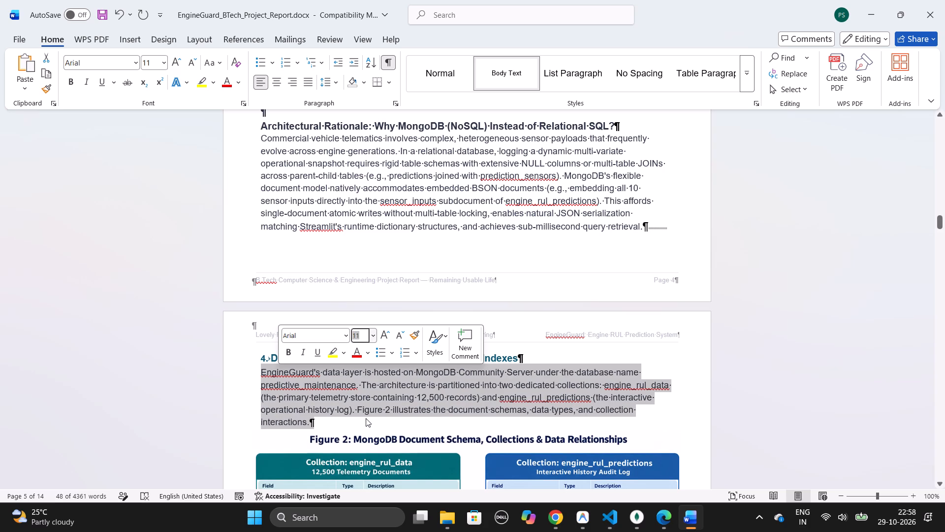
{"action": "left_click", "coordinate": [367, 419]}
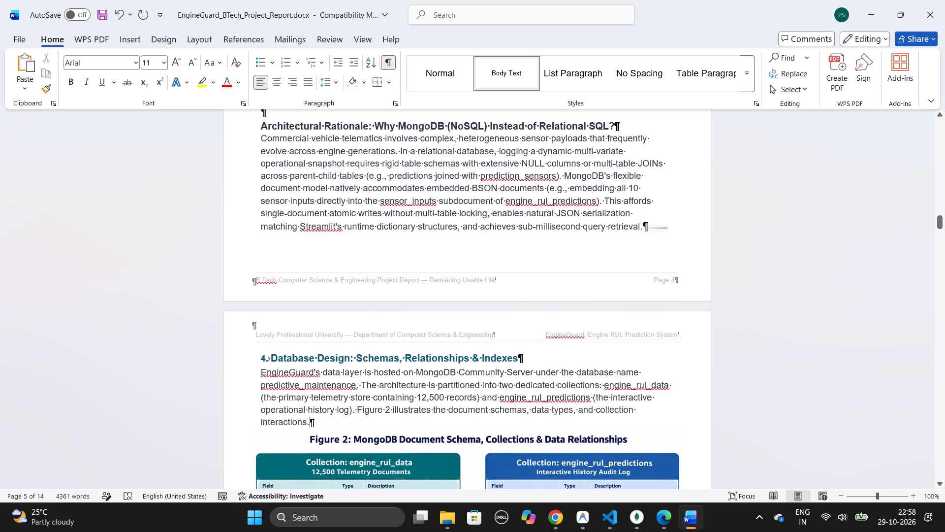
Review the page layout from the Architectural Rationale section through the end of Table 3 and the start of the Database Design (Continued) section.
{"action": "scroll", "coordinate": [643, 226], "scroll_direction": "up", "scroll_amount": 1}
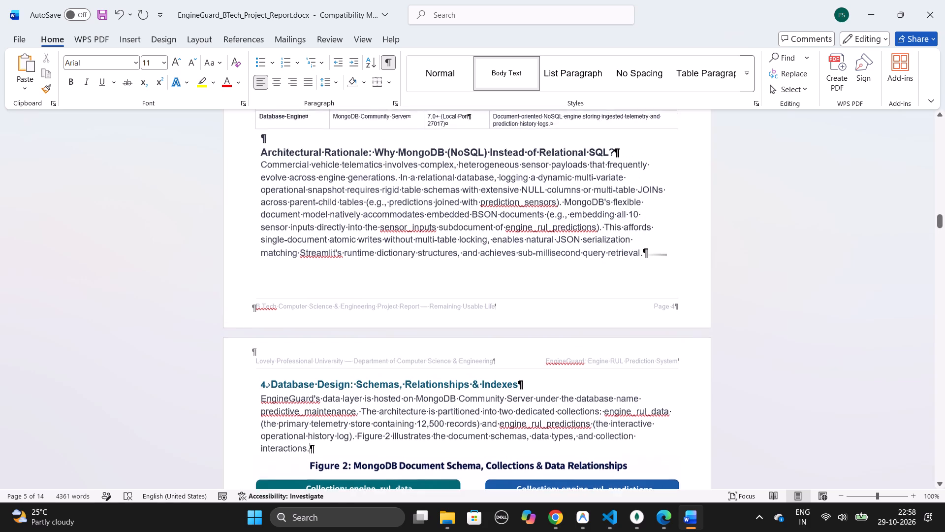
{"action": "scroll", "coordinate": [643, 226], "scroll_direction": "up", "scroll_amount": 2}
{"action": "scroll", "coordinate": [643, 226], "scroll_direction": "down", "scroll_amount": 2}
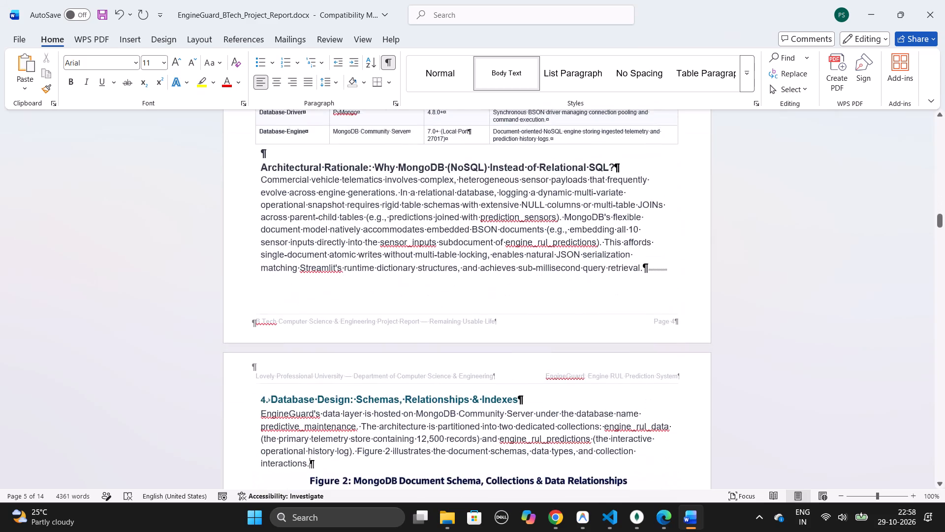
{"action": "scroll", "coordinate": [643, 226], "scroll_direction": "down", "scroll_amount": 3}
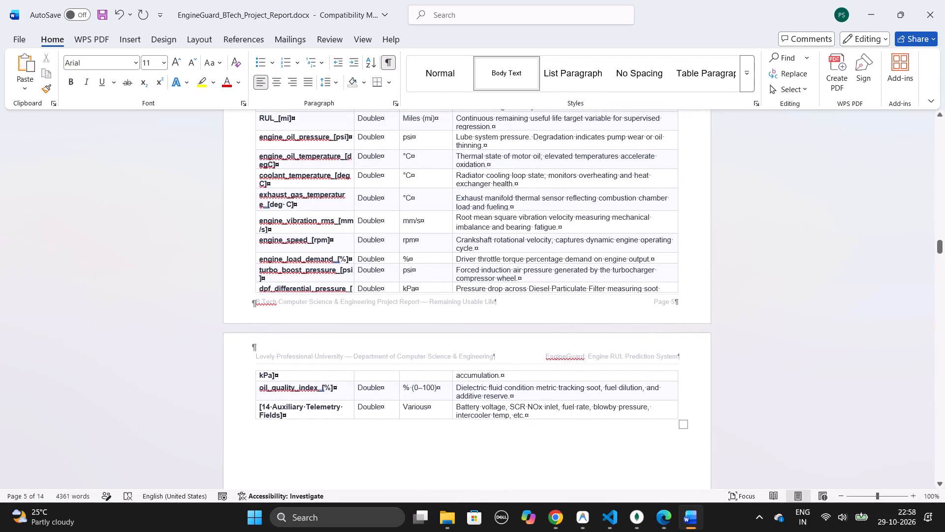
{"action": "scroll", "coordinate": [500, 427], "scroll_direction": "down", "scroll_amount": 2}
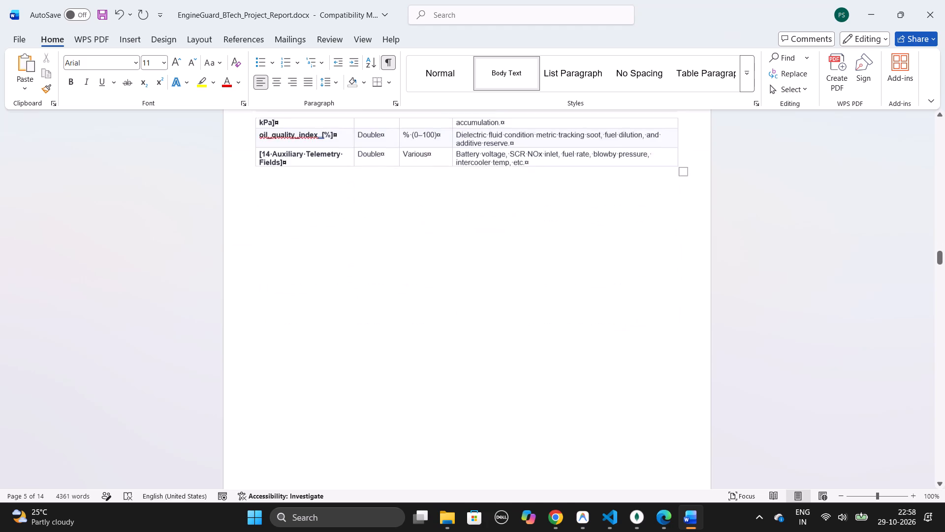
{"action": "scroll", "coordinate": [500, 427], "scroll_direction": "down", "scroll_amount": 1}
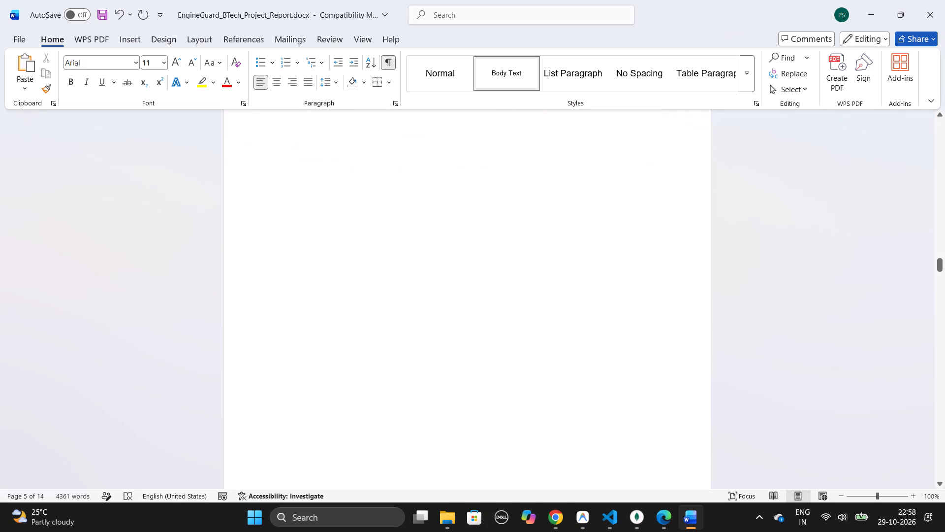
{"action": "scroll", "coordinate": [500, 427], "scroll_direction": "down", "scroll_amount": 1}
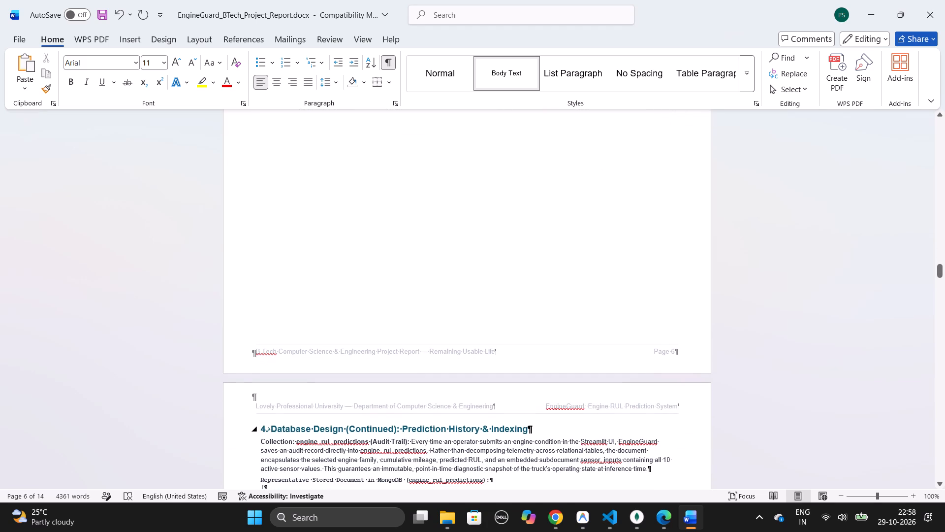
{"action": "scroll", "coordinate": [518, 328], "scroll_direction": "up", "scroll_amount": 1}
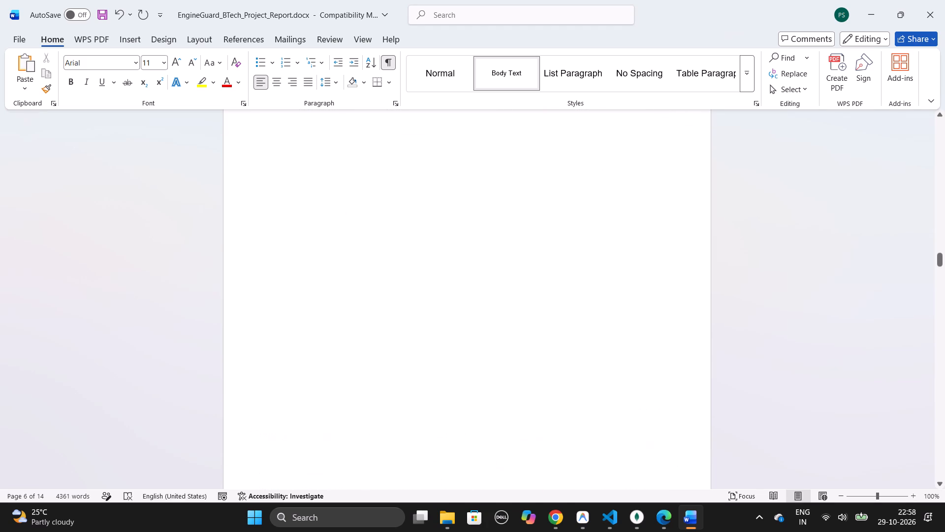
{"action": "scroll", "coordinate": [518, 328], "scroll_direction": "up", "scroll_amount": 1}
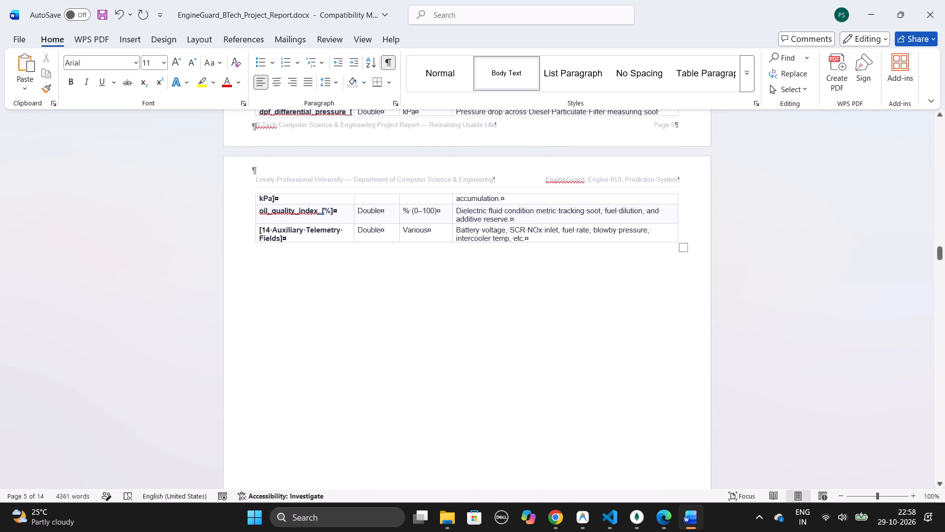
Remove the section break after Table 3 so the Database Design (Continued): Prediction History & Indexing section follows on the same page.
{"action": "left_click", "coordinate": [651, 278]}
{"action": "key", "text": "Delete"}
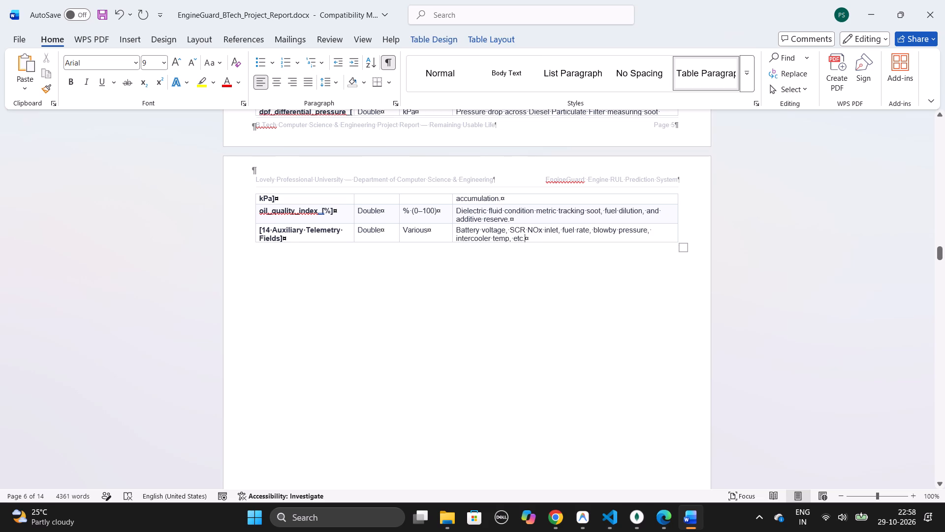
{"action": "key", "text": "Delete"}
{"action": "key", "text": "Delete"}
{"action": "key", "text": "Delete"}
{"action": "key", "text": "Delete"}
{"action": "left_click", "coordinate": [651, 278]}
{"action": "left_click", "coordinate": [683, 248]}
{"action": "left_click", "coordinate": [666, 278]}
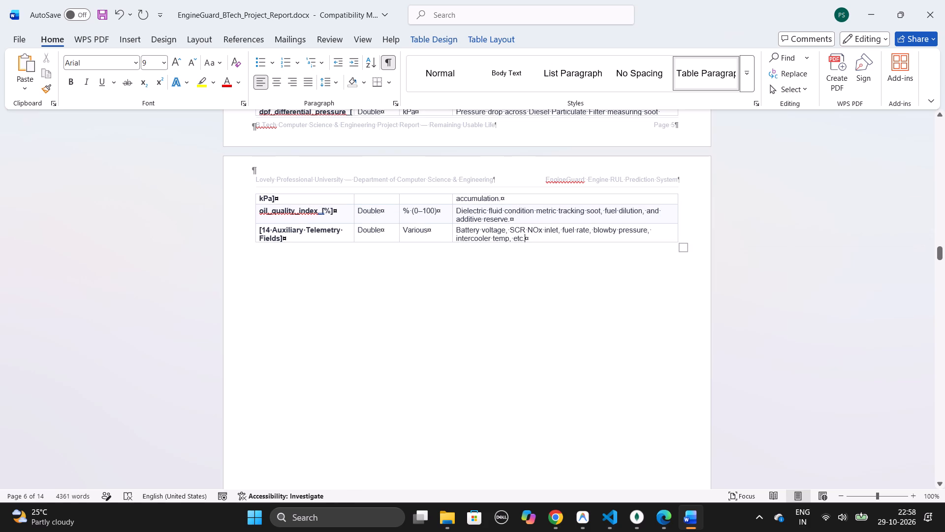
{"action": "double_click", "coordinate": [666, 278]}
{"action": "scroll", "coordinate": [666, 278], "scroll_direction": "down", "scroll_amount": 1}
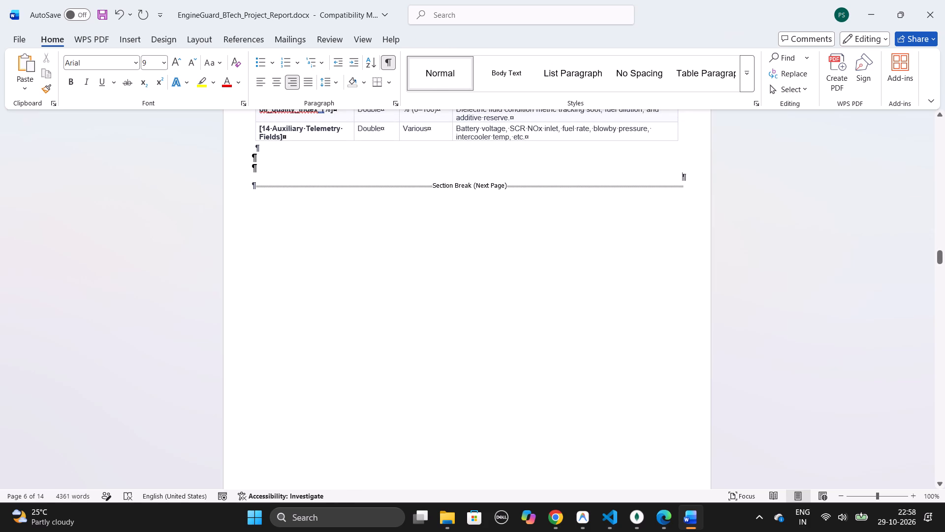
{"action": "key", "text": "BackSpace"}
{"action": "key", "text": "BackSpace"}
{"action": "key", "text": "Delete"}
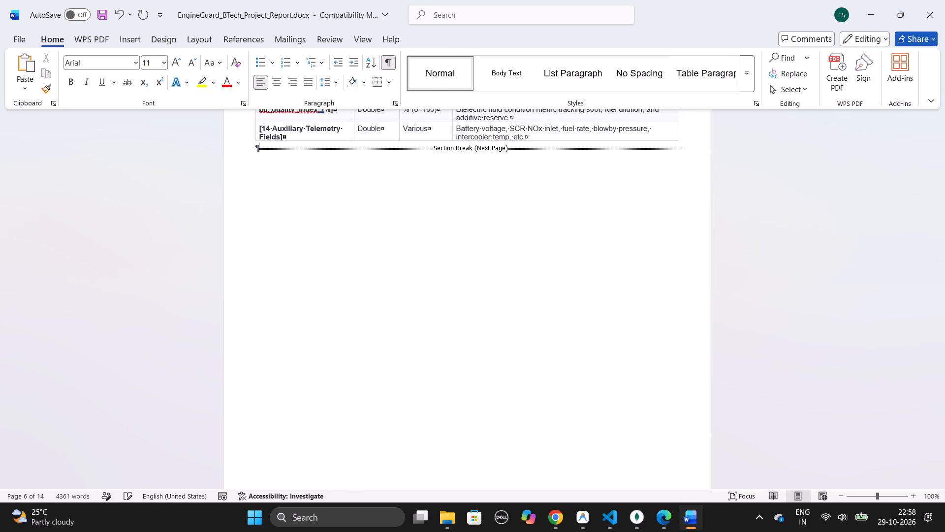
{"action": "key", "text": "Delete"}
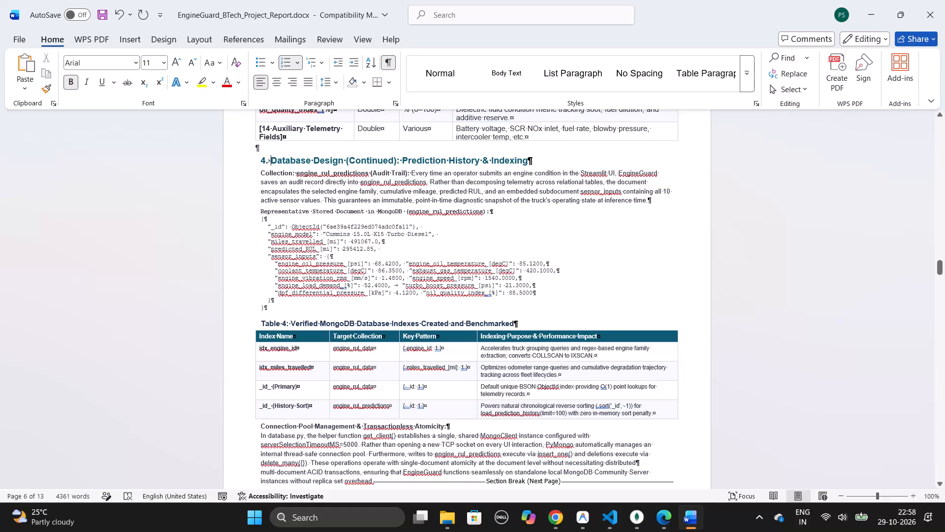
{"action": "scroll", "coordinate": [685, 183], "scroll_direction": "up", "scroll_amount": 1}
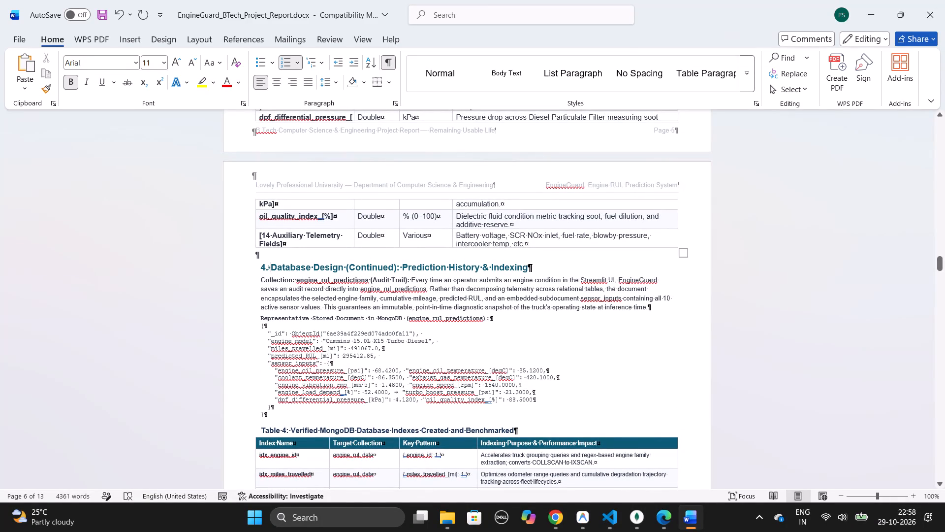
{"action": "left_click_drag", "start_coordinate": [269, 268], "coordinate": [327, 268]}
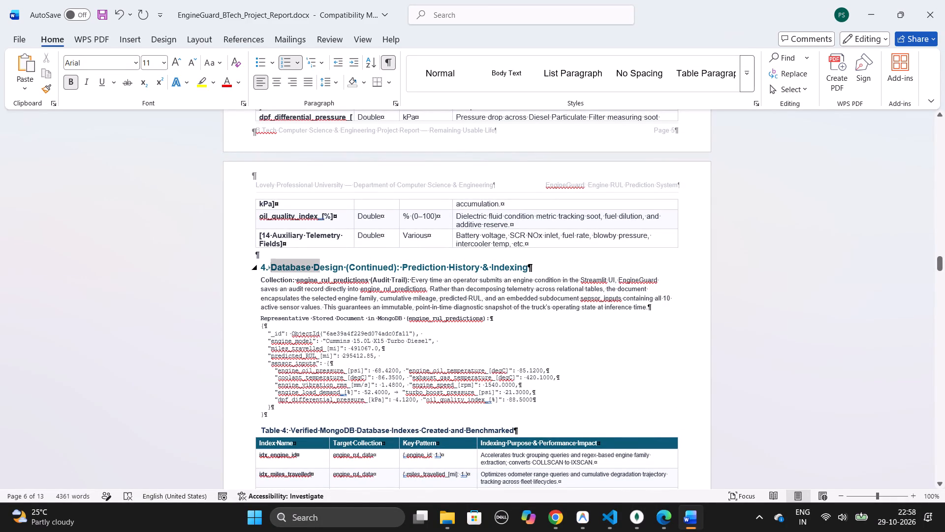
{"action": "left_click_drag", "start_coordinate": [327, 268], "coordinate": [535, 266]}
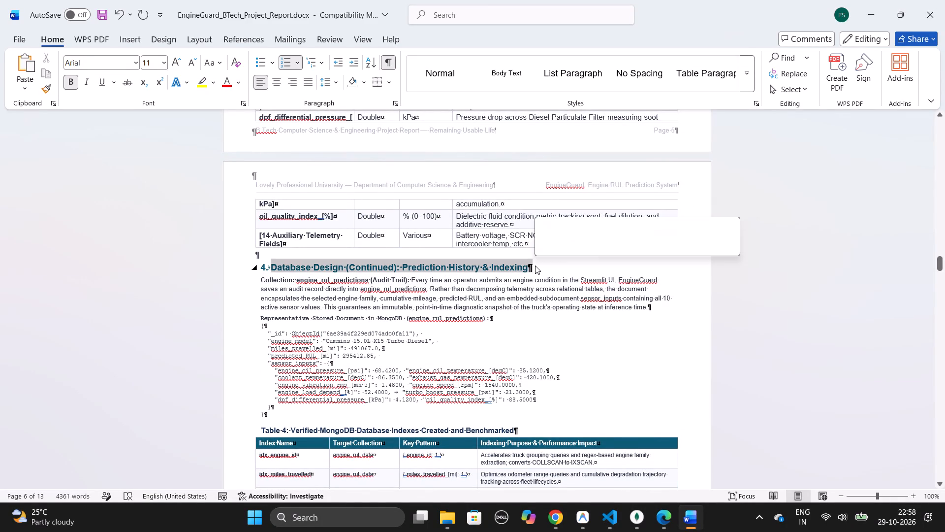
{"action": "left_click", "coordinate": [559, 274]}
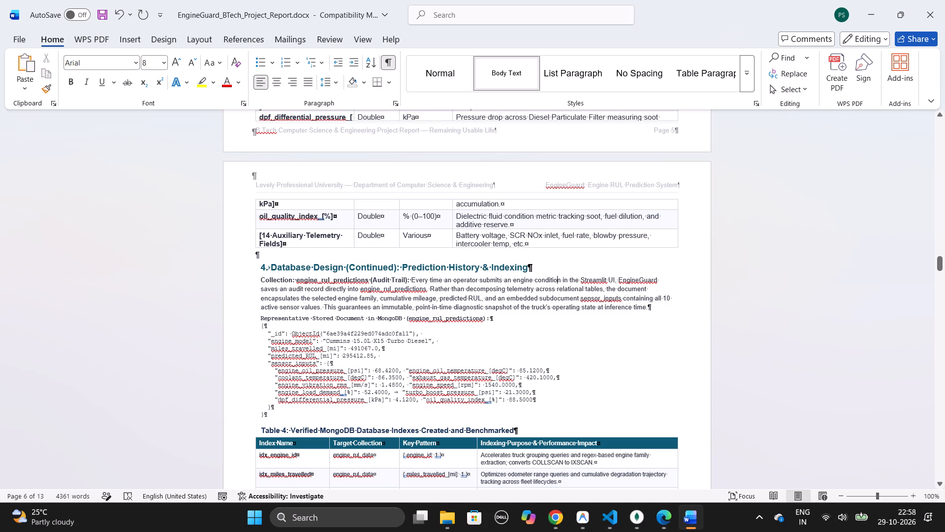
Set the heading text Database Design (Continued): Prediction History & Indexing to font size 14.
{"action": "left_click_drag", "start_coordinate": [260, 280], "coordinate": [279, 288]}
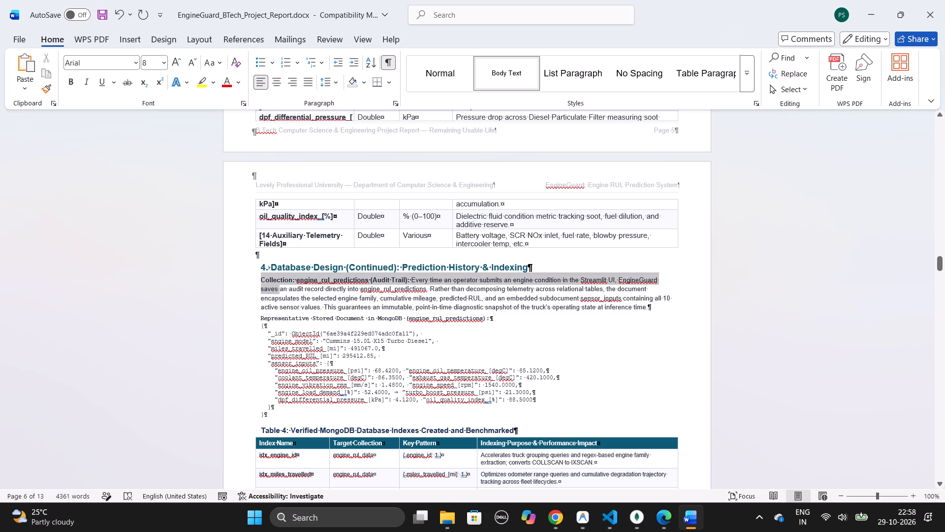
{"action": "left_click_drag", "start_coordinate": [279, 288], "coordinate": [278, 285]}
{"action": "left_click", "coordinate": [270, 266]}
{"action": "left_click_drag", "start_coordinate": [270, 266], "coordinate": [517, 266]}
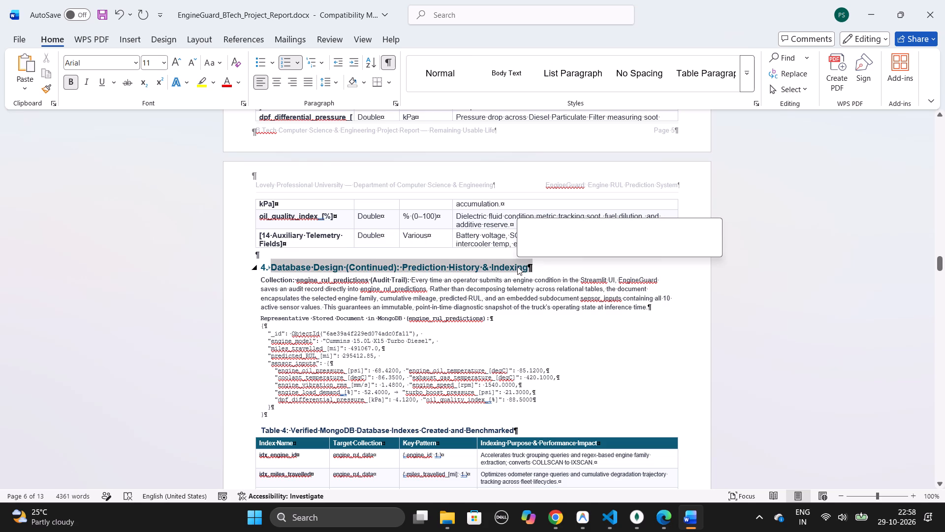
{"action": "left_click", "coordinate": [597, 231]}
{"action": "type", "text": "16"}
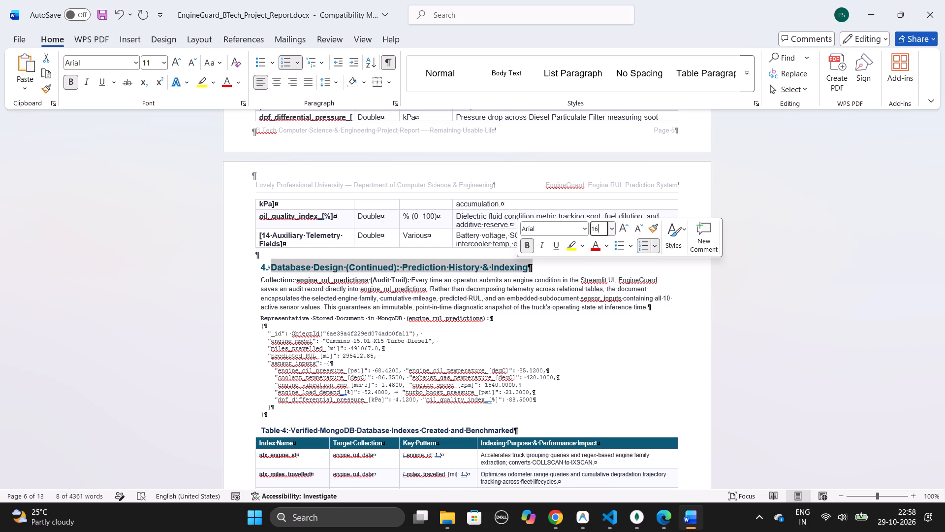
{"action": "key", "text": "Return"}
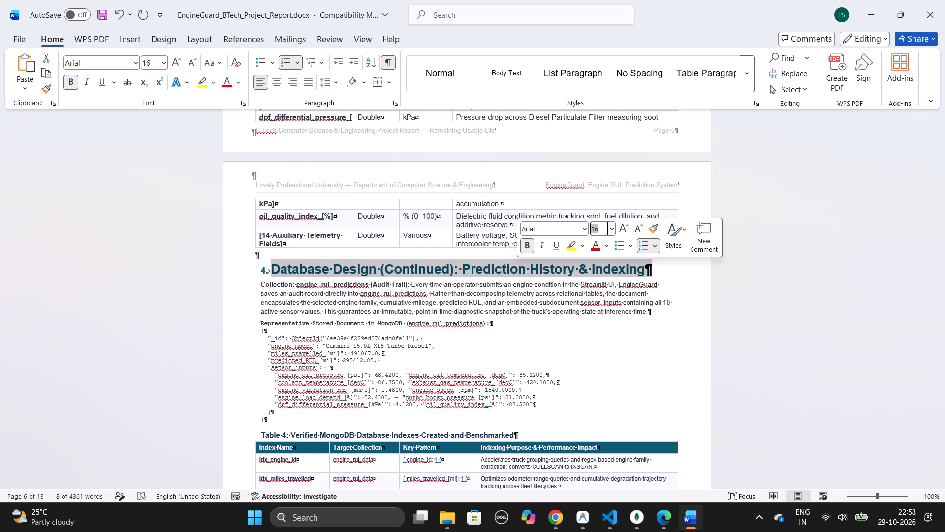
{"action": "type", "text": "14"}
{"action": "key", "text": "Return"}
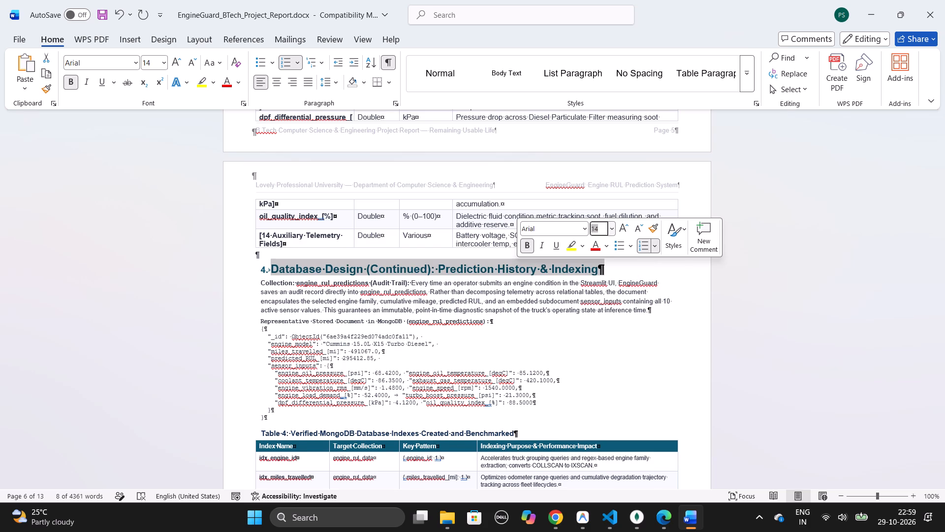
{"action": "left_click", "coordinate": [520, 346]}
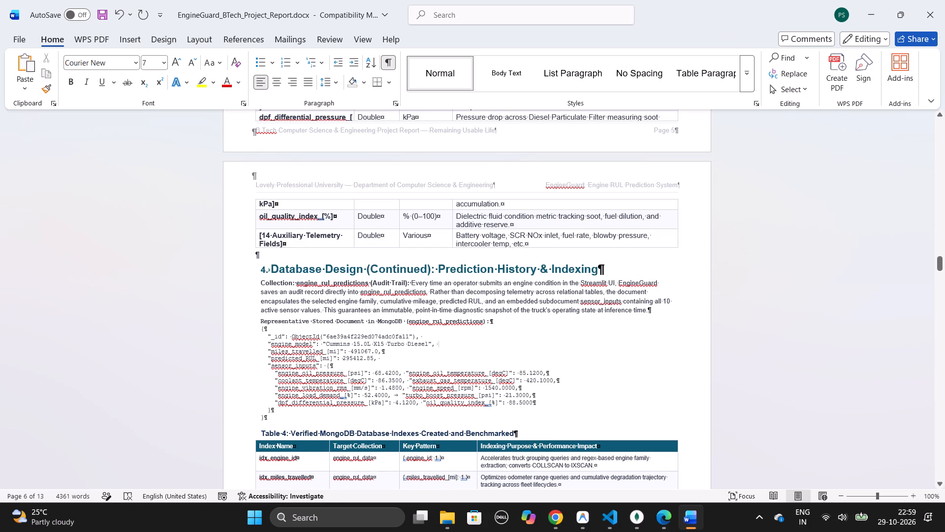
Set the list number 4 of the Database Design (Continued) heading to font size 14.
{"action": "left_click_drag", "start_coordinate": [259, 269], "coordinate": [267, 269]}
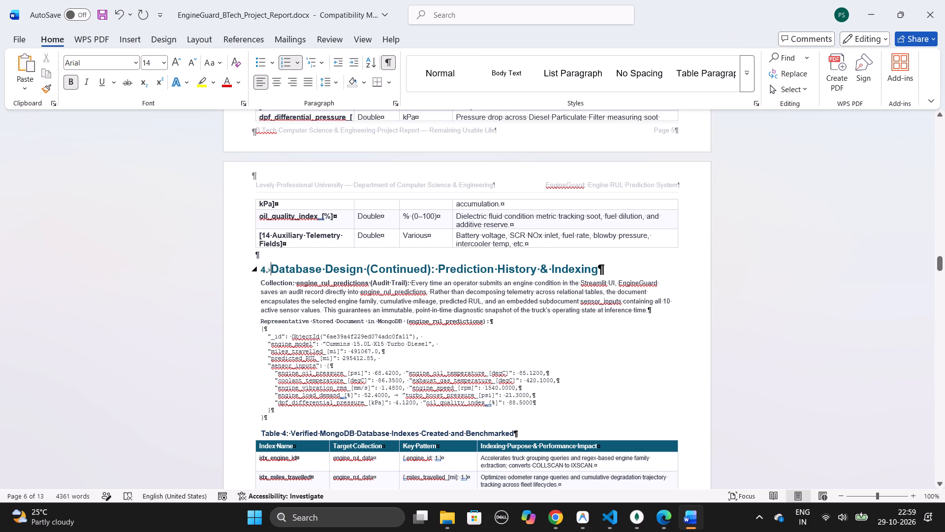
{"action": "left_click_drag", "start_coordinate": [269, 269], "coordinate": [261, 267]}
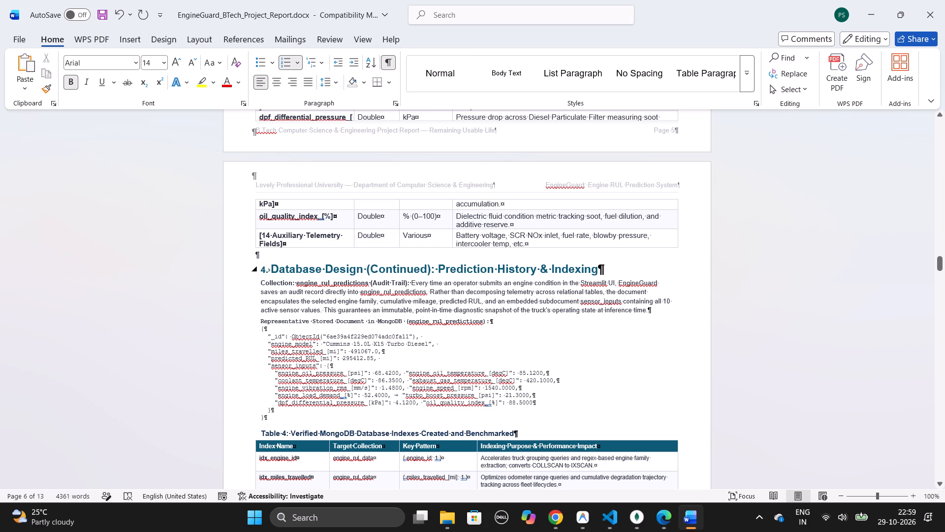
{"action": "left_click_drag", "start_coordinate": [261, 267], "coordinate": [264, 268]}
{"action": "left_click", "coordinate": [264, 268]}
{"action": "left_click", "coordinate": [264, 268]}
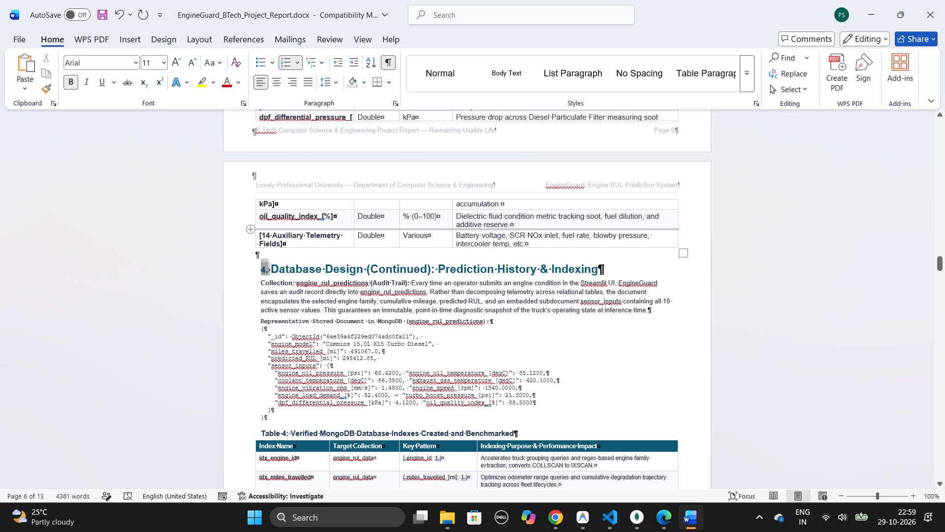
{"action": "left_click", "coordinate": [147, 60]}
{"action": "type", "text": "14"}
{"action": "key", "text": "Return"}
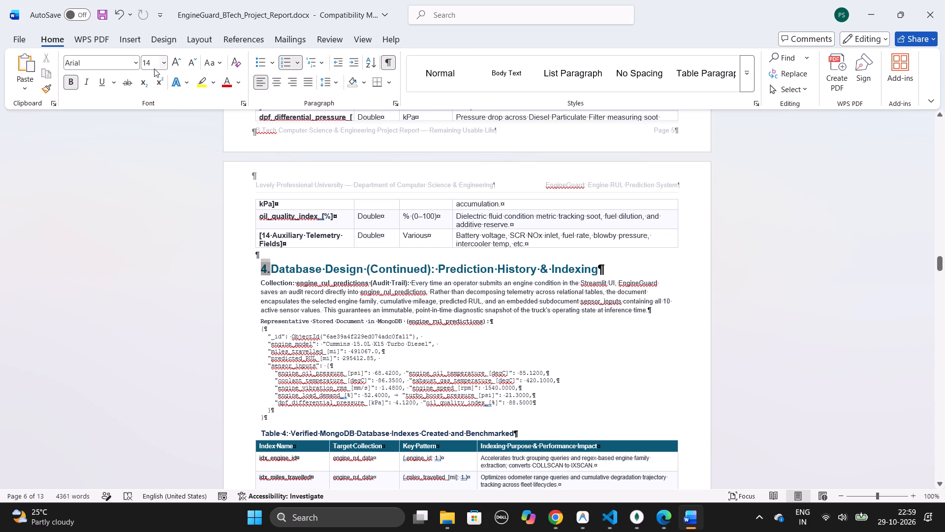
Format the engine_rul_predictions paragraph and the representative stored MongoDB document below it in Arial at font size 11.
{"action": "left_click_drag", "start_coordinate": [259, 279], "coordinate": [275, 303]}
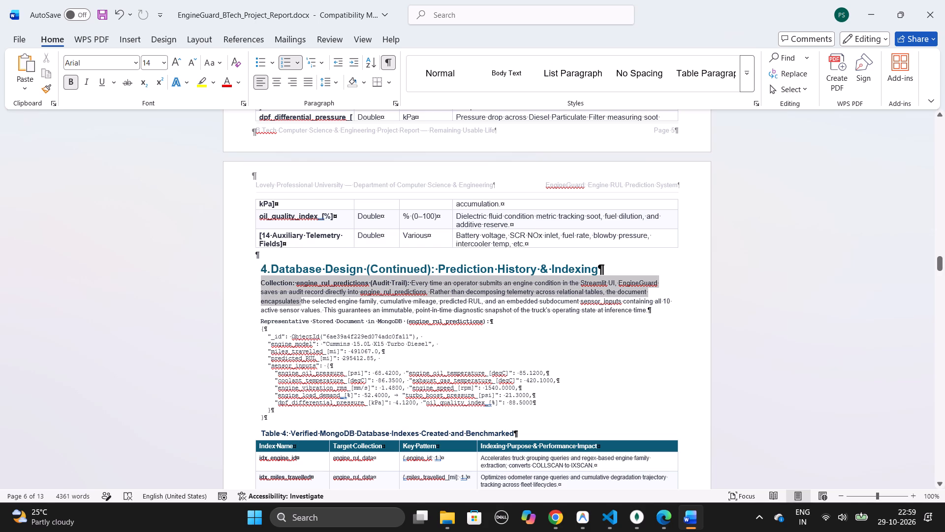
{"action": "left_click_drag", "start_coordinate": [275, 303], "coordinate": [380, 417]}
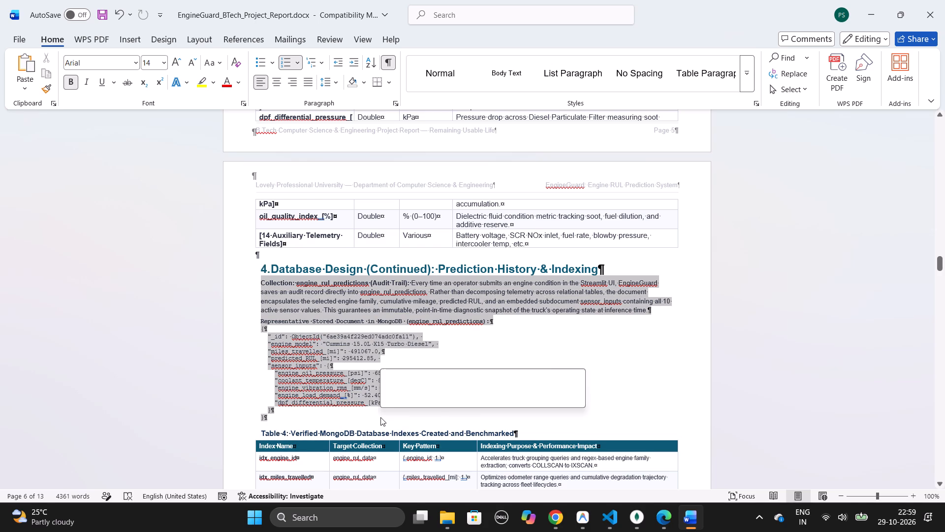
{"action": "left_click", "coordinate": [279, 321]}
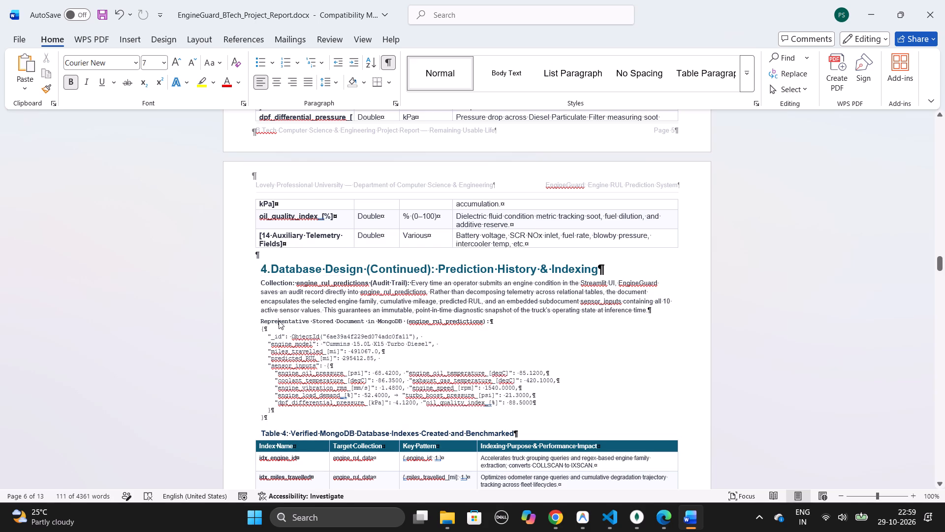
{"action": "left_click_drag", "start_coordinate": [283, 419], "coordinate": [256, 280]}
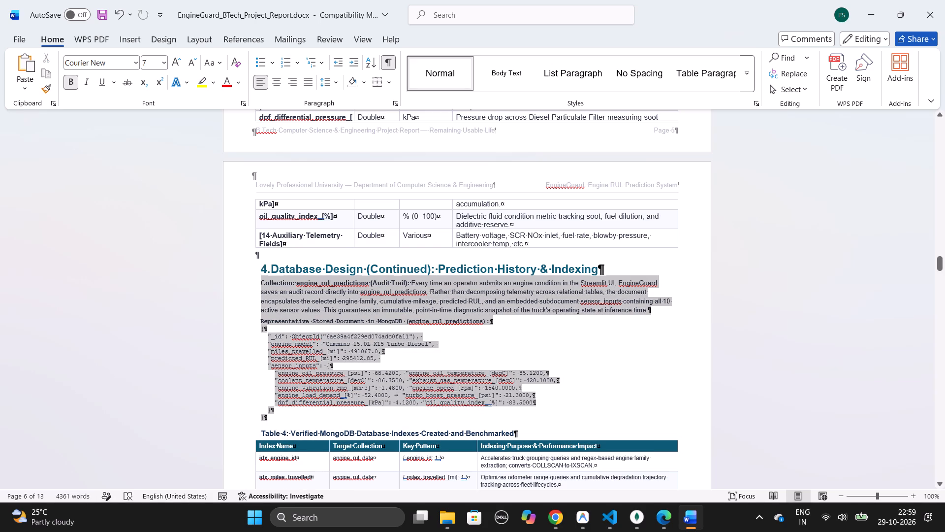
{"action": "left_click_drag", "start_coordinate": [256, 280], "coordinate": [257, 280]}
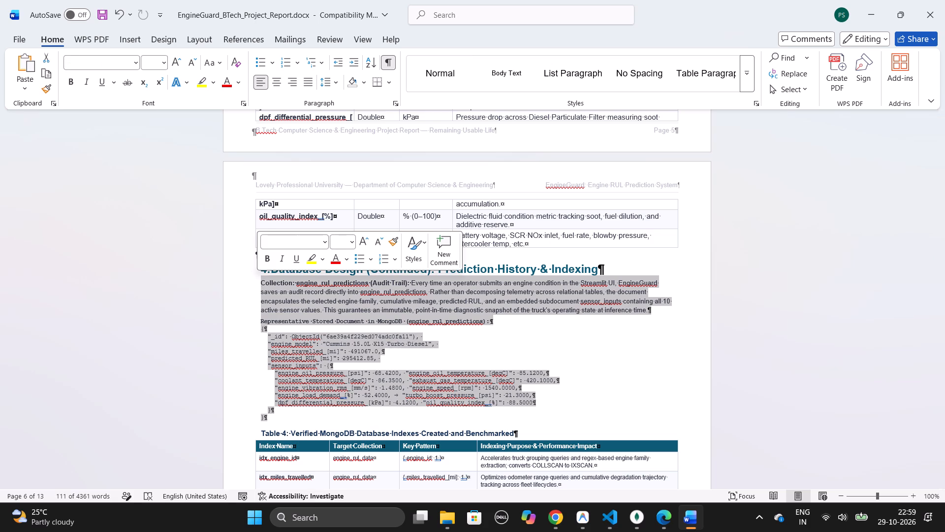
{"action": "left_click", "coordinate": [341, 242]}
{"action": "type", "text": "11"}
{"action": "left_click", "coordinate": [297, 238]}
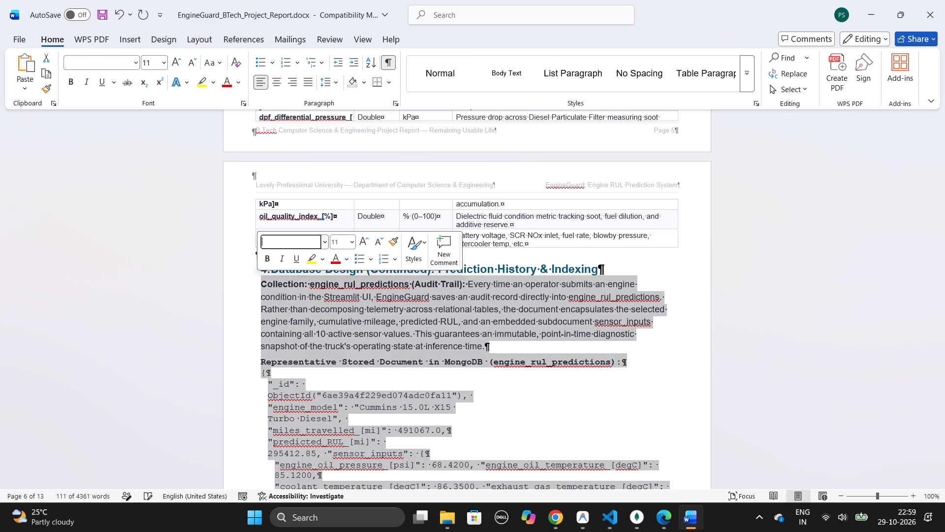
{"action": "type", "text": "ar"}
{"action": "key", "text": "Return"}
{"action": "left_click", "coordinate": [452, 389]}
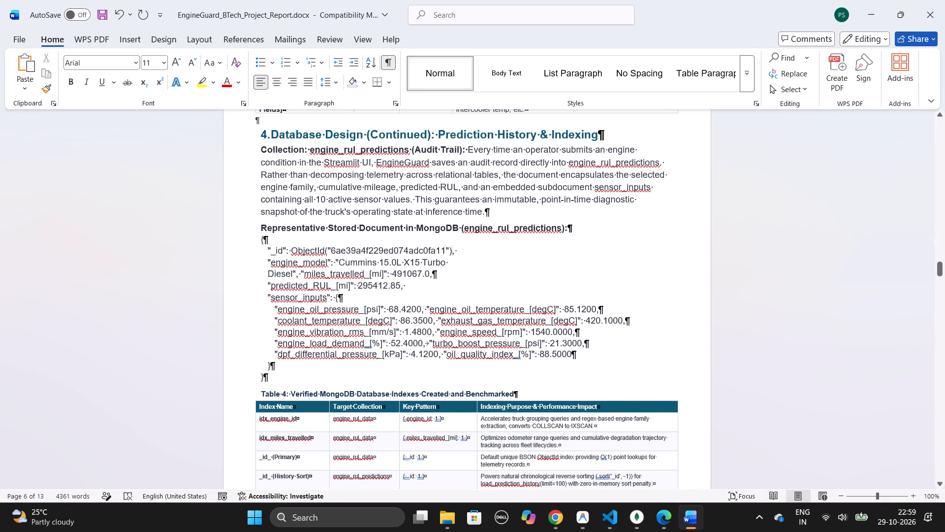
Hide and show the formatting marks to check the layout around Table 4 and the end of the section.
{"action": "scroll", "coordinate": [511, 364], "scroll_direction": "down", "scroll_amount": 1}
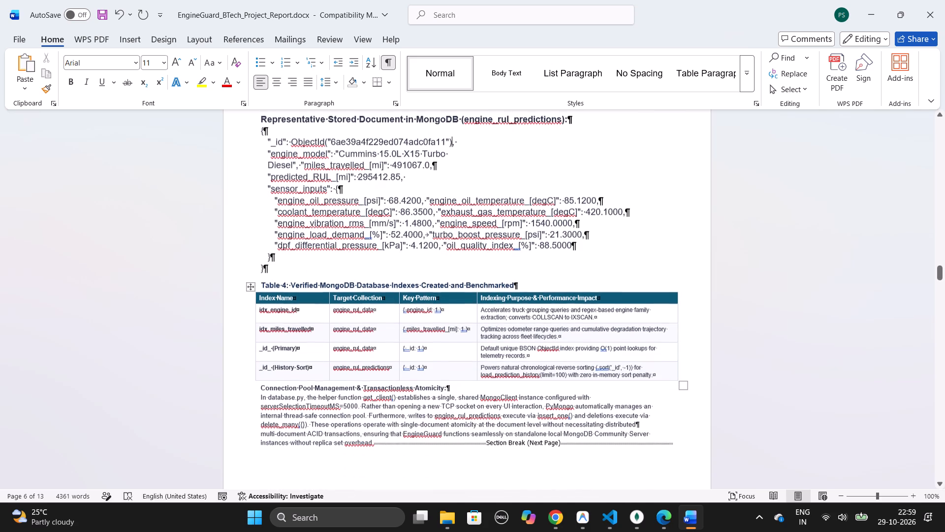
{"action": "scroll", "coordinate": [511, 364], "scroll_direction": "down", "scroll_amount": 1}
{"action": "key", "text": "ctrl+shift+8"}
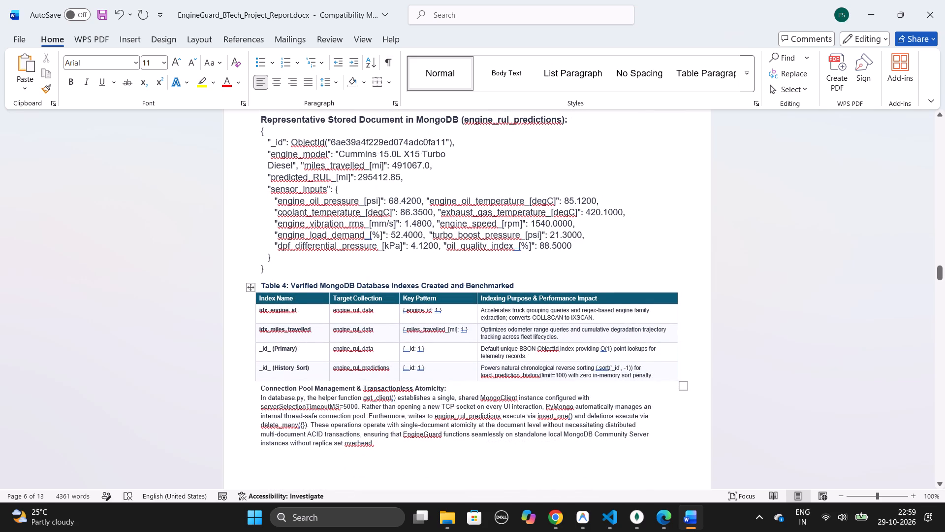
{"action": "key", "text": "ctrl+shift+8"}
{"action": "key", "text": "ctrl+shift+8"}
{"action": "key", "text": "ctrl+shift+8"}
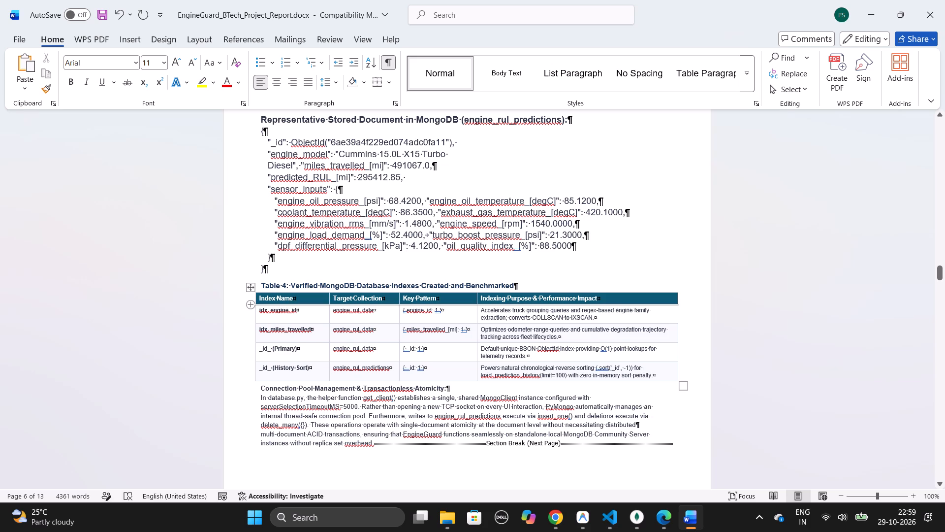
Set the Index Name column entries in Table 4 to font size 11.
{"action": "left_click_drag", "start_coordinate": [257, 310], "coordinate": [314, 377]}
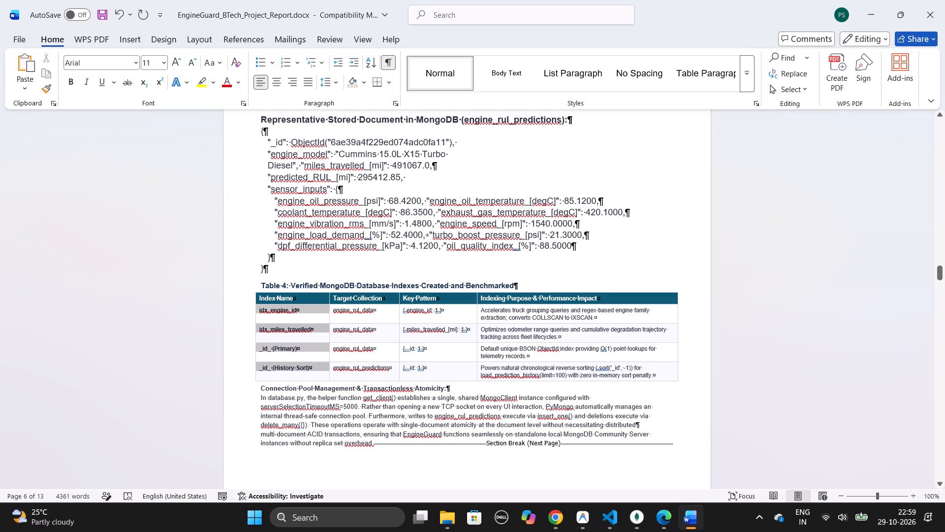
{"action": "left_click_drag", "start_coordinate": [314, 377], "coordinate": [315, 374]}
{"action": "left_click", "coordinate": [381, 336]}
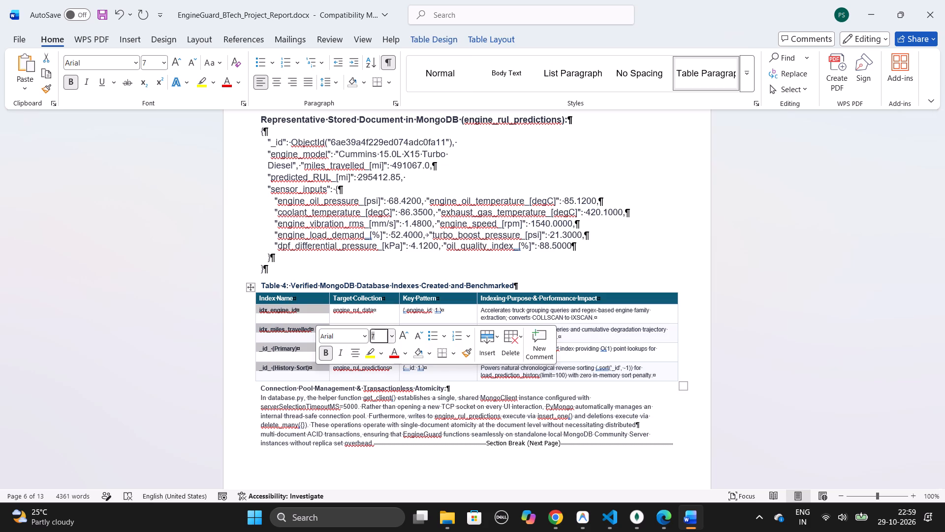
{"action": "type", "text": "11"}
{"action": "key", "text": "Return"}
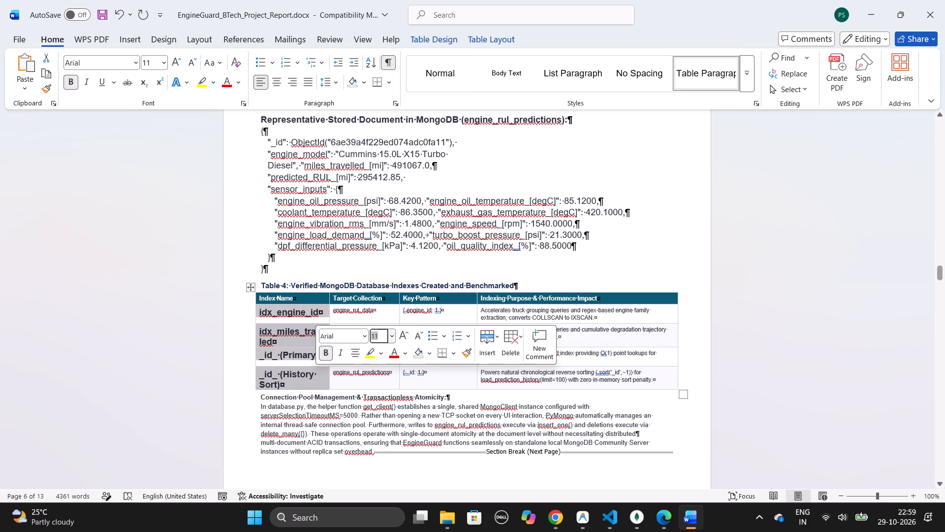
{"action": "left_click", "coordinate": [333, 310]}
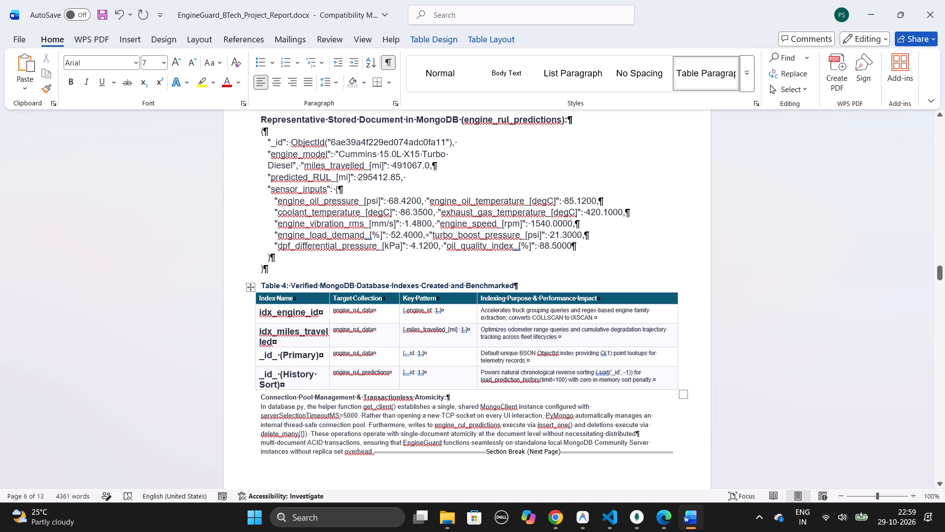
Set the Index Name column entries in Table 4 to font size 9.
{"action": "left_click_drag", "start_coordinate": [259, 310], "coordinate": [291, 382]}
{"action": "left_click", "coordinate": [354, 343]}
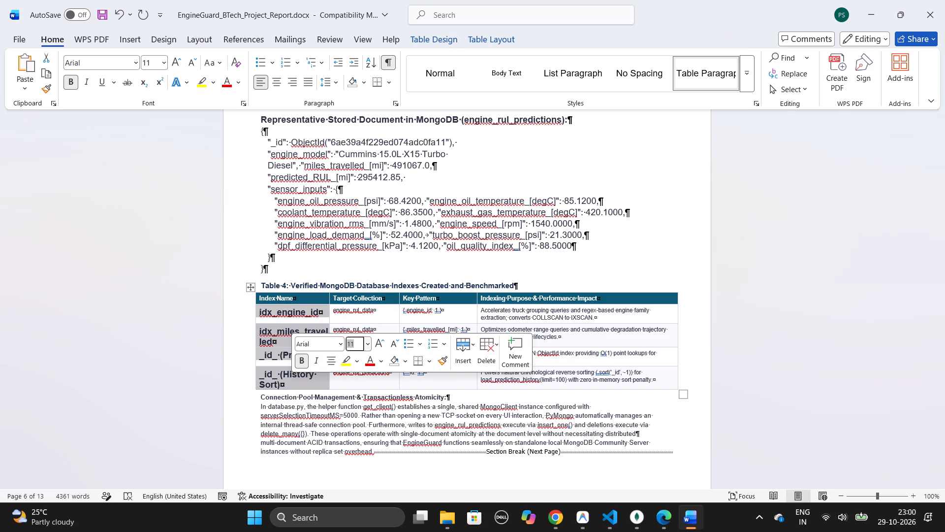
{"action": "key", "text": "9"}
{"action": "key", "text": "Return"}
{"action": "left_click", "coordinate": [356, 315]}
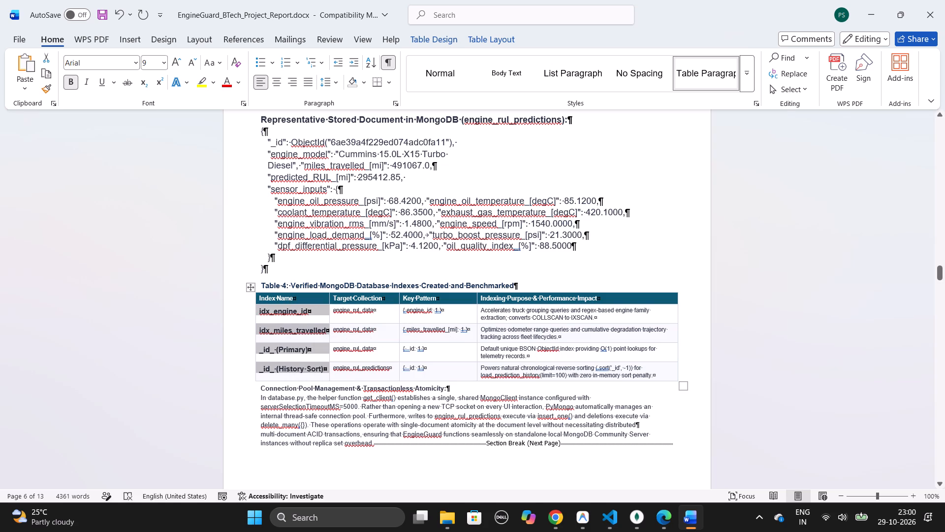
Check the font size of the Field Name column entries in Table 3 for comparison with Table 4.
{"action": "scroll", "coordinate": [356, 315], "scroll_direction": "up", "scroll_amount": 3}
{"action": "right_click", "coordinate": [356, 315]}
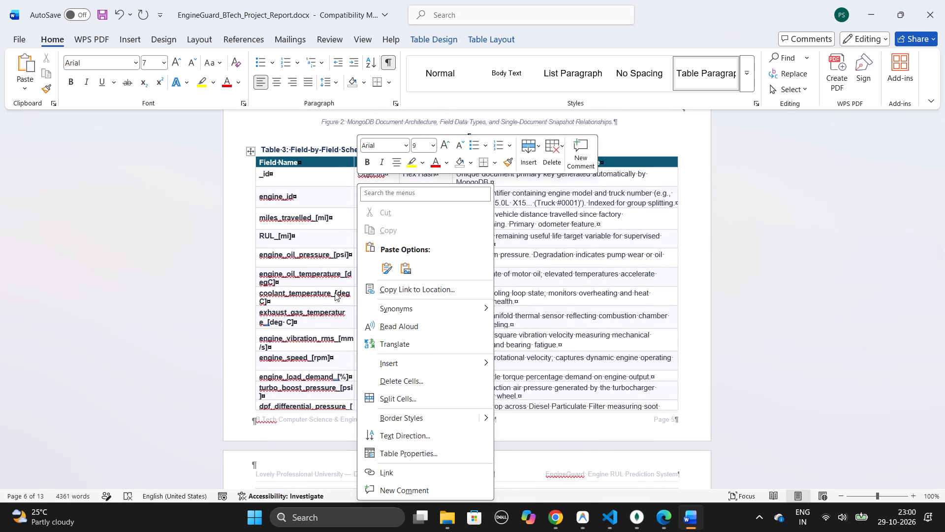
{"action": "left_click_drag", "start_coordinate": [335, 293], "coordinate": [295, 284]}
{"action": "left_click", "coordinate": [295, 284]}
{"action": "left_click_drag", "start_coordinate": [295, 284], "coordinate": [277, 276]}
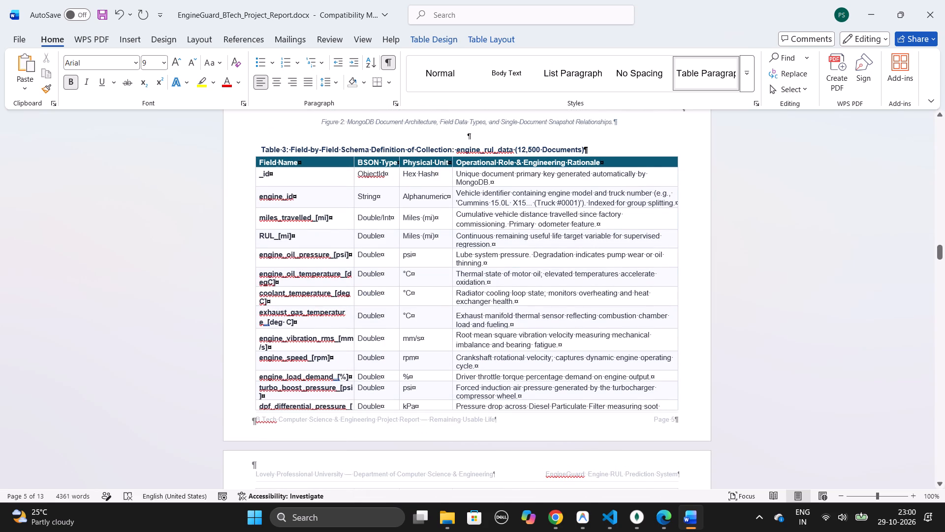
{"action": "left_click_drag", "start_coordinate": [277, 276], "coordinate": [269, 270]}
{"action": "left_click", "coordinate": [300, 319]}
Set the Target Collection, Key Pattern and Indexing Purpose entries in Table 4 to font size 9.
{"action": "scroll", "coordinate": [300, 319], "scroll_direction": "down", "scroll_amount": 1}
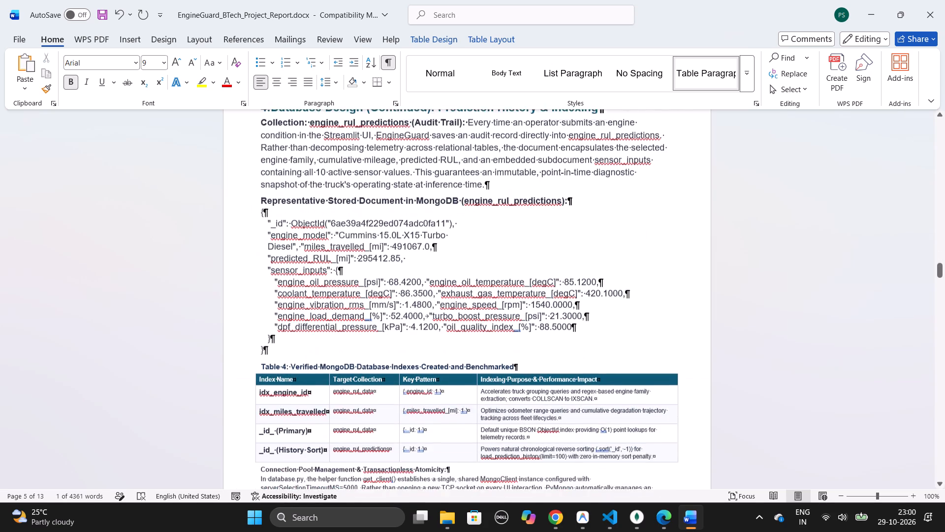
{"action": "left_click_drag", "start_coordinate": [298, 393], "coordinate": [285, 375]}
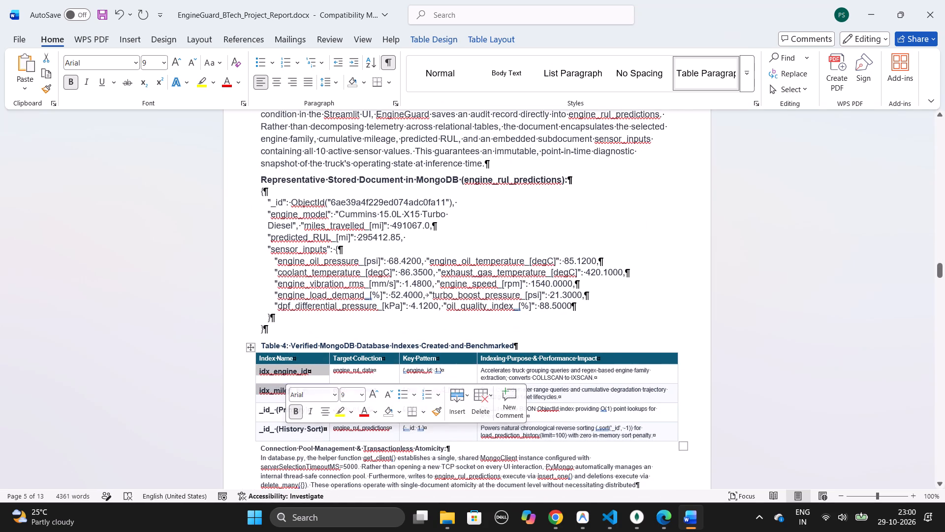
{"action": "left_click_drag", "start_coordinate": [334, 367], "coordinate": [398, 388]}
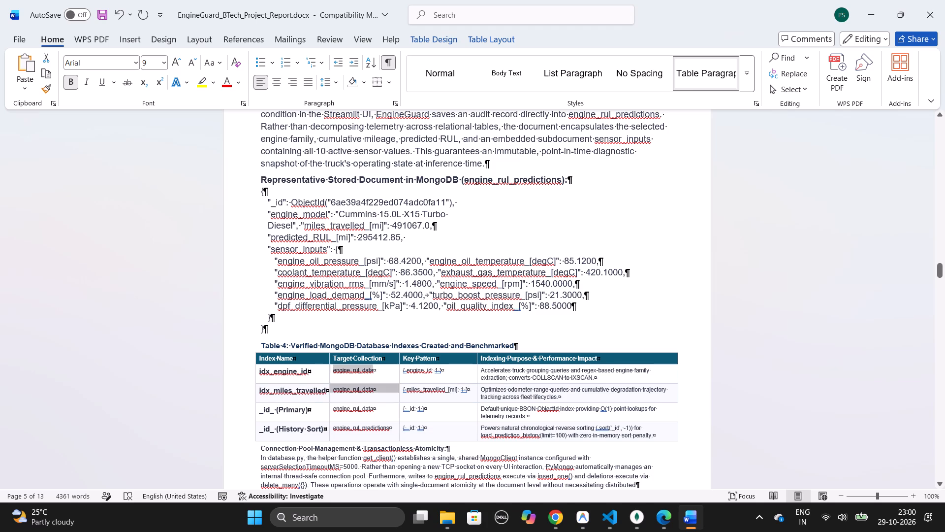
{"action": "left_click_drag", "start_coordinate": [398, 388], "coordinate": [640, 431]}
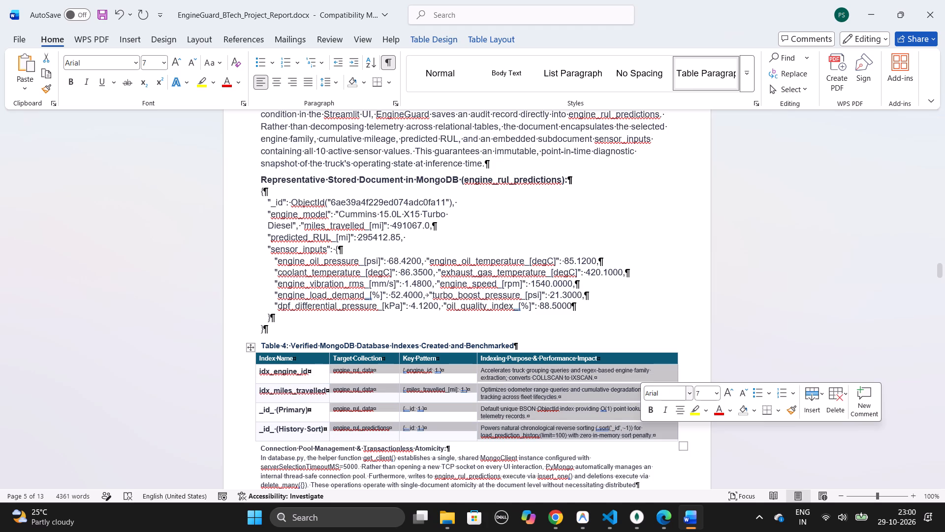
{"action": "left_click", "coordinate": [706, 394]}
{"action": "key", "text": "9"}
{"action": "key", "text": "Return"}
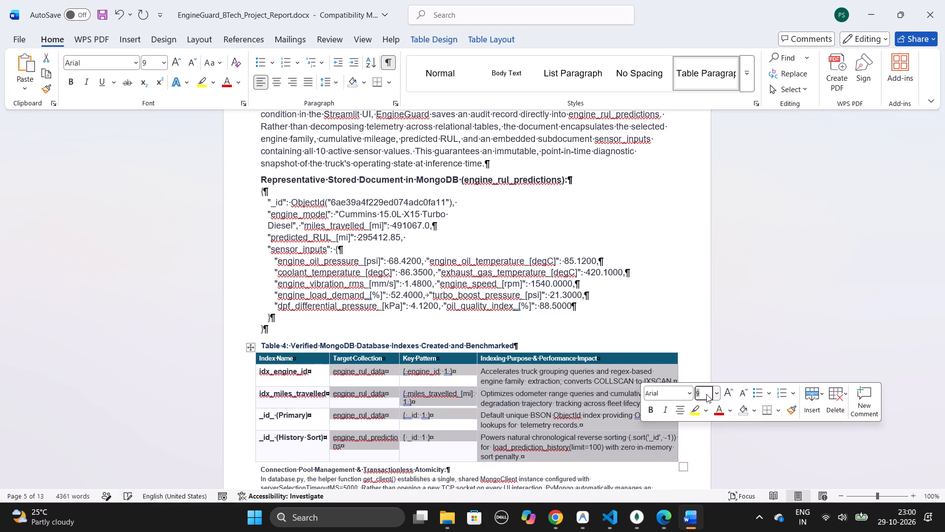
Set the header row of Table 4 to font size 9.
{"action": "left_click_drag", "start_coordinate": [609, 360], "coordinate": [441, 368]}
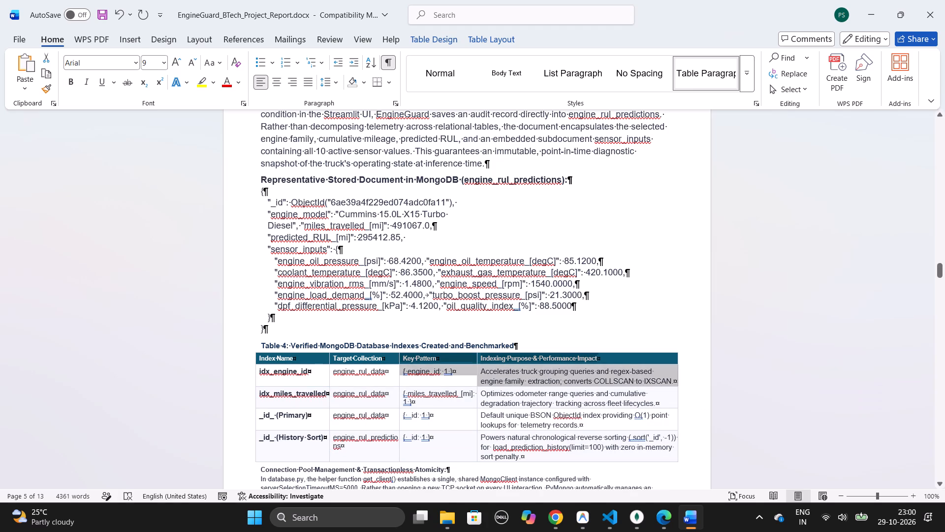
{"action": "left_click_drag", "start_coordinate": [441, 368], "coordinate": [264, 357]}
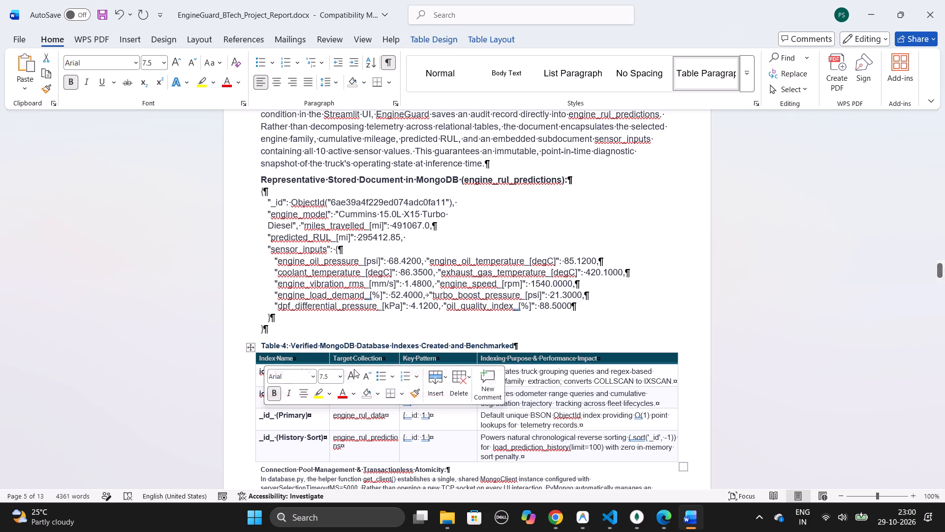
{"action": "left_click", "coordinate": [327, 378]}
{"action": "key", "text": "9"}
{"action": "key", "text": "Return"}
{"action": "left_click", "coordinate": [537, 339]}
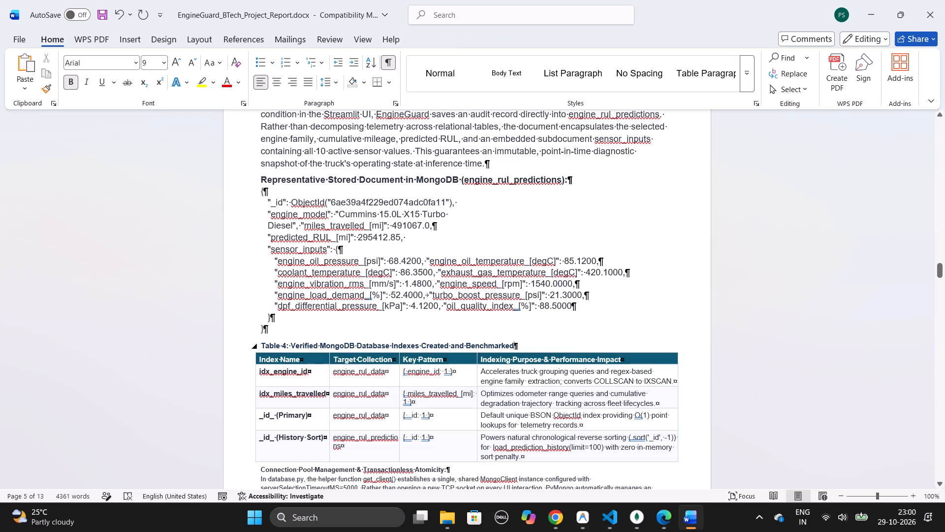
Set the Table 4 caption to font size 11 and centre it above the table.
{"action": "left_click_drag", "start_coordinate": [512, 347], "coordinate": [287, 365]}
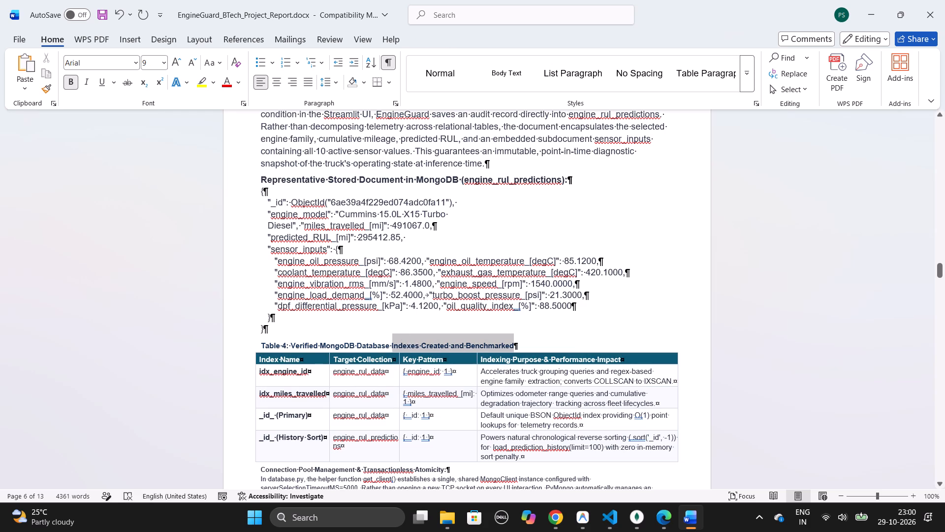
{"action": "left_click_drag", "start_coordinate": [287, 365], "coordinate": [257, 344]}
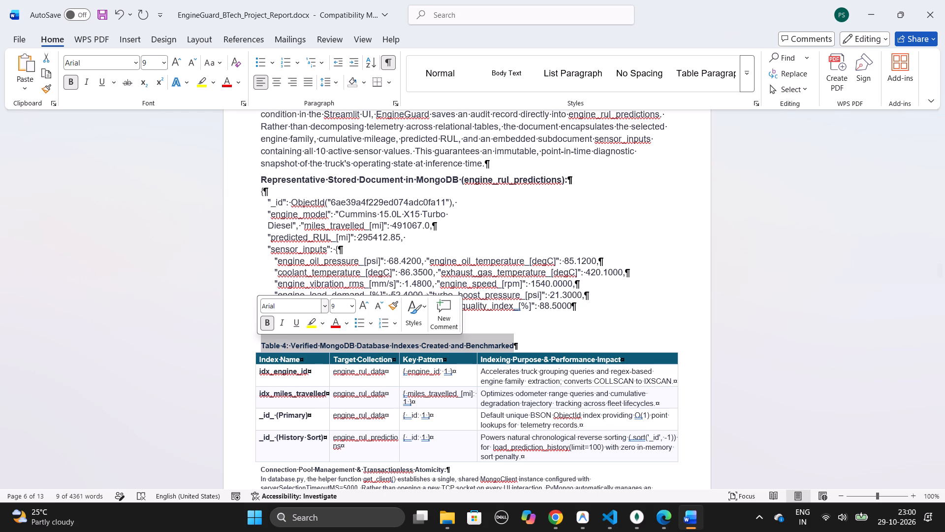
{"action": "left_click", "coordinate": [343, 303]}
{"action": "type", "text": "11"}
{"action": "key", "text": "Return"}
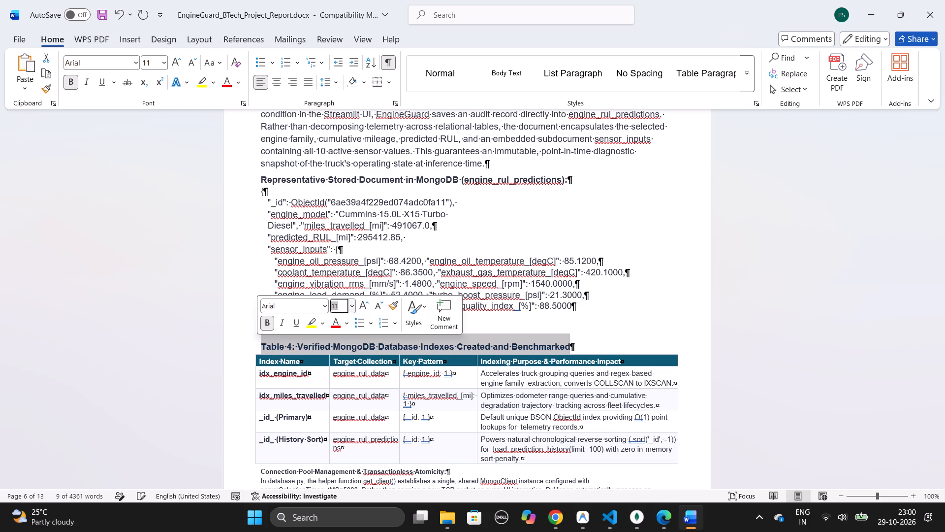
{"action": "left_click", "coordinate": [276, 82]}
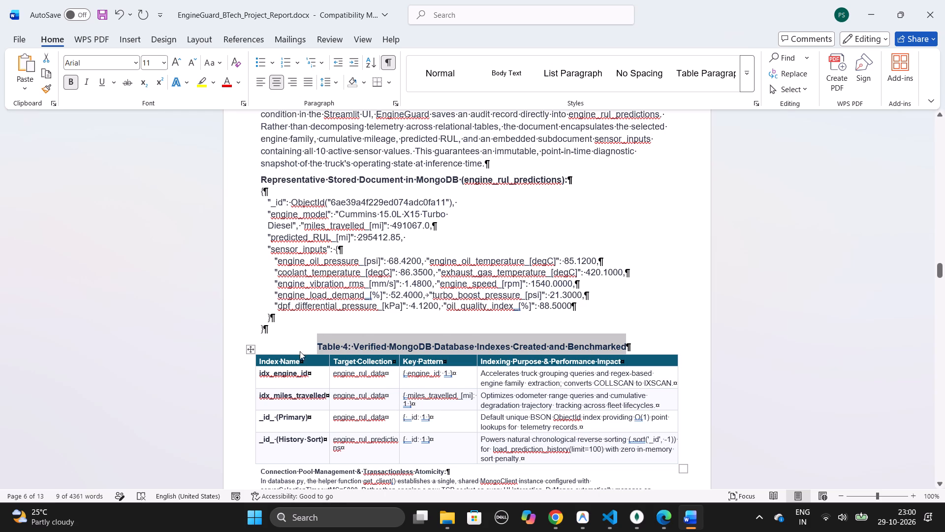
{"action": "left_click", "coordinate": [292, 336]}
Set the Connection Pool Management & Transactionless Atomicity heading and its paragraphs below Table 4 to font size 11.
{"action": "scroll", "coordinate": [292, 336], "scroll_direction": "down", "scroll_amount": 1}
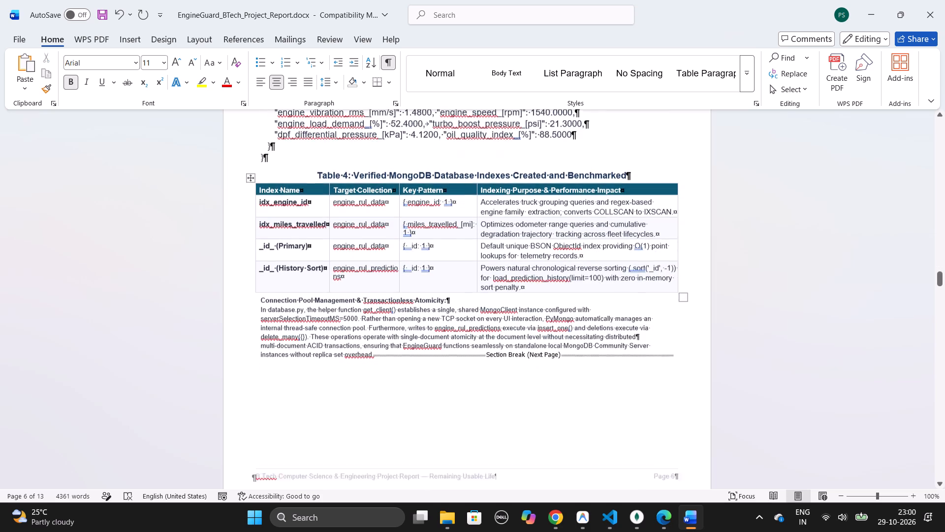
{"action": "scroll", "coordinate": [292, 336], "scroll_direction": "down", "scroll_amount": 1}
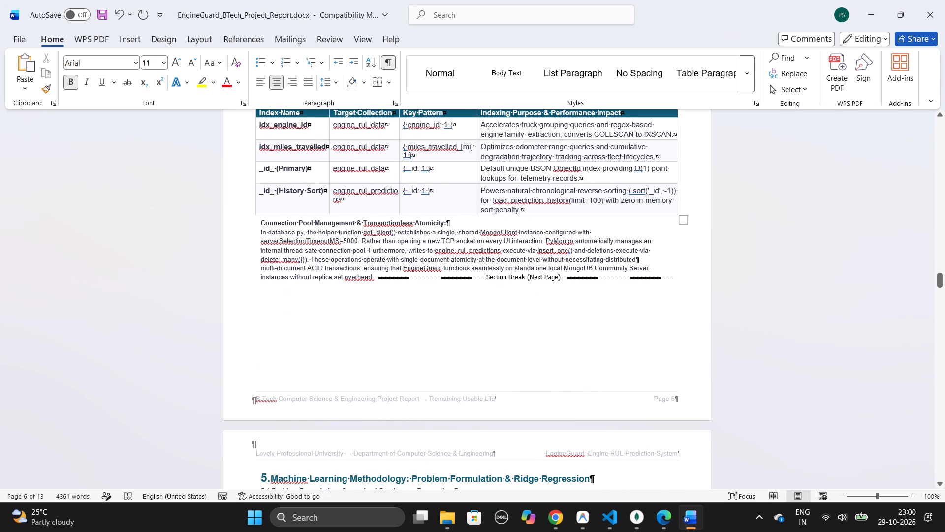
{"action": "left_click_drag", "start_coordinate": [260, 221], "coordinate": [267, 221]}
{"action": "left_click_drag", "start_coordinate": [267, 221], "coordinate": [375, 276]}
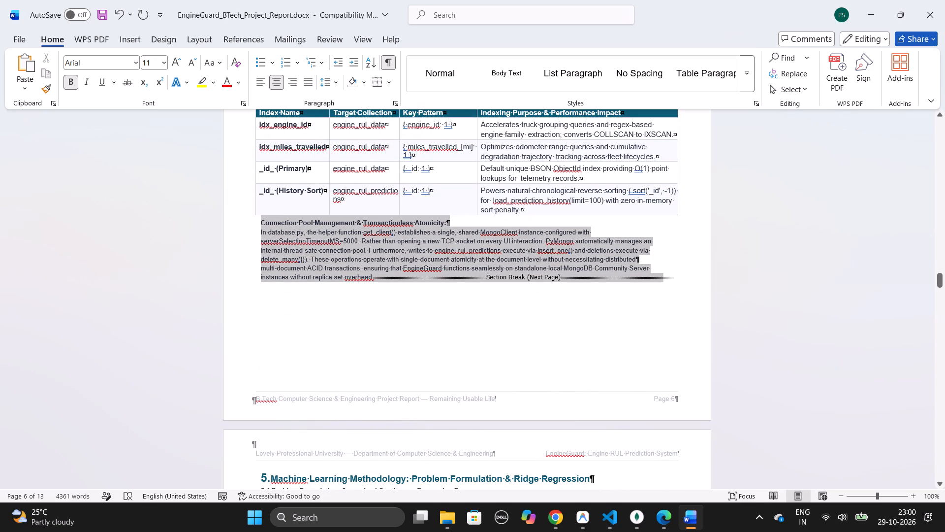
{"action": "left_click_drag", "start_coordinate": [375, 276], "coordinate": [372, 277]}
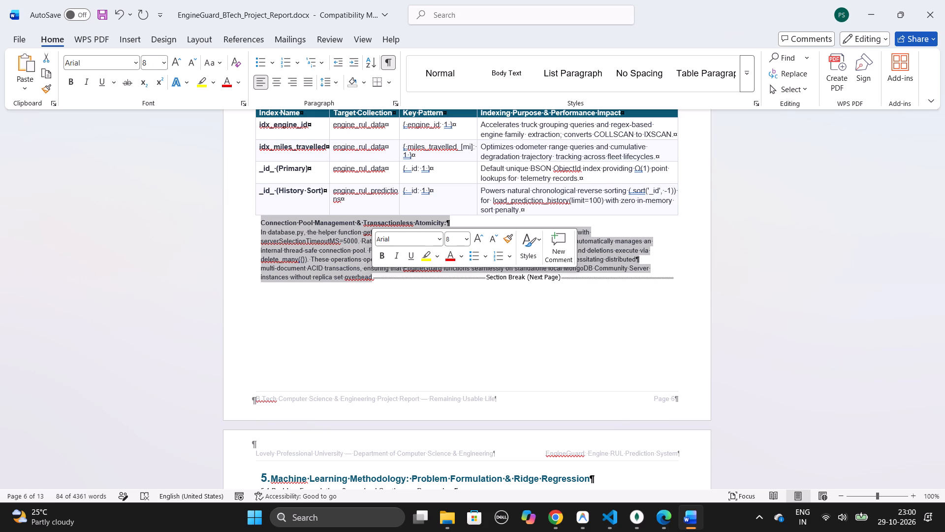
{"action": "left_click", "coordinate": [454, 238]}
{"action": "type", "text": "11"}
{"action": "key", "text": "Return"}
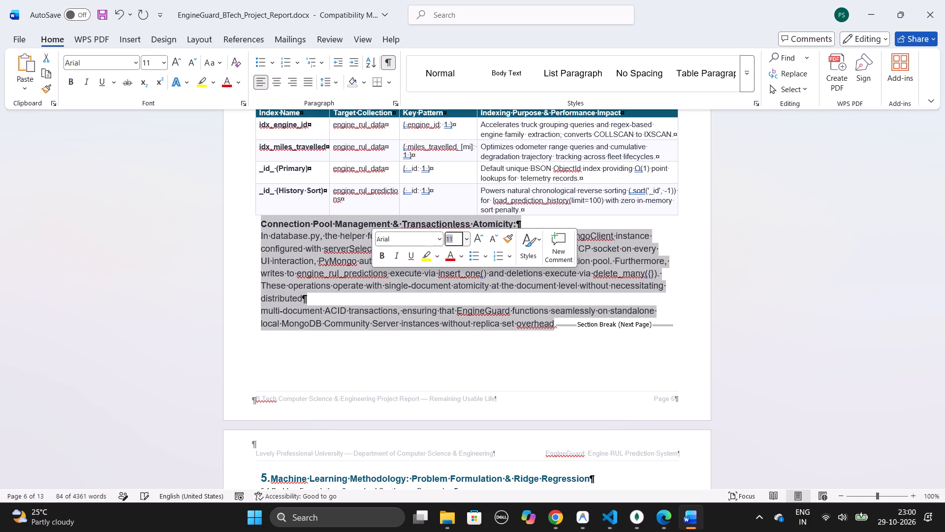
Delete the section break after the Connection Pool text and place the Machine Learning Methodology heading on its own line.
{"action": "left_click", "coordinate": [554, 322]}
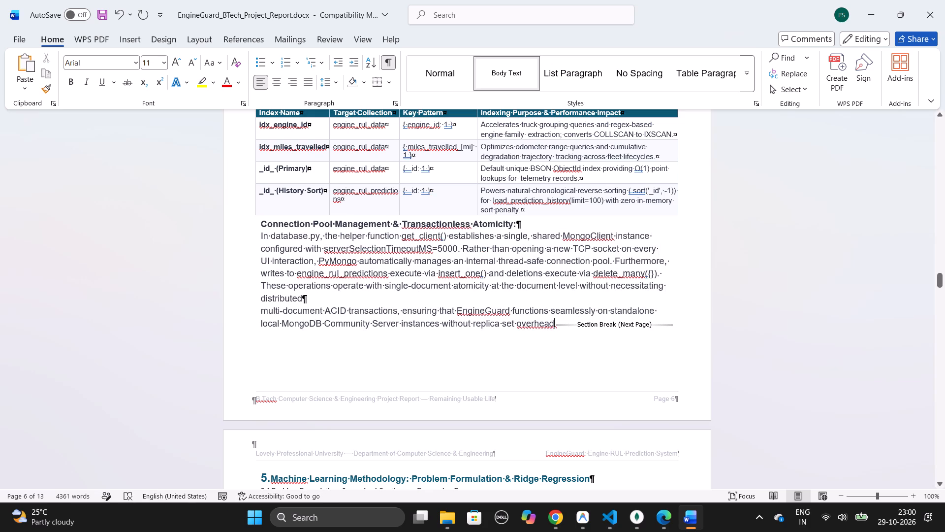
{"action": "key", "text": "Delete"}
{"action": "key", "text": "Delete"}
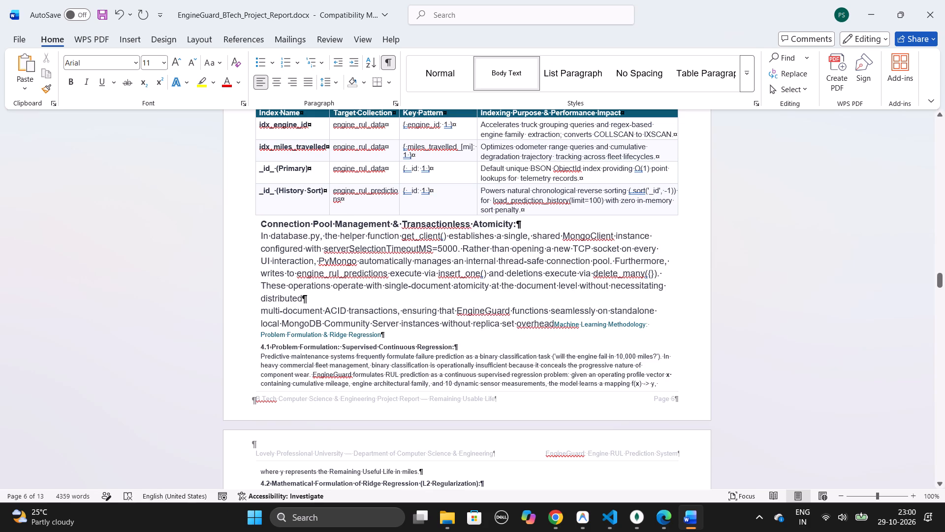
{"action": "key", "text": "Return"}
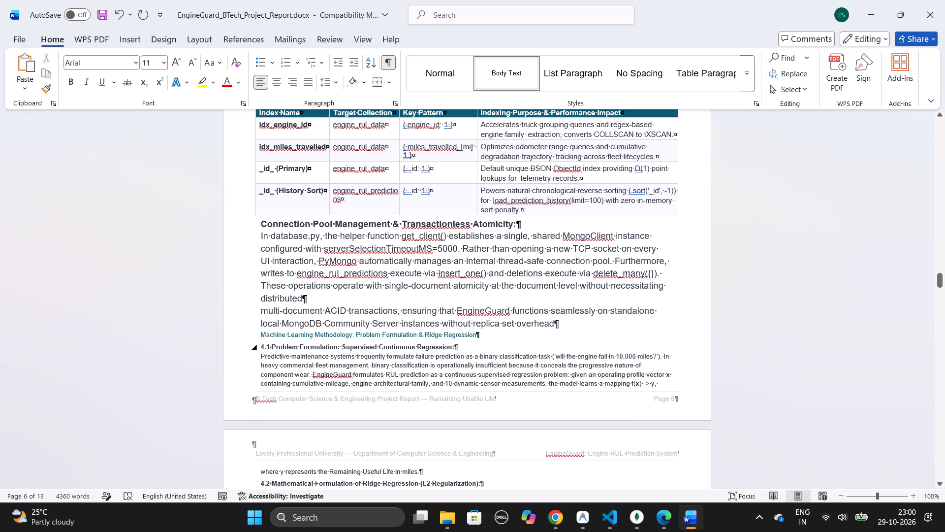
Set the Machine Learning Methodology: Problem Formulation & Ridge Regression heading to font size 14.
{"action": "left_click_drag", "start_coordinate": [260, 333], "coordinate": [450, 332]}
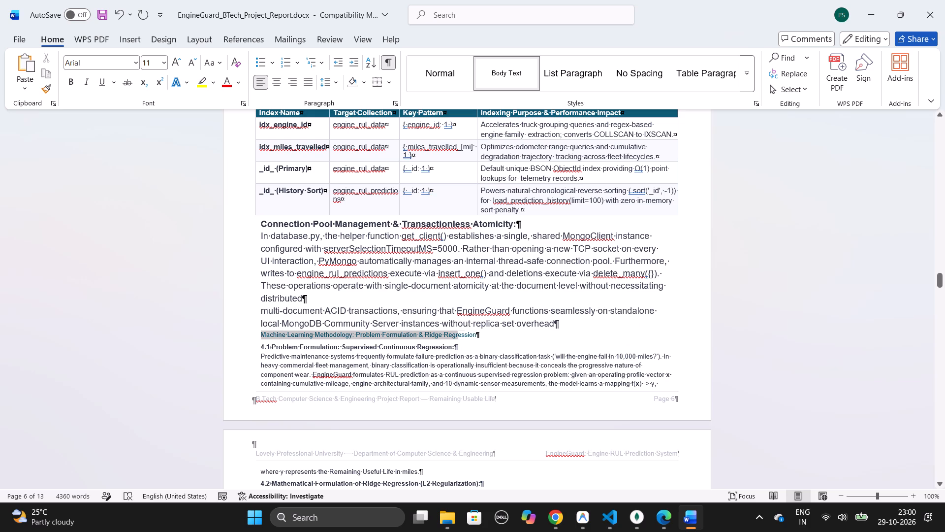
{"action": "left_click_drag", "start_coordinate": [450, 332], "coordinate": [469, 335]}
{"action": "left_click", "coordinate": [550, 298]}
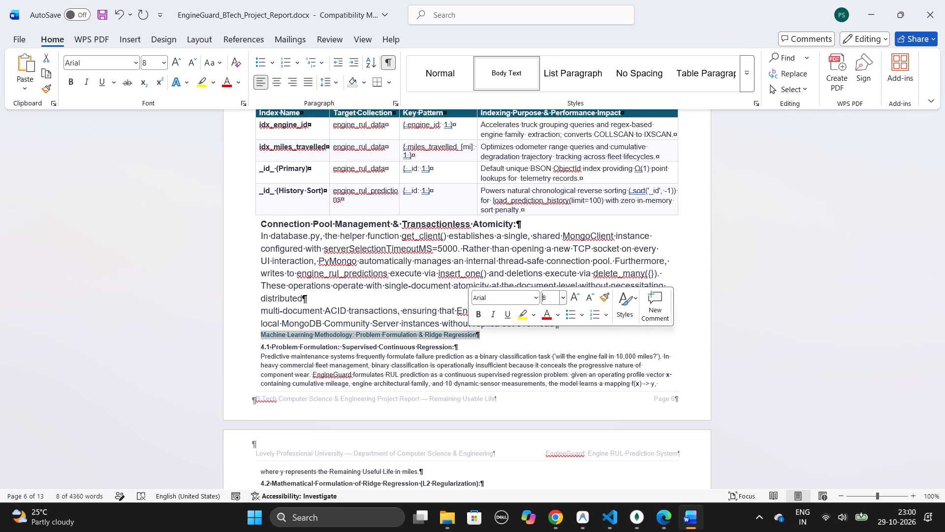
{"action": "type", "text": "14"}
{"action": "key", "text": "Return"}
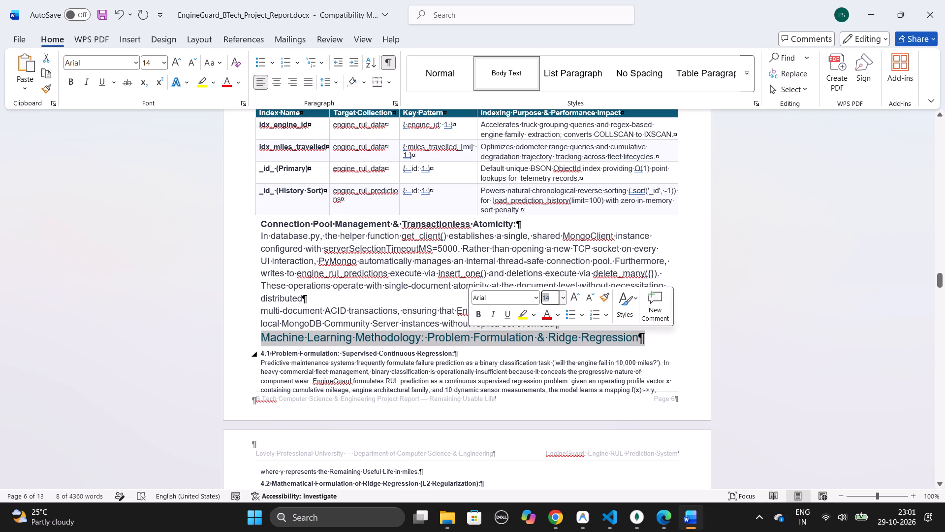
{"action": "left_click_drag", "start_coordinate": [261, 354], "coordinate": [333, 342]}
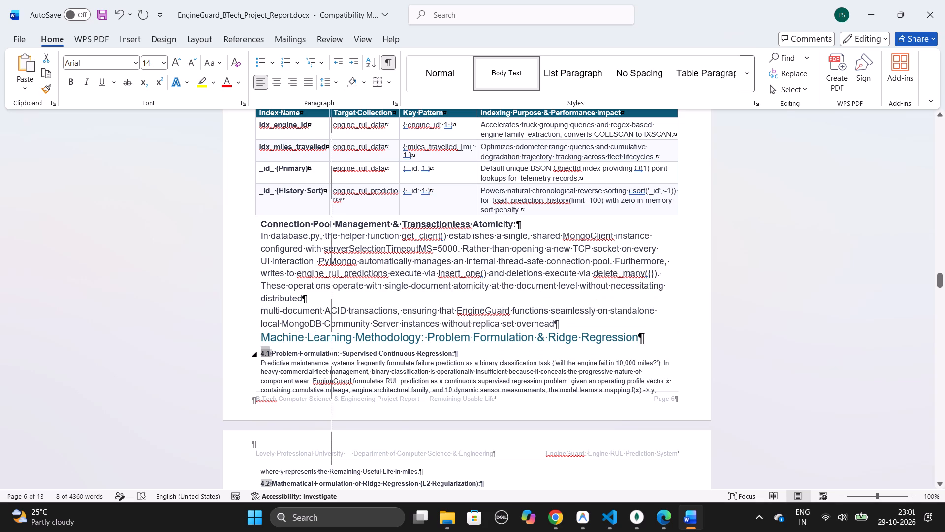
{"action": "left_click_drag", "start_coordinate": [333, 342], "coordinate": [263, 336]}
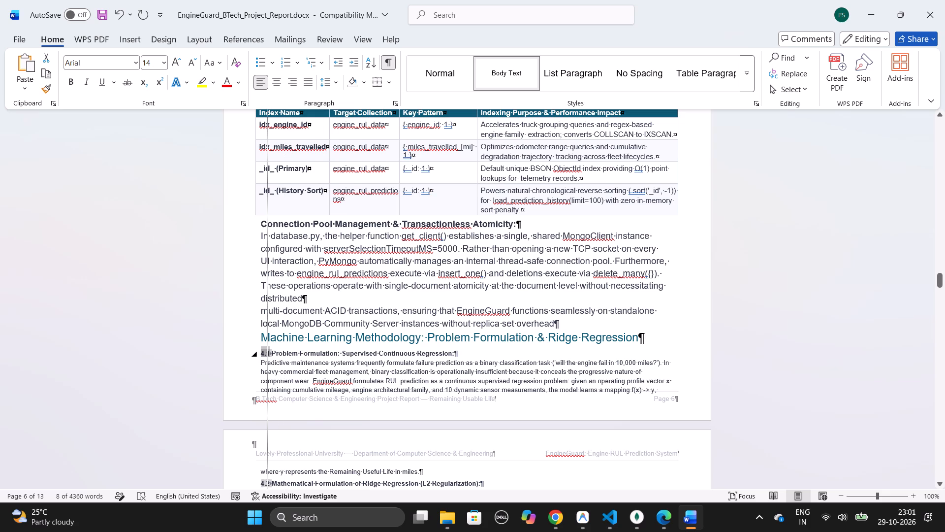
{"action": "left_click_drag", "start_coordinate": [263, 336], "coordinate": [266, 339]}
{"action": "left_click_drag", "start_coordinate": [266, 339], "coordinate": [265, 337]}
Set the 4.1 Problem Formulation: Supervised Continuous Regression subheading to font size 12.
{"action": "left_click_drag", "start_coordinate": [271, 352], "coordinate": [452, 350]}
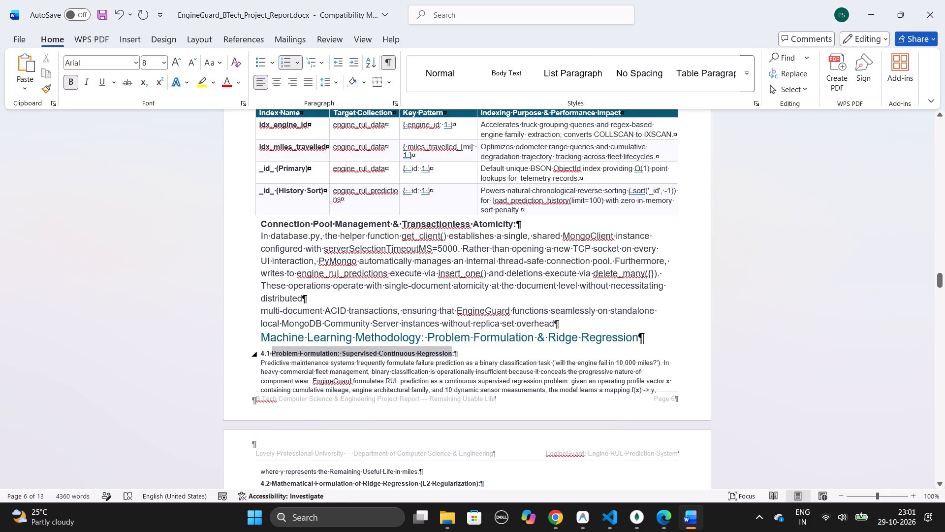
{"action": "left_click_drag", "start_coordinate": [452, 350], "coordinate": [454, 350]}
{"action": "left_click", "coordinate": [535, 313]}
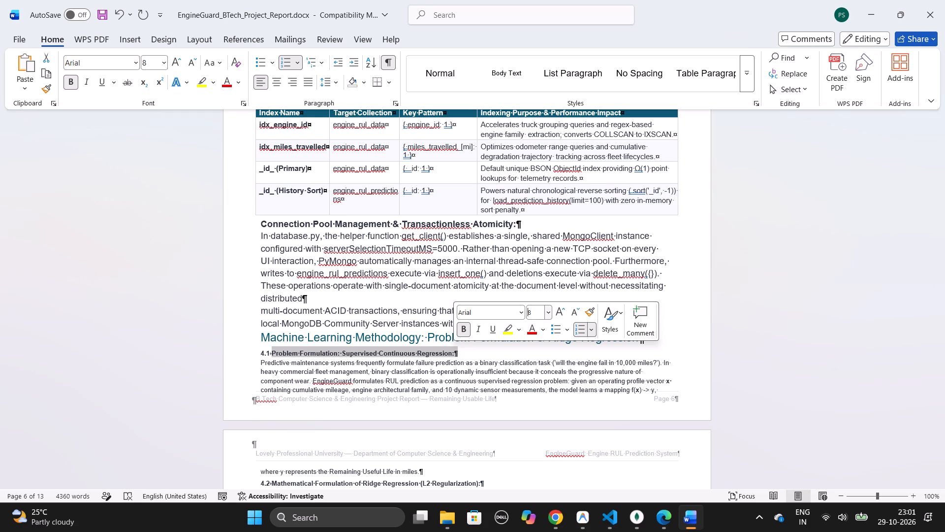
{"action": "type", "text": "12"}
{"action": "key", "text": "Return"}
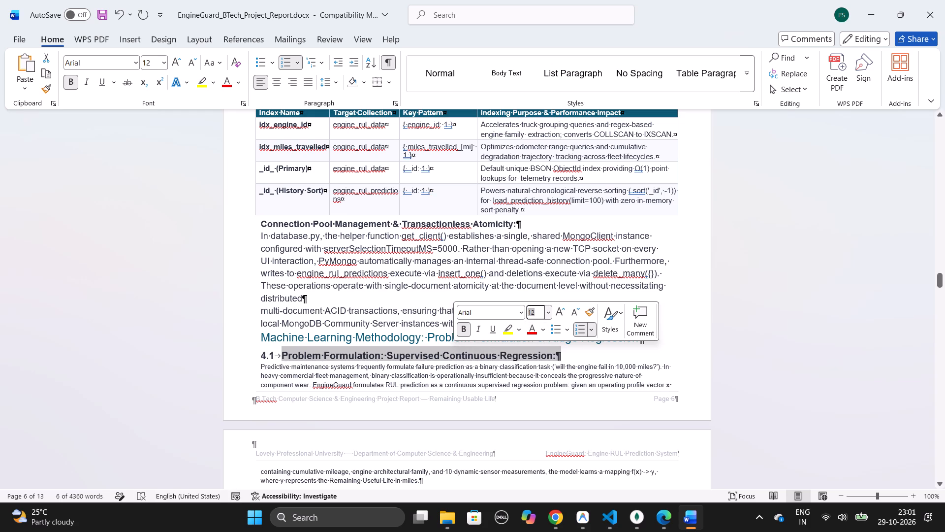
Set the text from the 4.1 Problem Formulation paragraph through the paragraph introducing the ridge objective function, including heading 4.2, to font size 11.
{"action": "scroll", "coordinate": [492, 370], "scroll_direction": "down", "scroll_amount": 1}
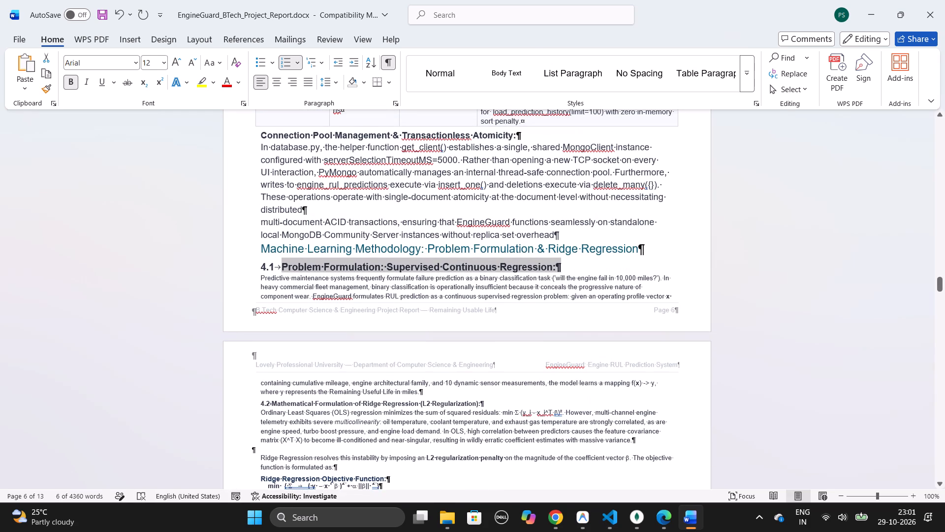
{"action": "left_click_drag", "start_coordinate": [260, 278], "coordinate": [358, 317]}
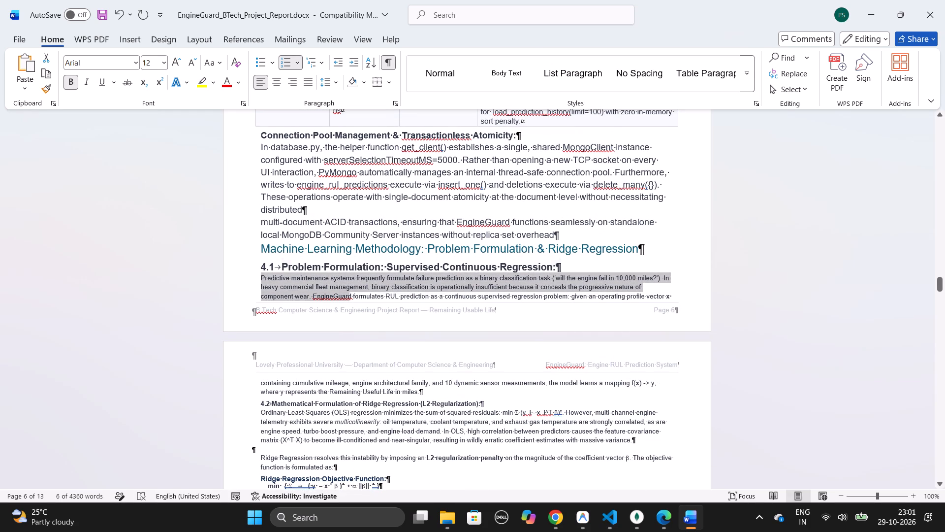
{"action": "left_click_drag", "start_coordinate": [358, 317], "coordinate": [465, 463]}
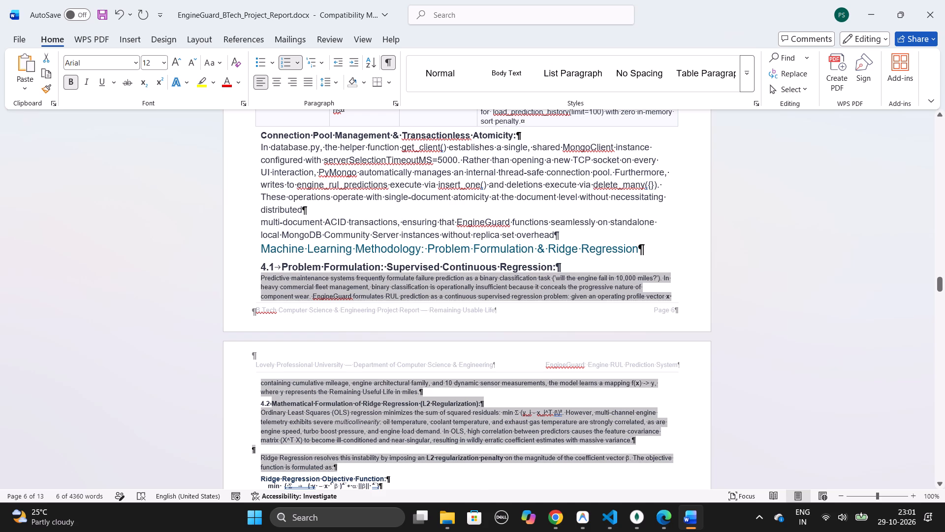
{"action": "left_click_drag", "start_coordinate": [465, 463], "coordinate": [450, 466]}
{"action": "left_click", "coordinate": [532, 428]}
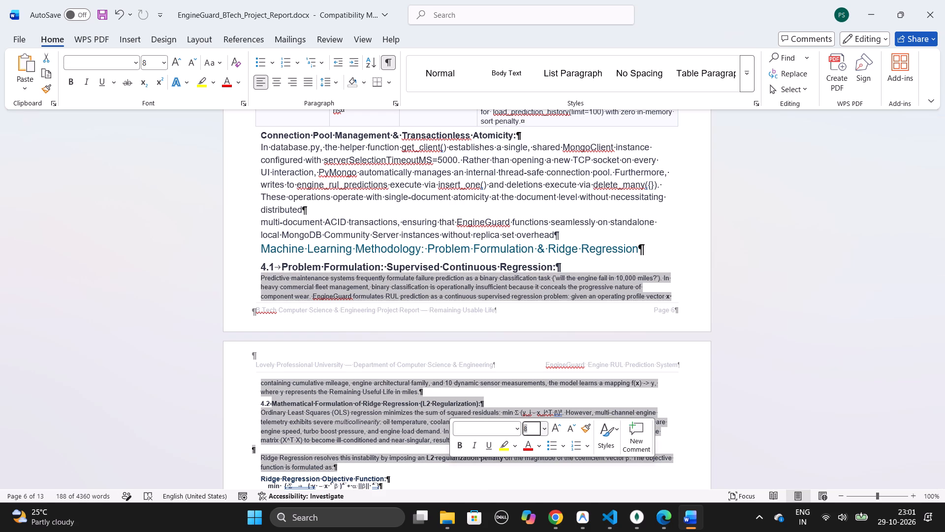
{"action": "type", "text": "11"}
{"action": "key", "text": "Return"}
{"action": "left_click", "coordinate": [423, 425]}
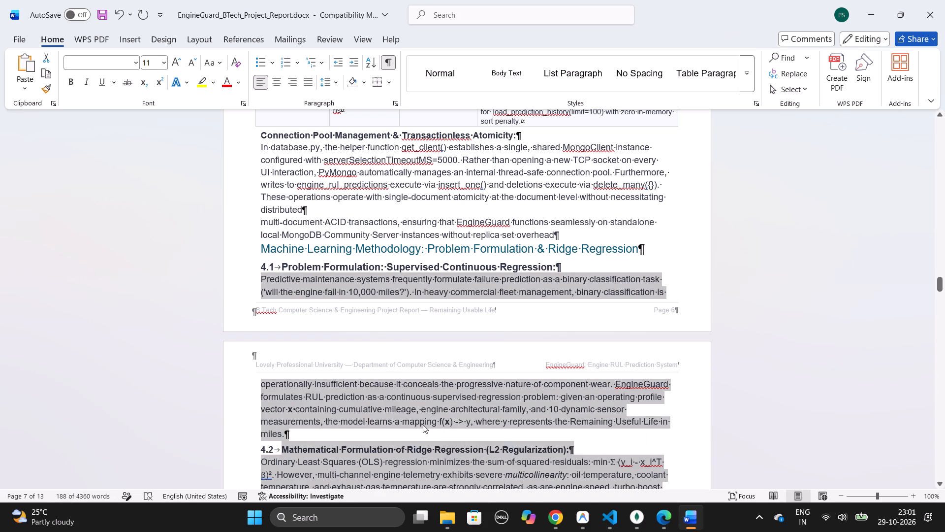
Set the Ridge Regression Objective Function heading to font size 14.
{"action": "scroll", "coordinate": [423, 425], "scroll_direction": "down", "scroll_amount": 1}
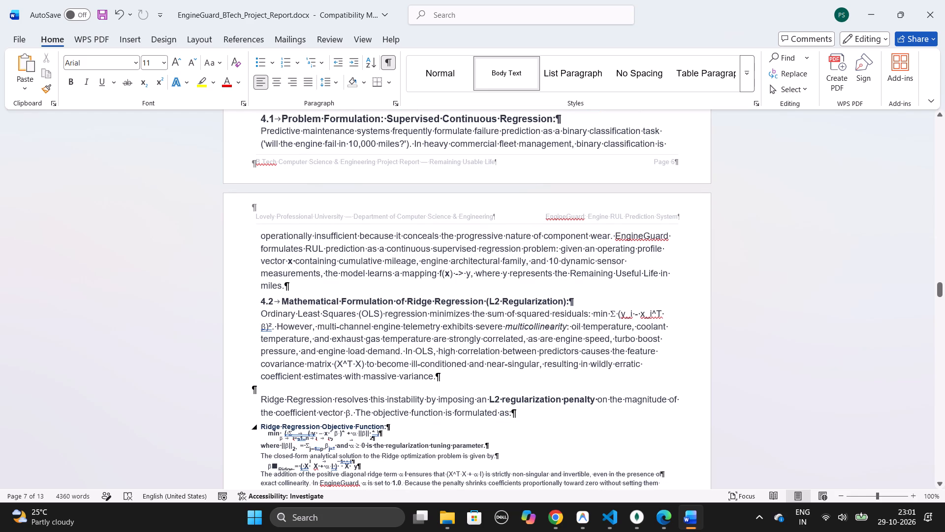
{"action": "scroll", "coordinate": [423, 425], "scroll_direction": "down", "scroll_amount": 1}
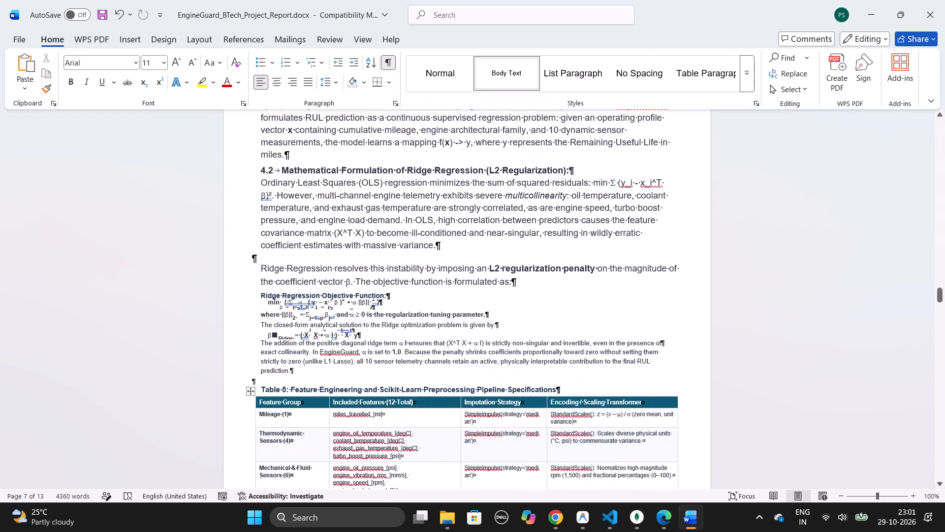
{"action": "scroll", "coordinate": [423, 425], "scroll_direction": "right", "scroll_amount": 1}
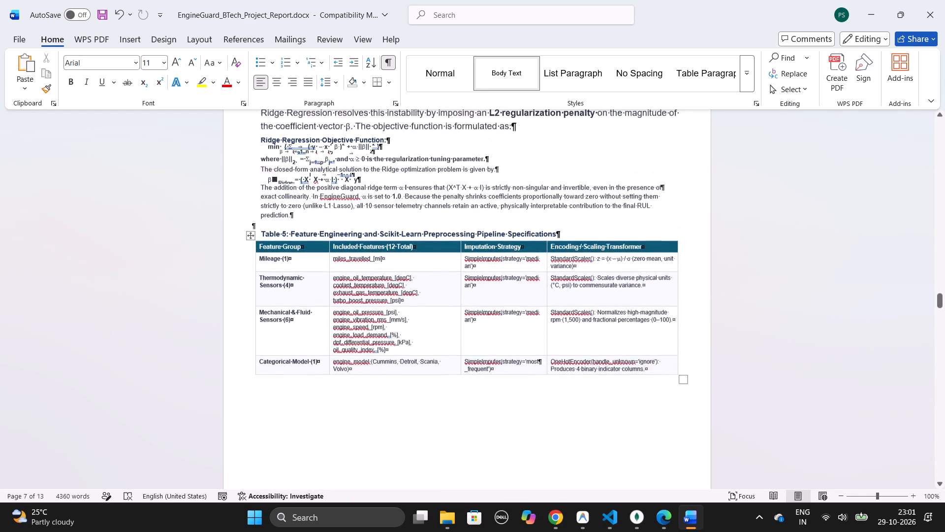
{"action": "scroll", "coordinate": [423, 425], "scroll_direction": "right", "scroll_amount": 1}
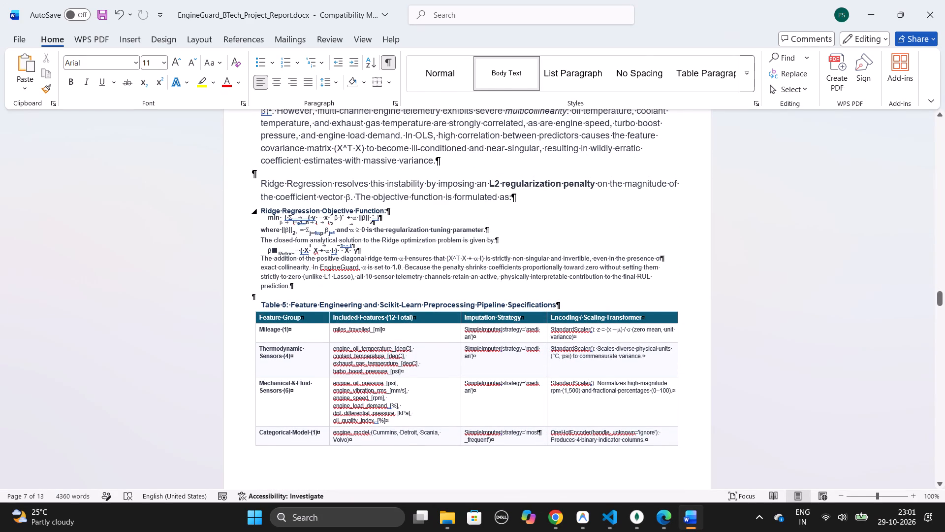
{"action": "left_click_drag", "start_coordinate": [260, 209], "coordinate": [378, 208]}
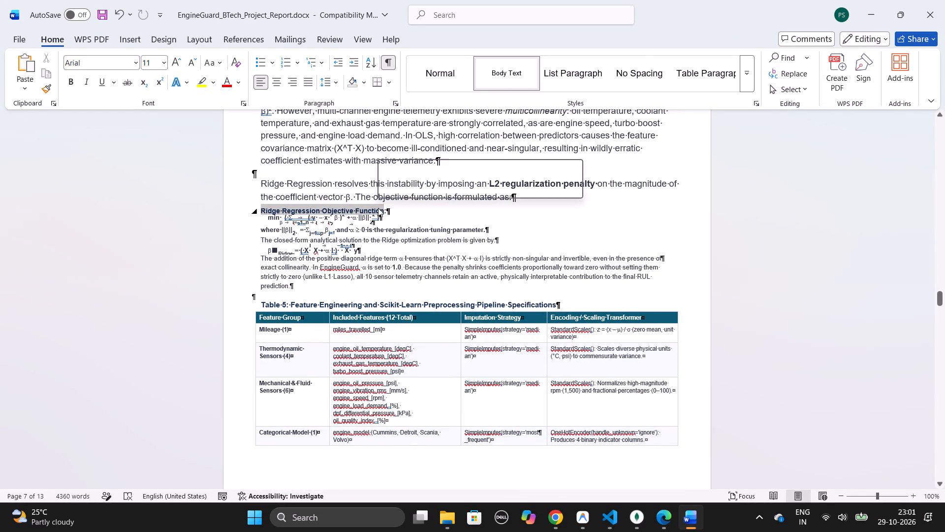
{"action": "left_click", "coordinate": [460, 169]}
{"action": "type", "text": "14"}
{"action": "key", "text": "Return"}
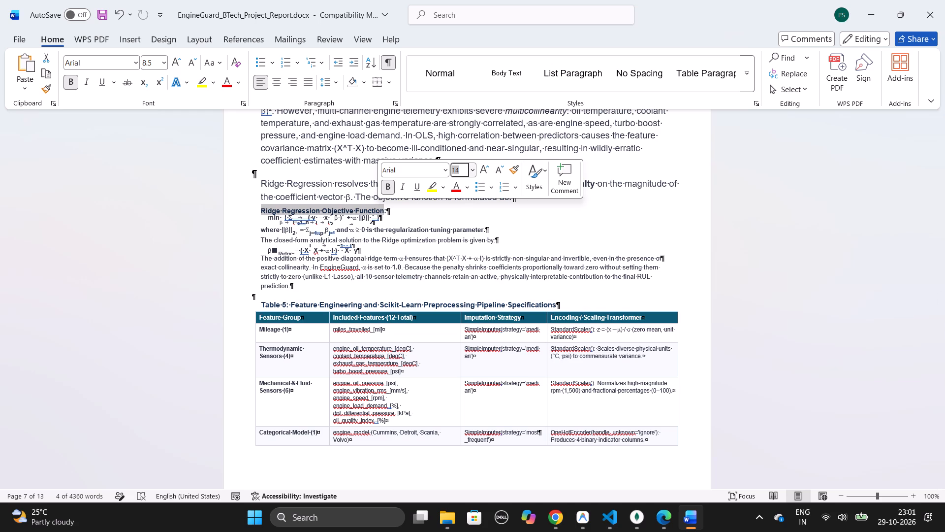
{"action": "left_click", "coordinate": [436, 220]}
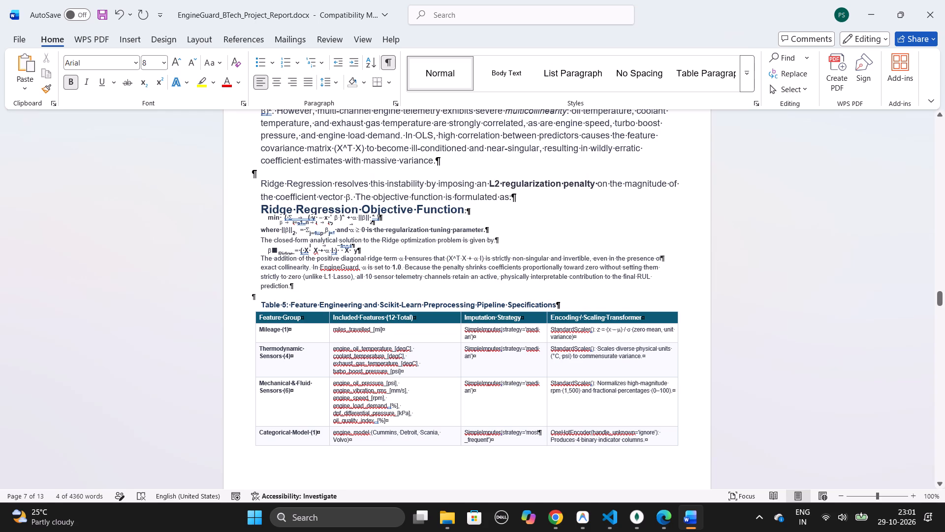
Set the formulas and paragraphs between the Ridge Regression Objective Function heading and Table 5 to font size 11.
{"action": "left_click_drag", "start_coordinate": [266, 218], "coordinate": [302, 270]}
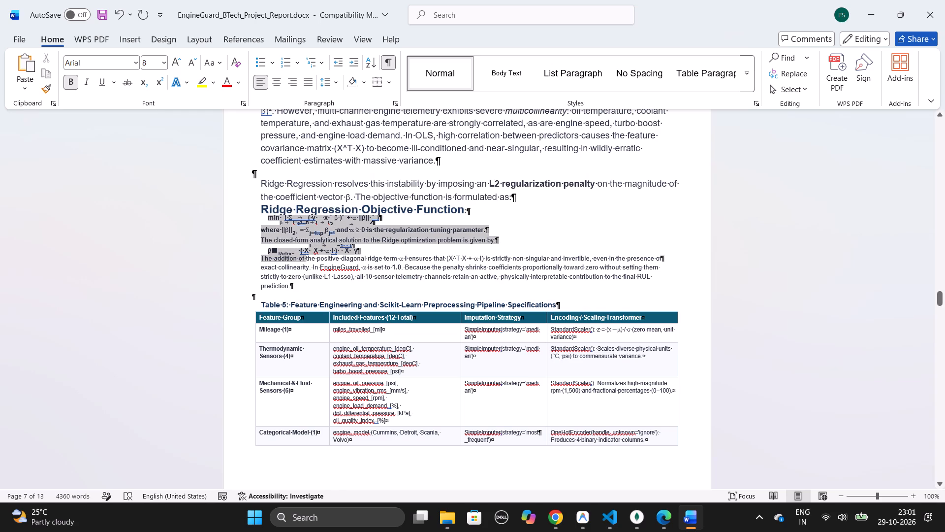
{"action": "left_click_drag", "start_coordinate": [302, 270], "coordinate": [305, 286]}
{"action": "left_click", "coordinate": [388, 249]}
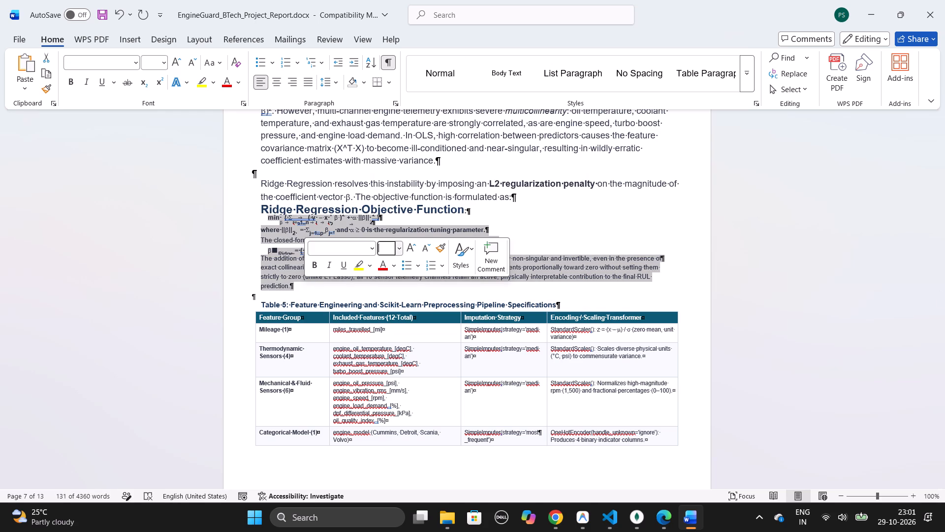
{"action": "type", "text": "11"}
{"action": "key", "text": "Return"}
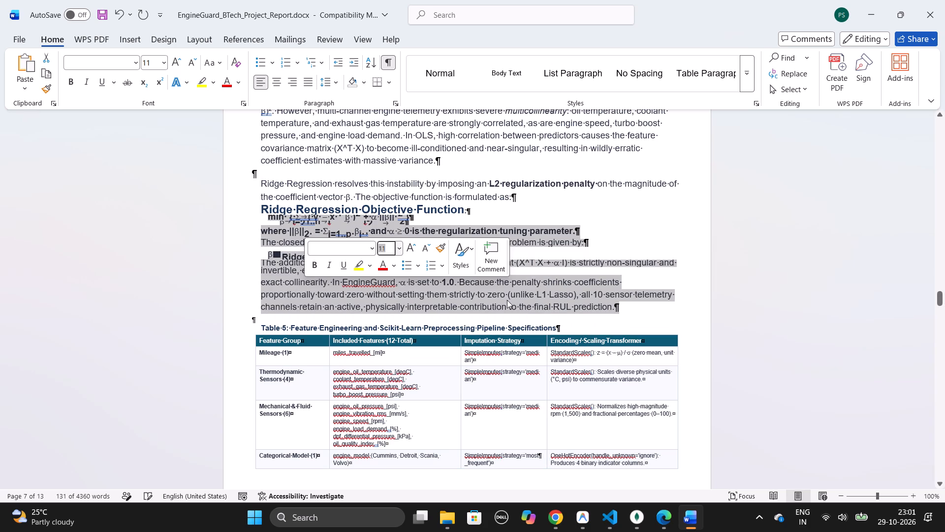
{"action": "left_click", "coordinate": [536, 302]}
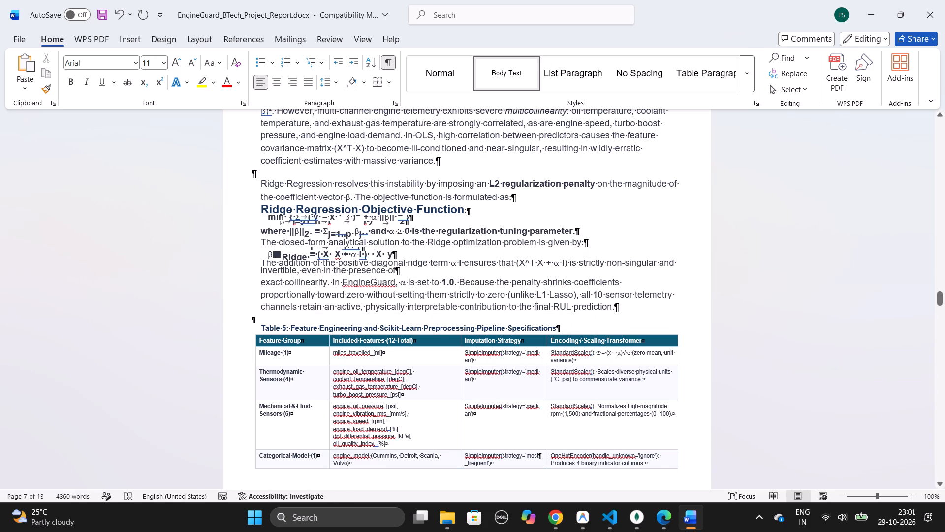
{"action": "left_click_drag", "start_coordinate": [416, 224], "coordinate": [272, 217]}
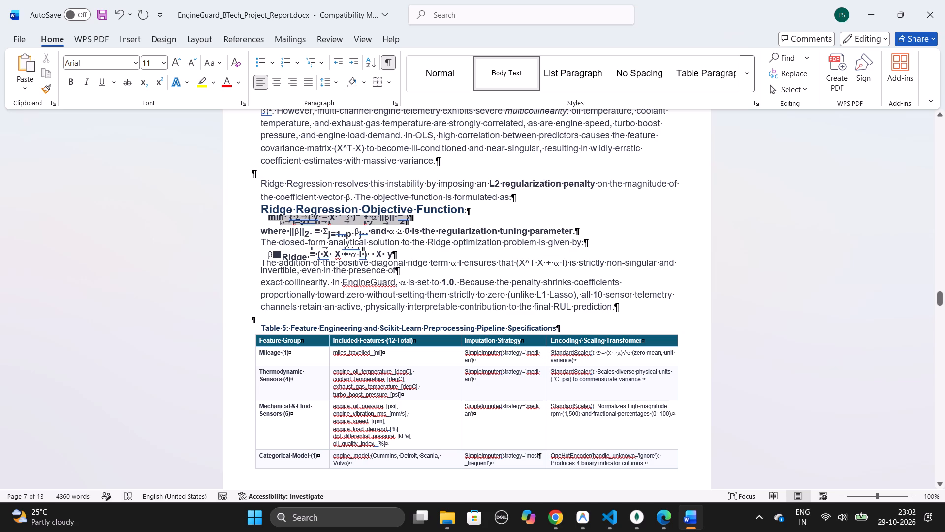
{"action": "left_click_drag", "start_coordinate": [272, 217], "coordinate": [268, 217]}
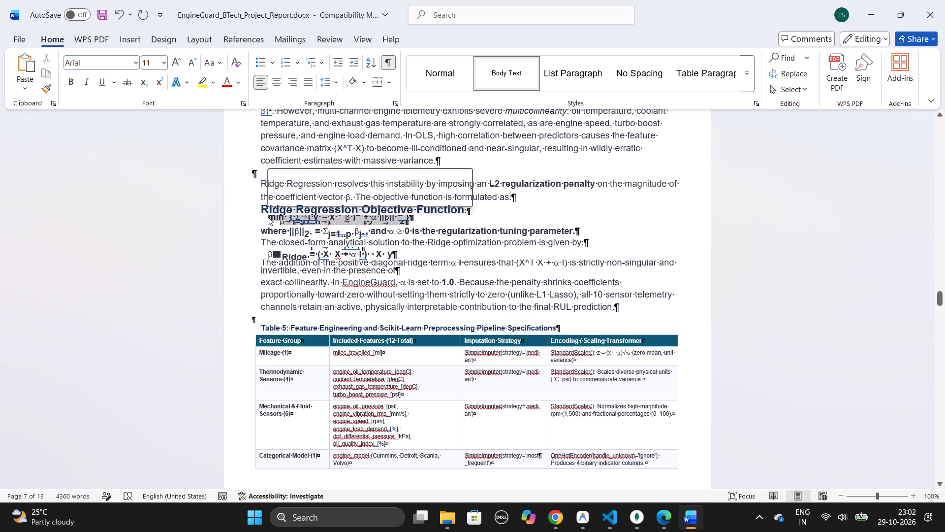
{"action": "left_click", "coordinate": [268, 217]}
{"action": "left_click_drag", "start_coordinate": [268, 217], "coordinate": [501, 213]}
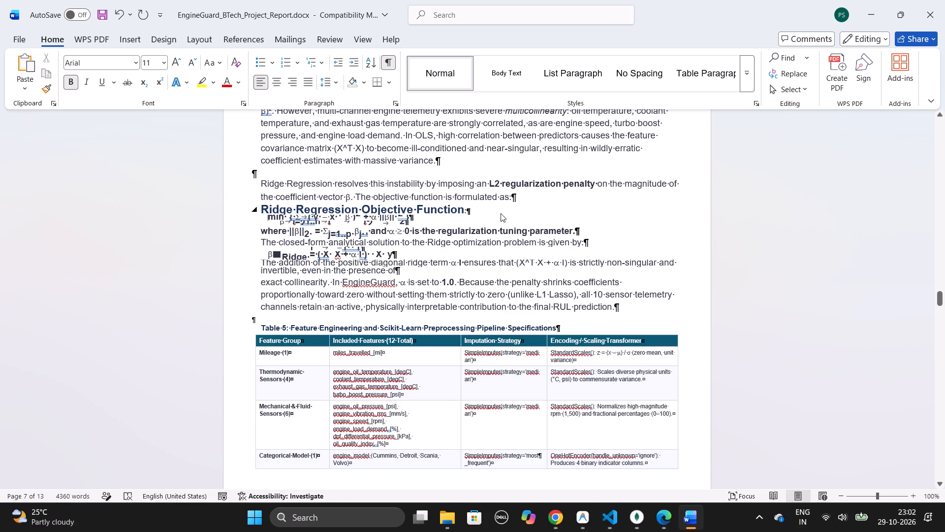
{"action": "left_click_drag", "start_coordinate": [501, 213], "coordinate": [614, 228]}
{"action": "key", "text": "ctrl+c"}
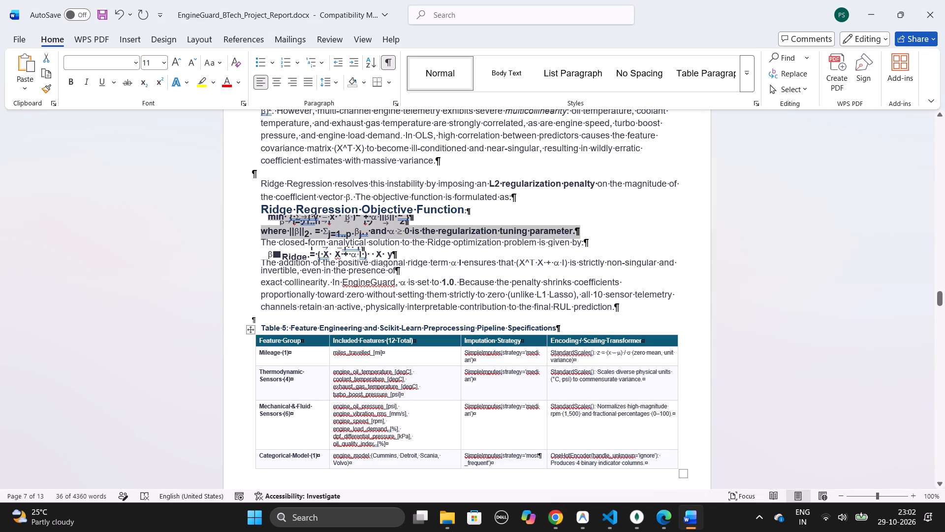
{"action": "left_click", "coordinate": [425, 256]}
{"action": "left_click_drag", "start_coordinate": [425, 256], "coordinate": [257, 244]}
{"action": "key", "text": "BackSpace"}
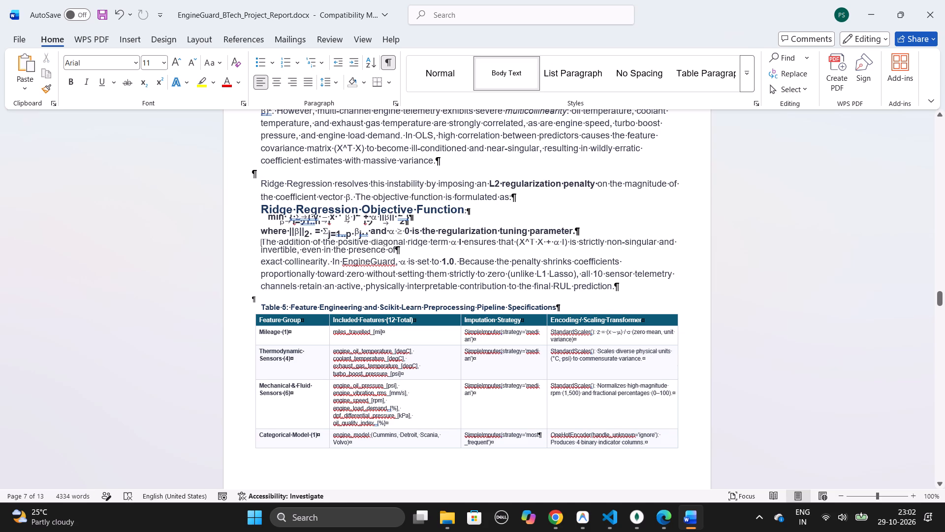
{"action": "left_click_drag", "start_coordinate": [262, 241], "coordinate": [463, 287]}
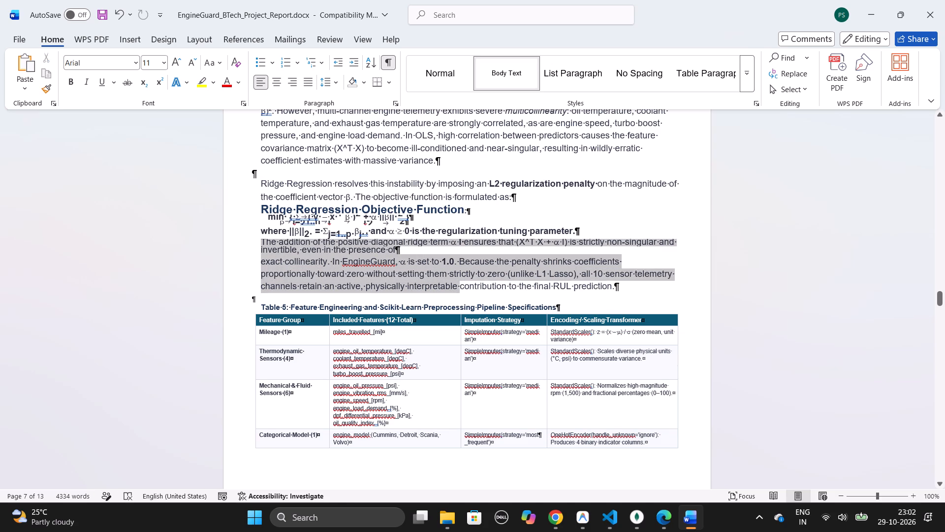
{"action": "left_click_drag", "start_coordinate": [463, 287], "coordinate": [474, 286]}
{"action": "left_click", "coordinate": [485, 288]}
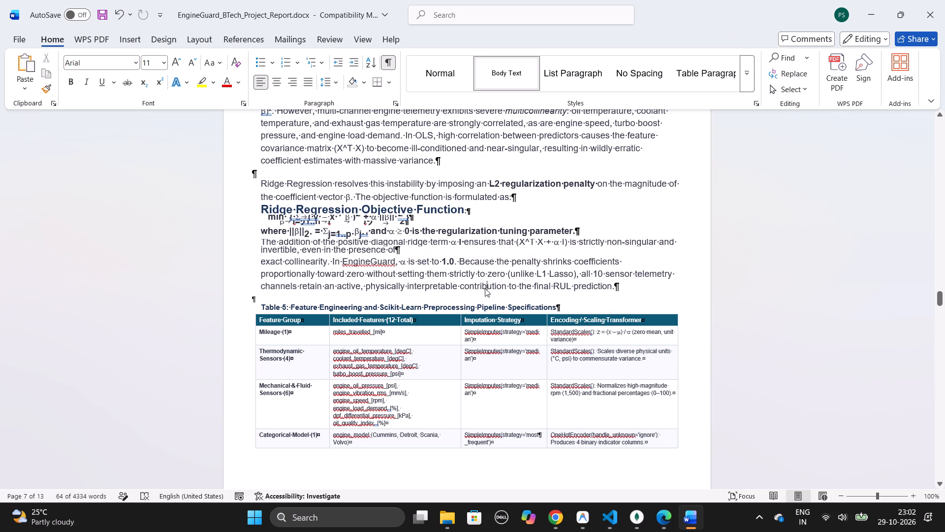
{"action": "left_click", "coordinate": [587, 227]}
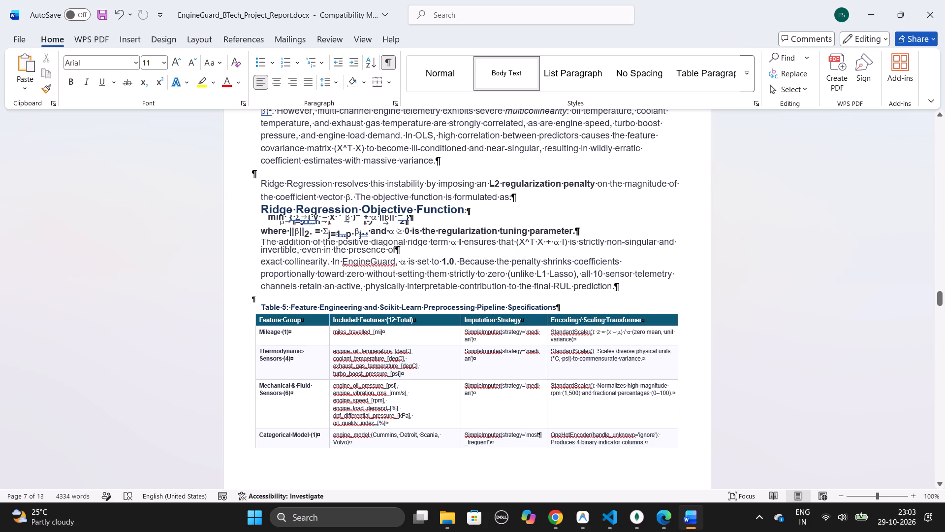
Insert one empty paragraph below the "where" line of the ridge objective formula.
{"action": "key", "text": "Return"}
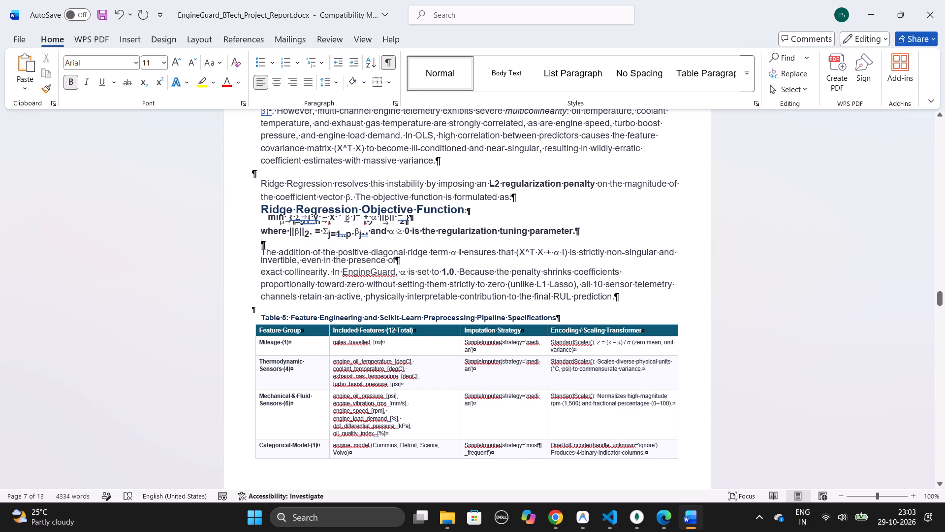
{"action": "key", "text": "Delete"}
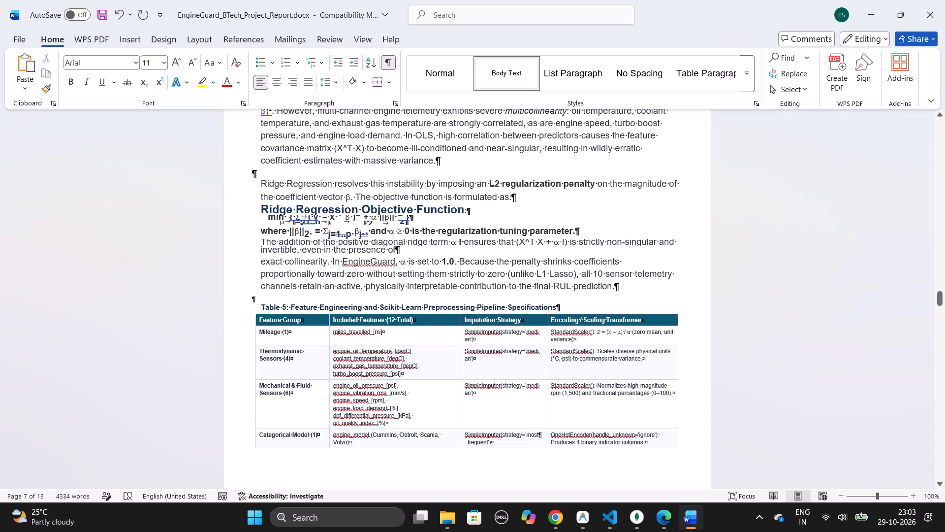
{"action": "key", "text": "Return"}
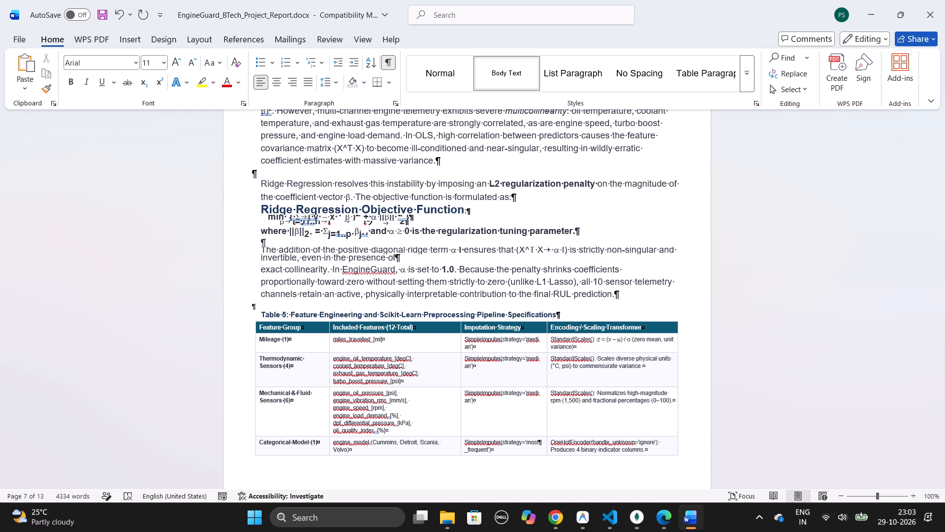
Set the Table 5 caption to font size 11 and centre it above the table.
{"action": "scroll", "coordinate": [426, 311], "scroll_direction": "right", "scroll_amount": 1}
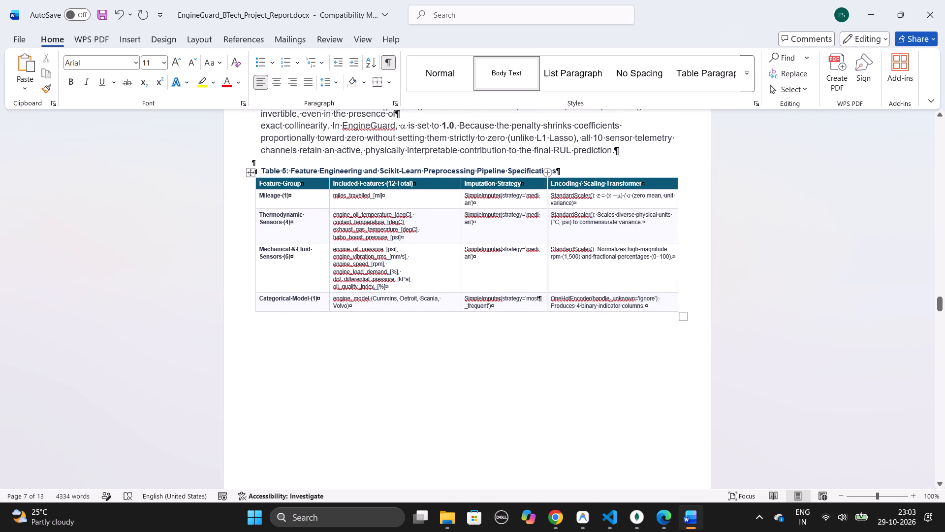
{"action": "left_click_drag", "start_coordinate": [556, 169], "coordinate": [239, 169]}
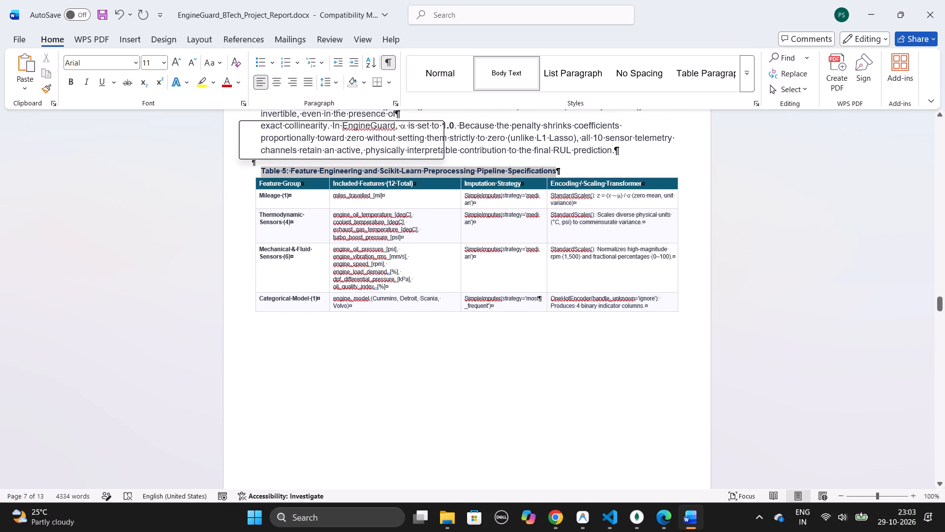
{"action": "left_click", "coordinate": [318, 131]}
{"action": "type", "text": "11"}
{"action": "key", "text": "Return"}
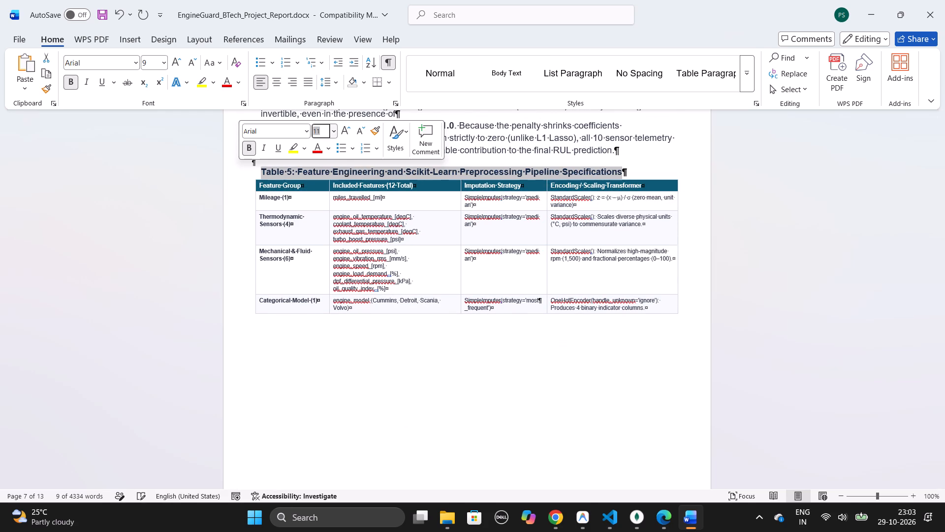
{"action": "left_click", "coordinate": [277, 79]}
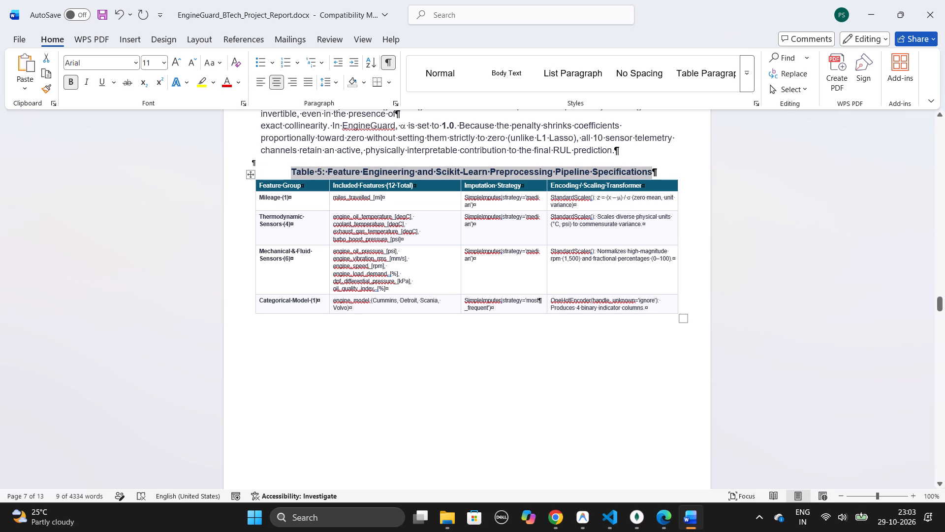
Set all the text in Table 5, both the body cells and the header row, to font size 9.
{"action": "left_click_drag", "start_coordinate": [259, 196], "coordinate": [318, 303]}
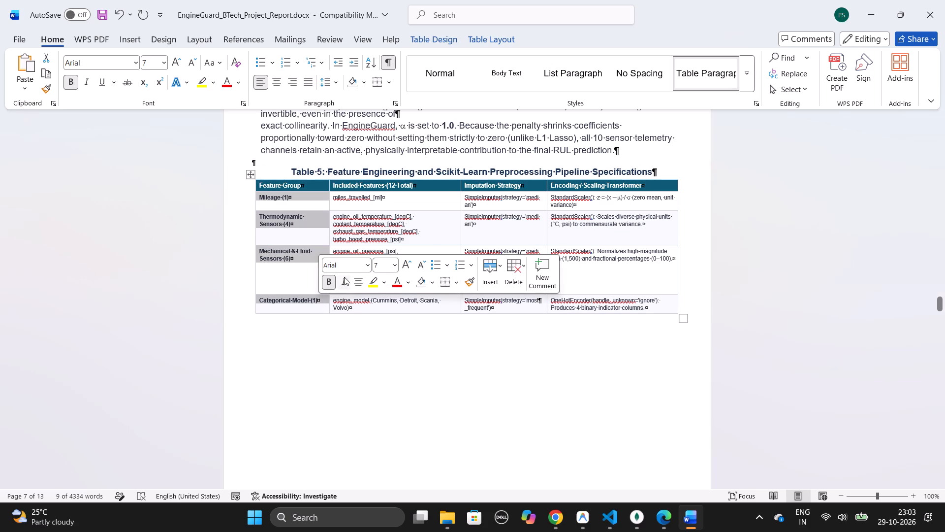
{"action": "left_click", "coordinate": [379, 264]}
{"action": "key", "text": "9"}
{"action": "key", "text": "Return"}
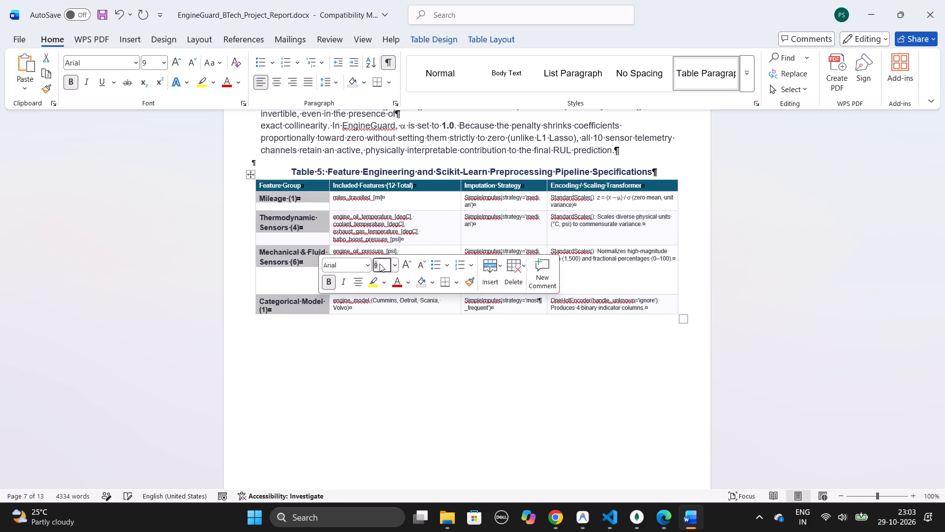
{"action": "left_click_drag", "start_coordinate": [330, 197], "coordinate": [661, 301]}
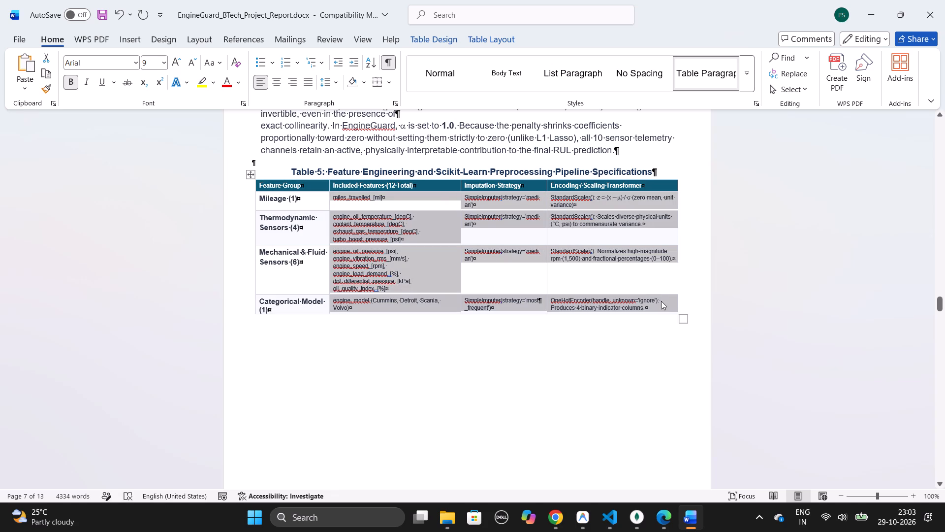
{"action": "left_click", "coordinate": [721, 263]}
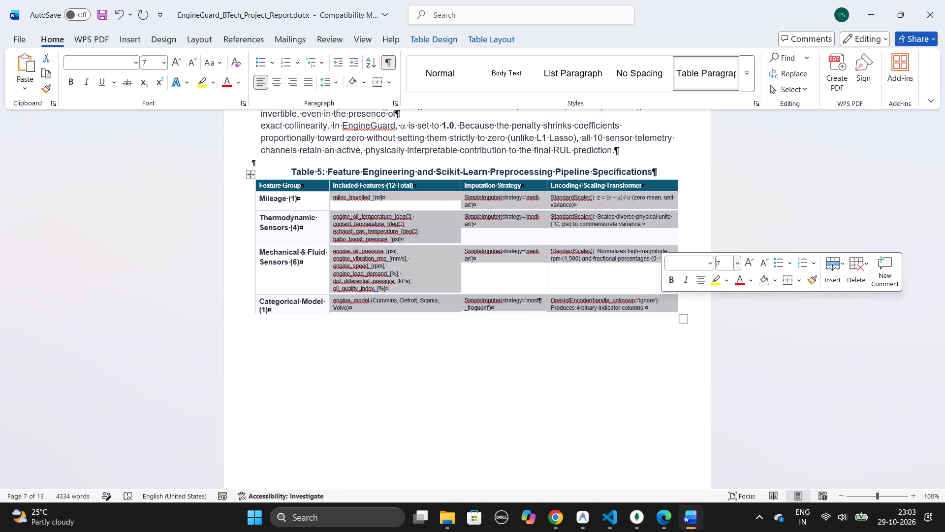
{"action": "key", "text": "9"}
{"action": "key", "text": "Return"}
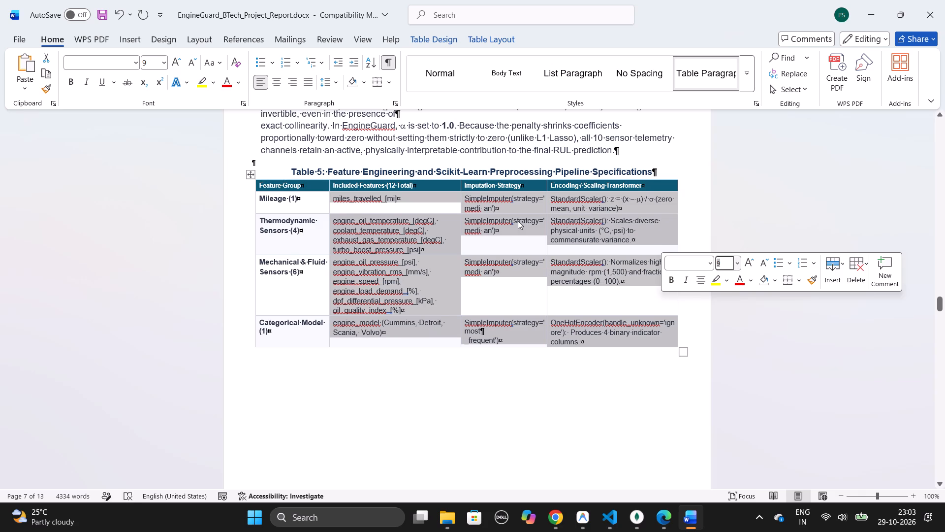
{"action": "left_click_drag", "start_coordinate": [257, 185], "coordinate": [616, 183]}
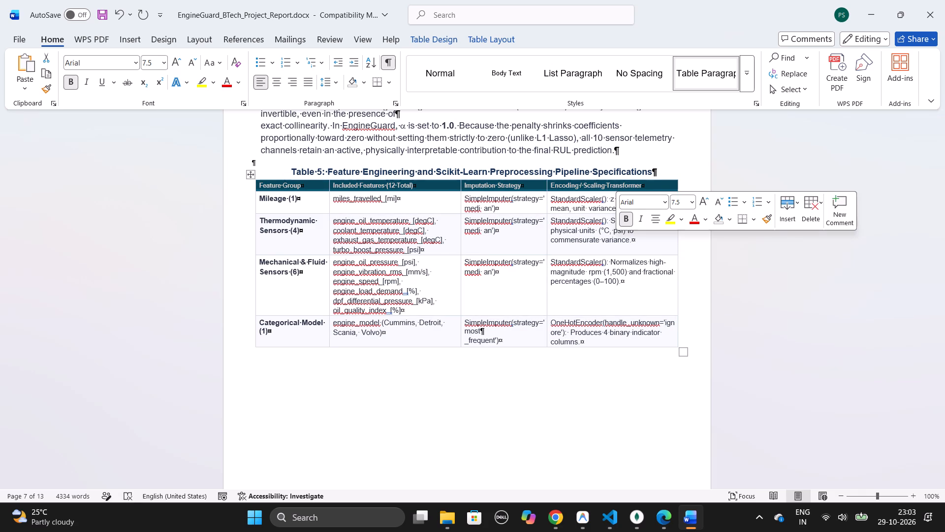
{"action": "left_click", "coordinate": [677, 201]}
{"action": "key", "text": "9"}
{"action": "key", "text": "Return"}
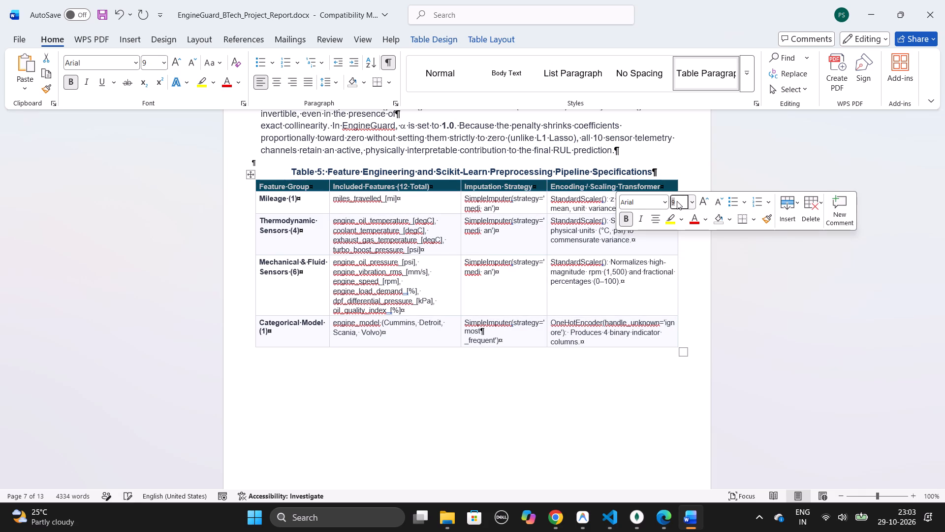
Enlarge Table 5 slightly in width and height by resizing the whole table.
{"action": "left_click_drag", "start_coordinate": [681, 351], "coordinate": [681, 361]}
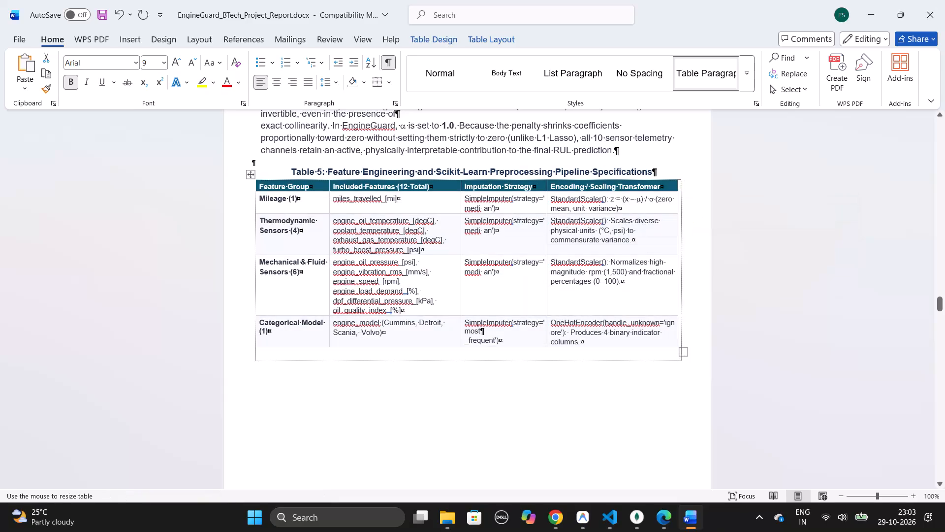
{"action": "left_click_drag", "start_coordinate": [681, 361], "coordinate": [682, 384]}
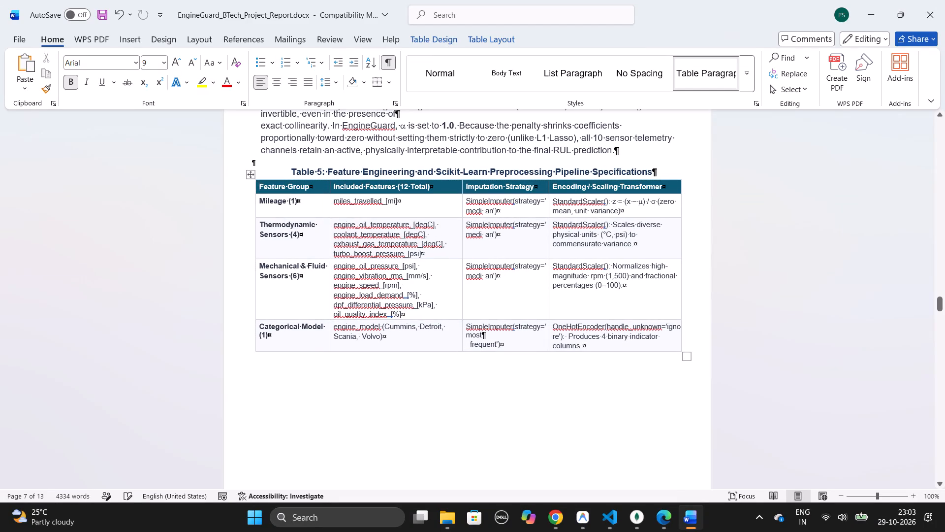
{"action": "left_click", "coordinate": [628, 400]}
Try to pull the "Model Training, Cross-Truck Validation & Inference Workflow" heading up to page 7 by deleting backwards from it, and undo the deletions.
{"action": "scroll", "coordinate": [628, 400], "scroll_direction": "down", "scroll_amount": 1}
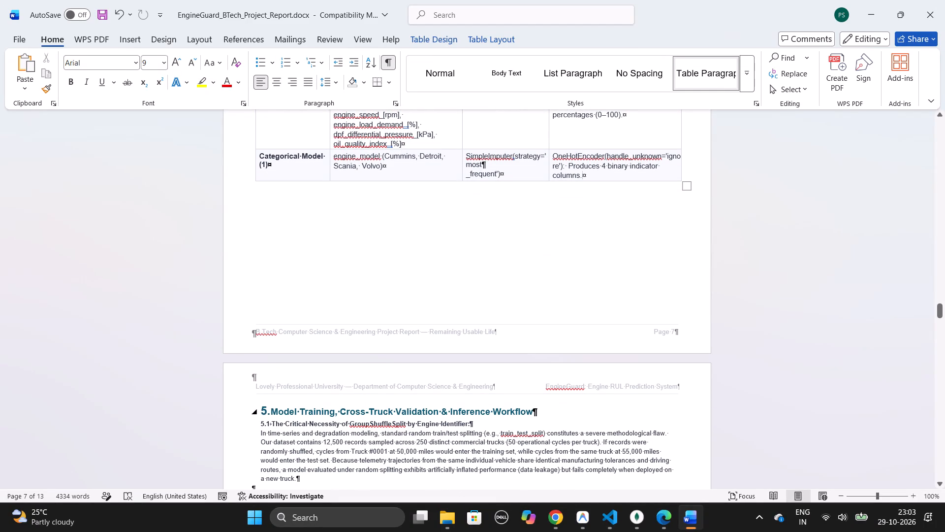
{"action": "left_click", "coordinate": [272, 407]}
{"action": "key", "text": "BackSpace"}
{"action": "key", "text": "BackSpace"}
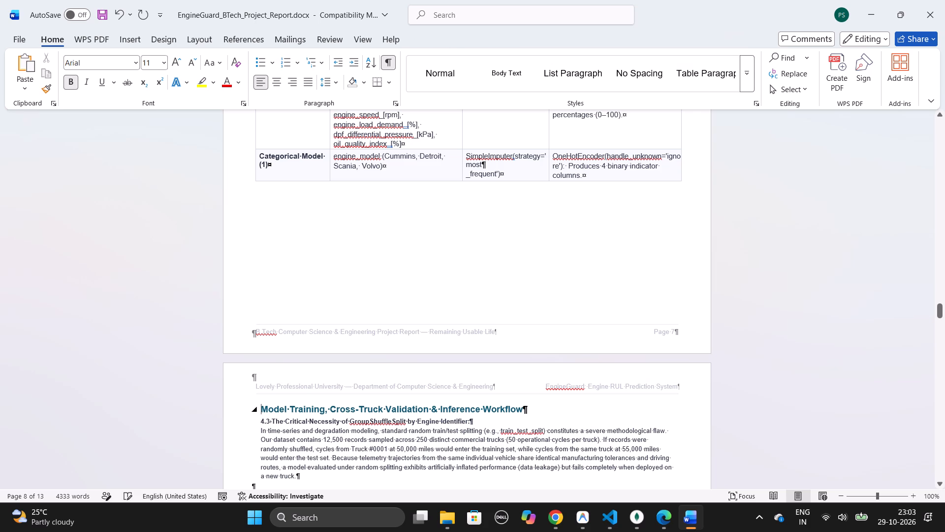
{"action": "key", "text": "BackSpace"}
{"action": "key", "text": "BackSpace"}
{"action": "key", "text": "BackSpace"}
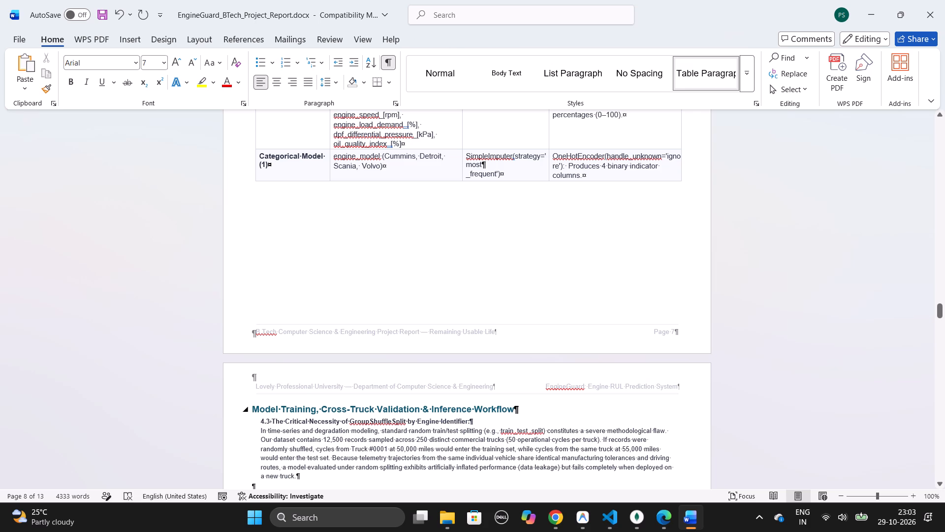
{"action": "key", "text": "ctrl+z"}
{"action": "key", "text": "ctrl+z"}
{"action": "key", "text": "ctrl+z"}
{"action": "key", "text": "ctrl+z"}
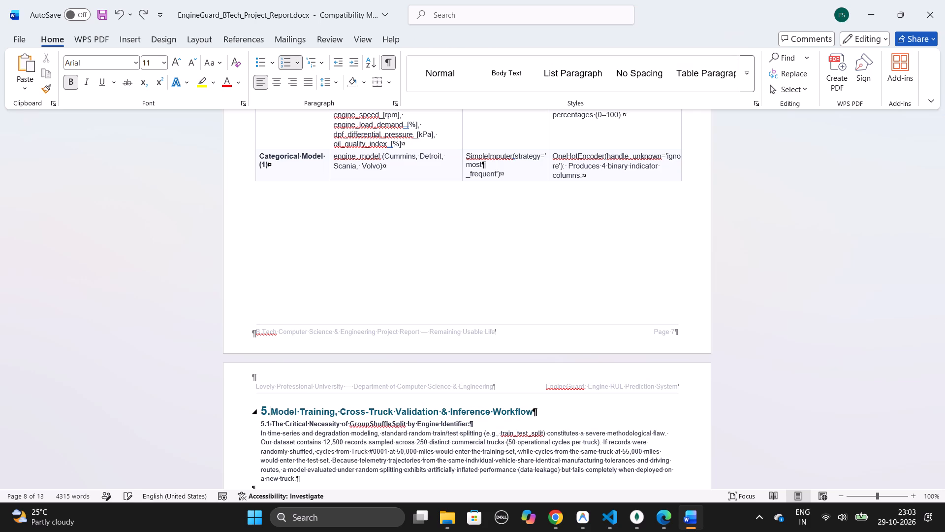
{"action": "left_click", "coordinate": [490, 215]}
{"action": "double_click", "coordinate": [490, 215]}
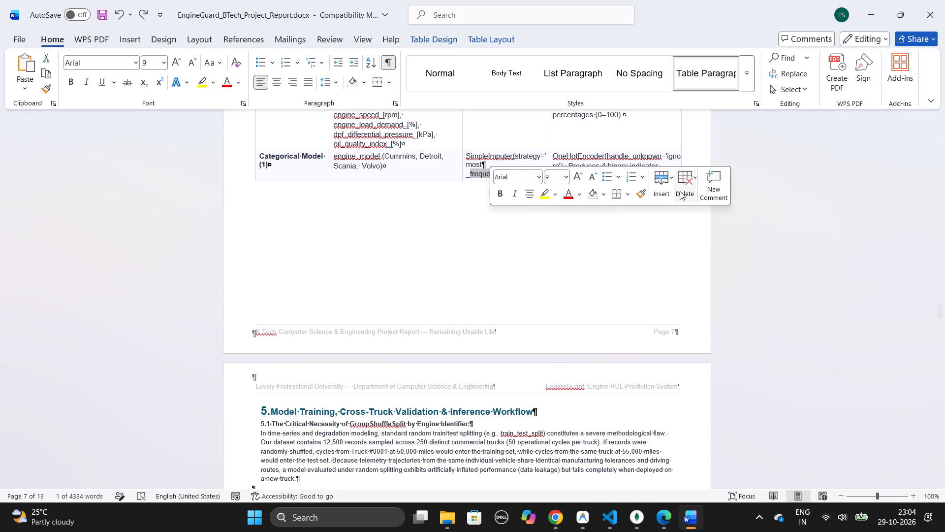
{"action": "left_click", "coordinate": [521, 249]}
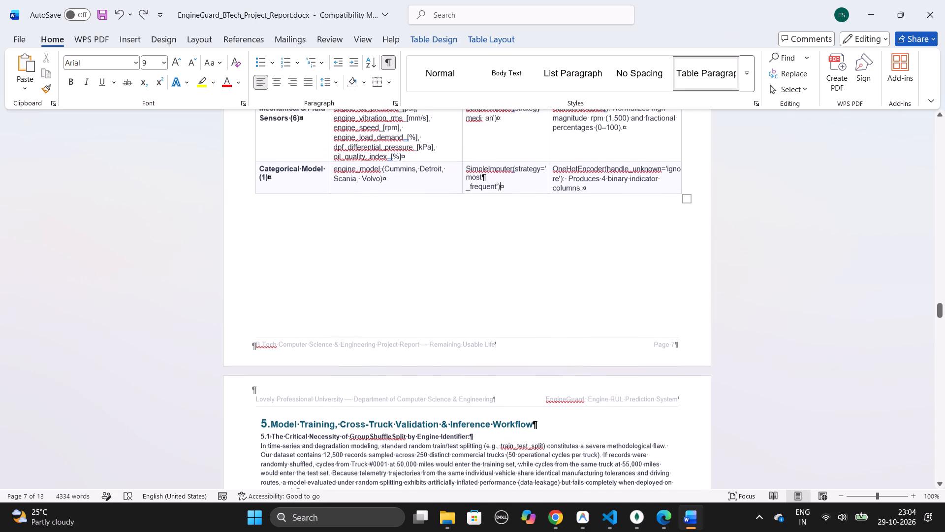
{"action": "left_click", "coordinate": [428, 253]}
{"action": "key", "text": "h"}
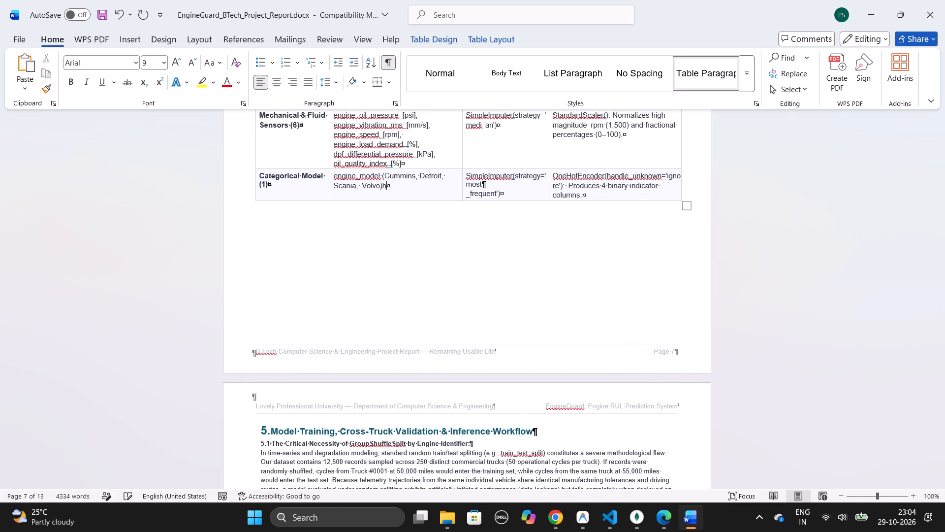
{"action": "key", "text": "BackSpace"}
Remove the paragraph break inside "most_frequent" in the Imputation Strategy cell of Table 5's Categorical Model row.
{"action": "left_click", "coordinate": [488, 186]}
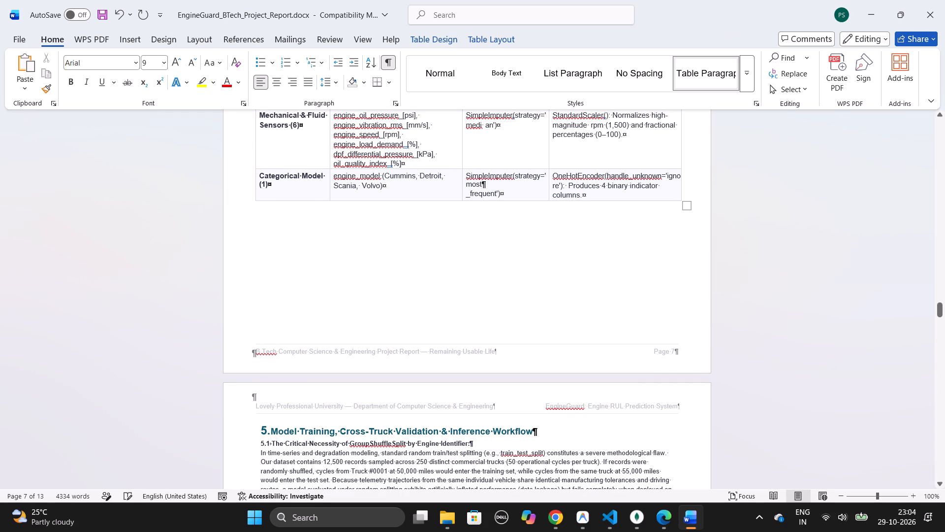
{"action": "key", "text": "Delete"}
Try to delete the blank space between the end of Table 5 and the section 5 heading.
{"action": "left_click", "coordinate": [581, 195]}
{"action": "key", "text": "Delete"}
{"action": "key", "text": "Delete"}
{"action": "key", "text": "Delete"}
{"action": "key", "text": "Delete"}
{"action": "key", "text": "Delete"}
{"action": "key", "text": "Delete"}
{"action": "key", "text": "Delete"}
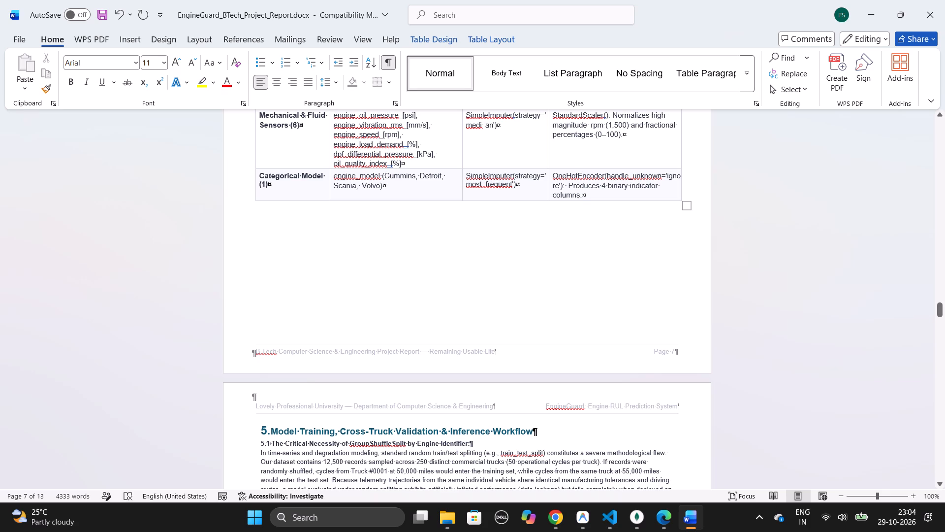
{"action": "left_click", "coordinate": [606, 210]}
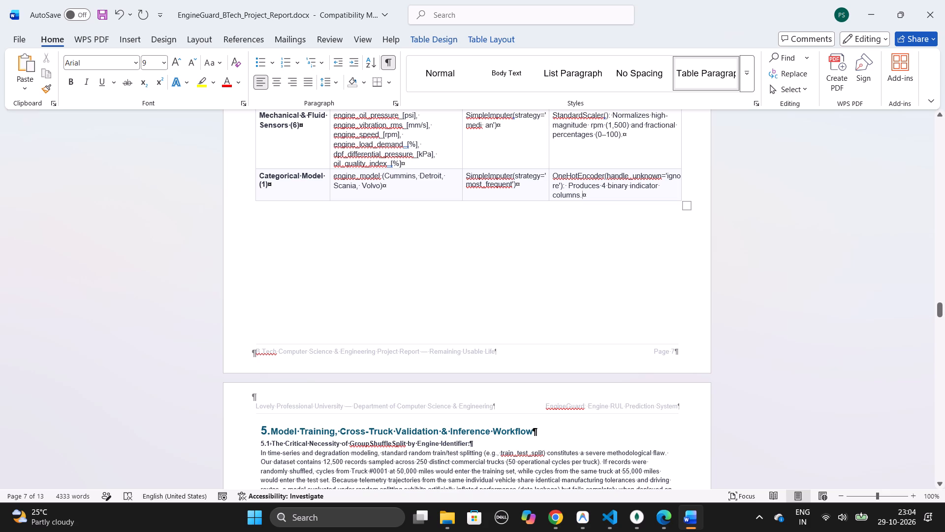
{"action": "scroll", "coordinate": [498, 342], "scroll_direction": "up", "scroll_amount": 1}
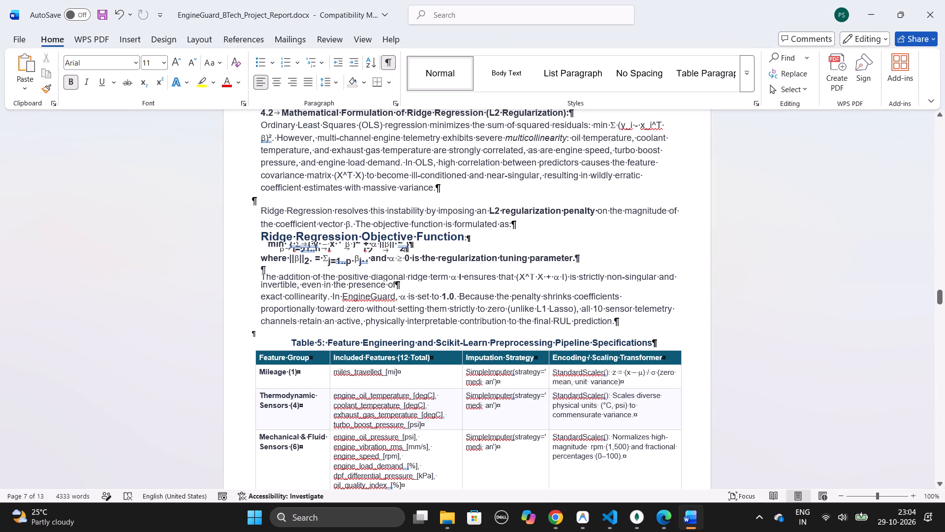
{"action": "left_click_drag", "start_coordinate": [310, 266], "coordinate": [278, 241]}
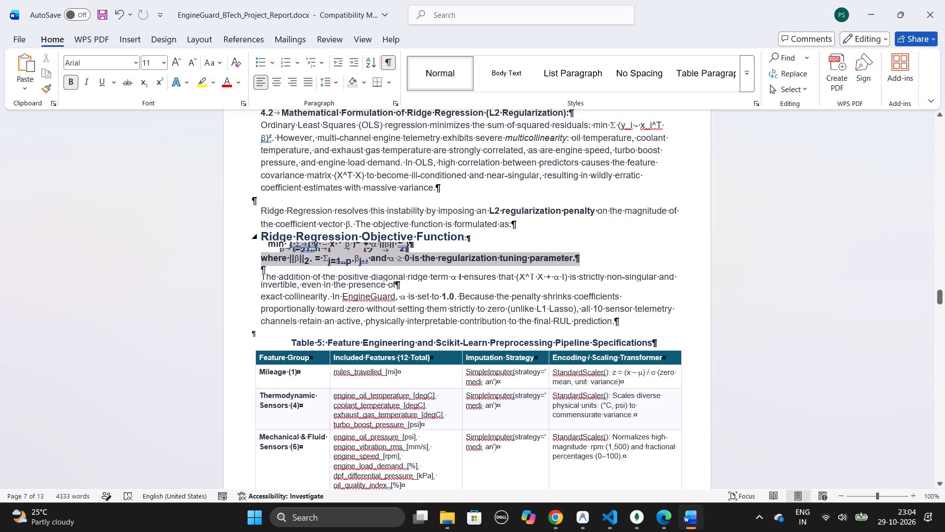
{"action": "left_click_drag", "start_coordinate": [278, 241], "coordinate": [269, 245]}
{"action": "key", "text": "BackSpace"}
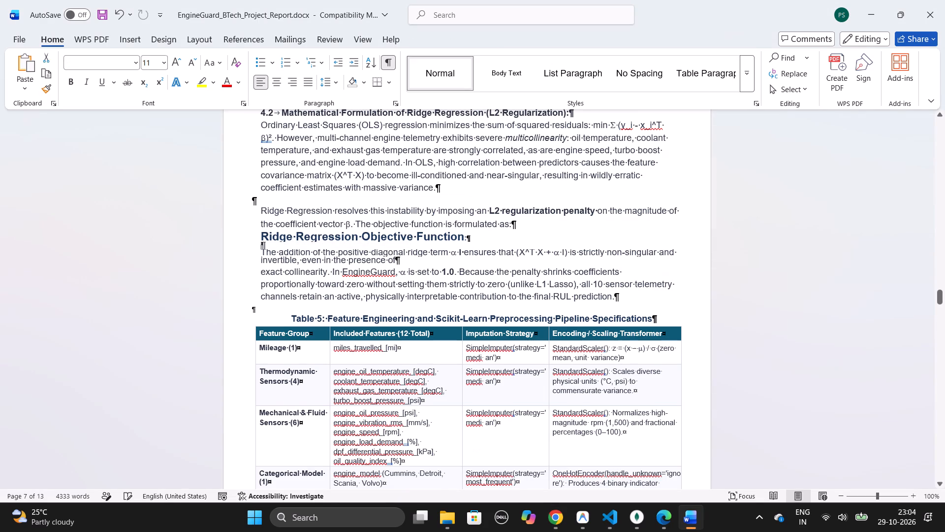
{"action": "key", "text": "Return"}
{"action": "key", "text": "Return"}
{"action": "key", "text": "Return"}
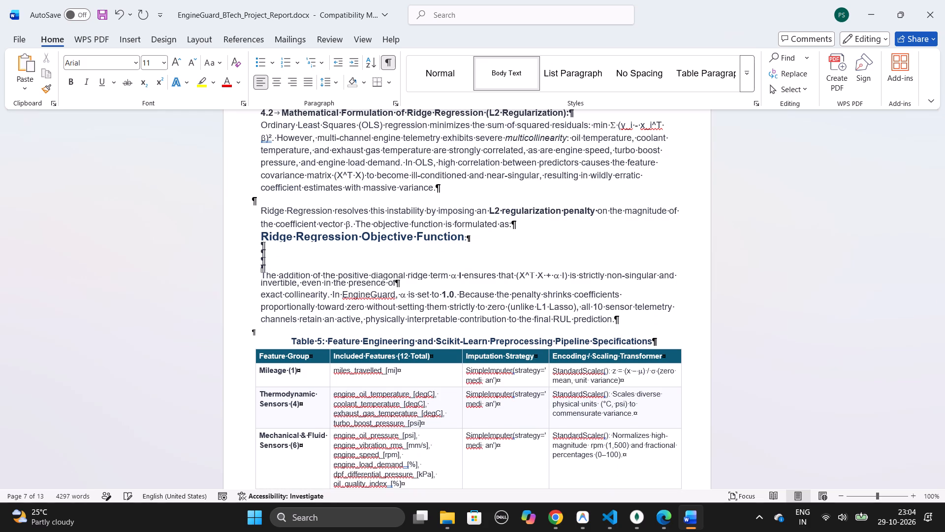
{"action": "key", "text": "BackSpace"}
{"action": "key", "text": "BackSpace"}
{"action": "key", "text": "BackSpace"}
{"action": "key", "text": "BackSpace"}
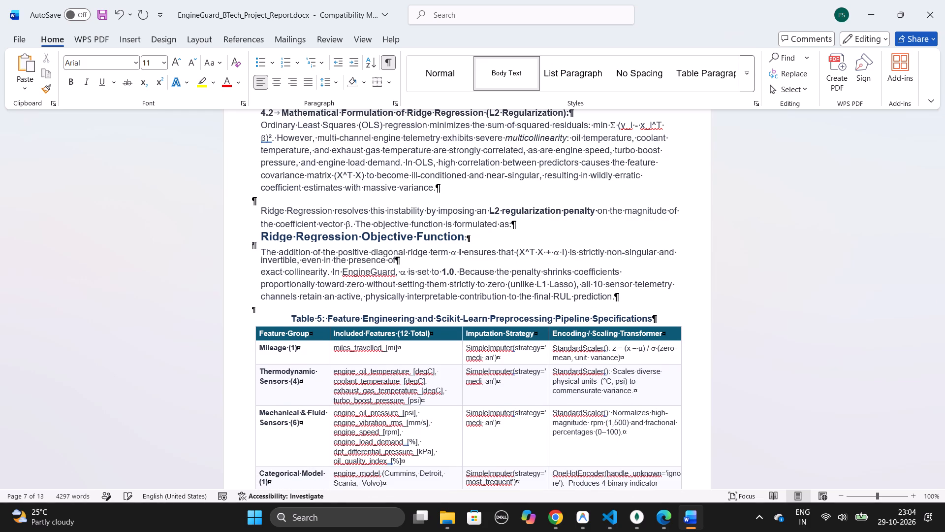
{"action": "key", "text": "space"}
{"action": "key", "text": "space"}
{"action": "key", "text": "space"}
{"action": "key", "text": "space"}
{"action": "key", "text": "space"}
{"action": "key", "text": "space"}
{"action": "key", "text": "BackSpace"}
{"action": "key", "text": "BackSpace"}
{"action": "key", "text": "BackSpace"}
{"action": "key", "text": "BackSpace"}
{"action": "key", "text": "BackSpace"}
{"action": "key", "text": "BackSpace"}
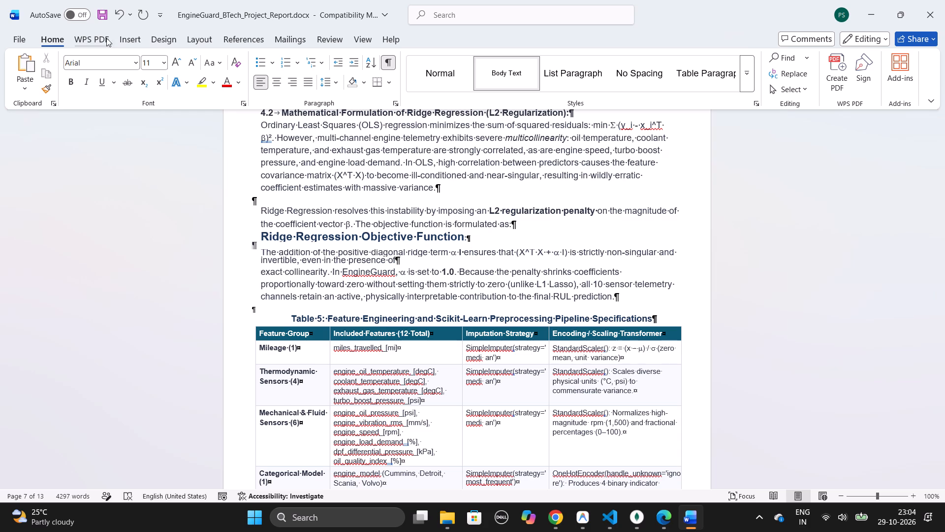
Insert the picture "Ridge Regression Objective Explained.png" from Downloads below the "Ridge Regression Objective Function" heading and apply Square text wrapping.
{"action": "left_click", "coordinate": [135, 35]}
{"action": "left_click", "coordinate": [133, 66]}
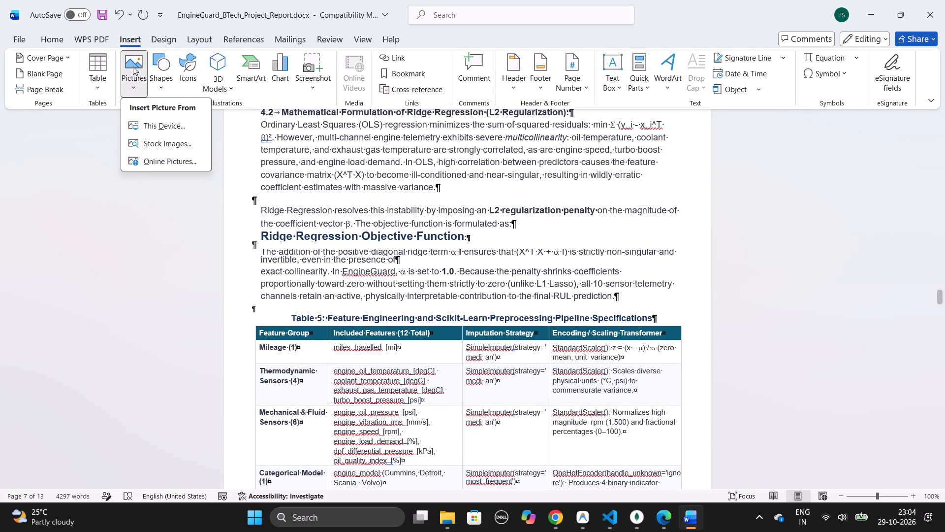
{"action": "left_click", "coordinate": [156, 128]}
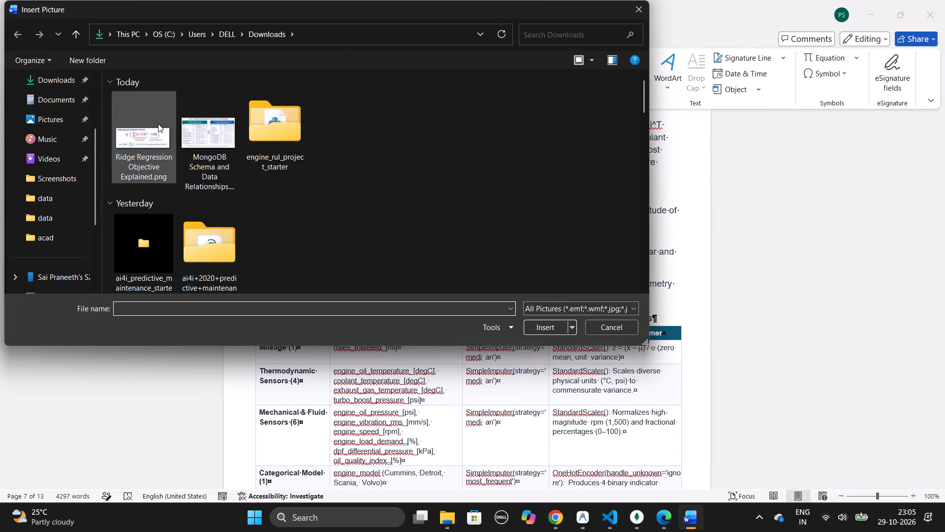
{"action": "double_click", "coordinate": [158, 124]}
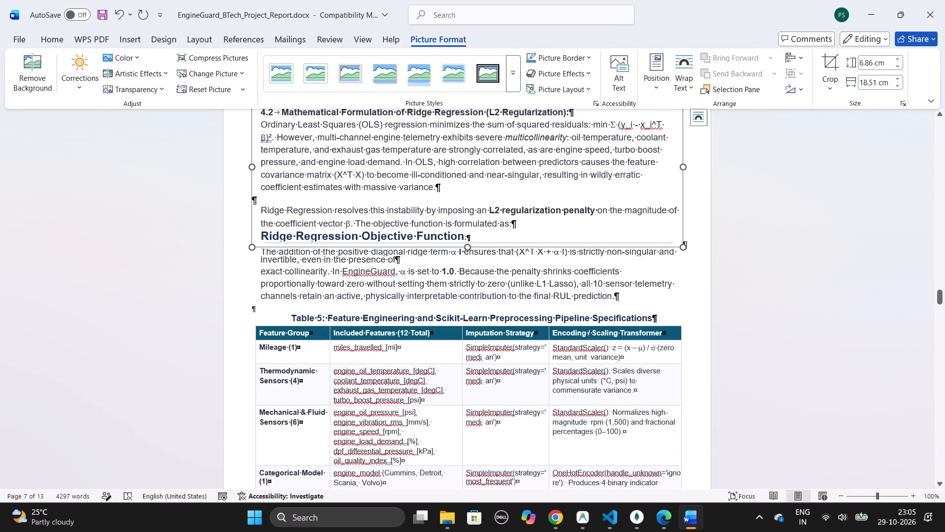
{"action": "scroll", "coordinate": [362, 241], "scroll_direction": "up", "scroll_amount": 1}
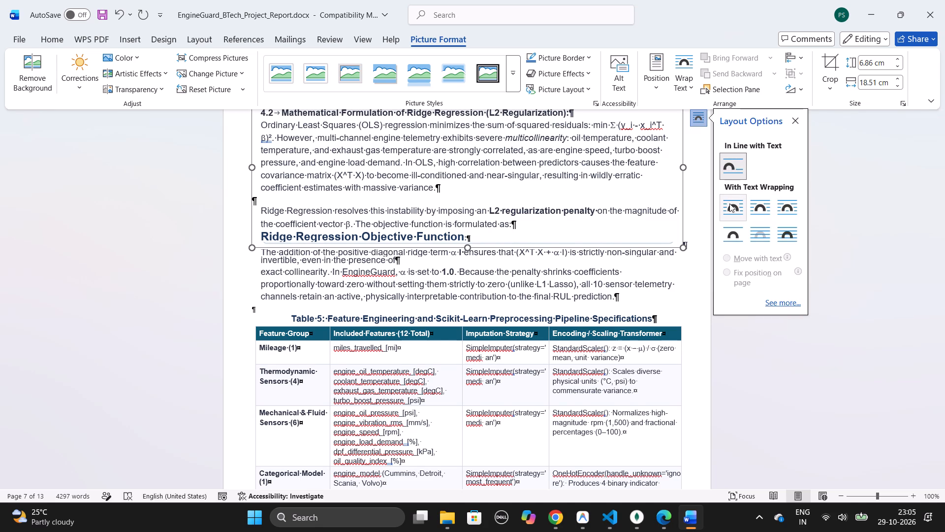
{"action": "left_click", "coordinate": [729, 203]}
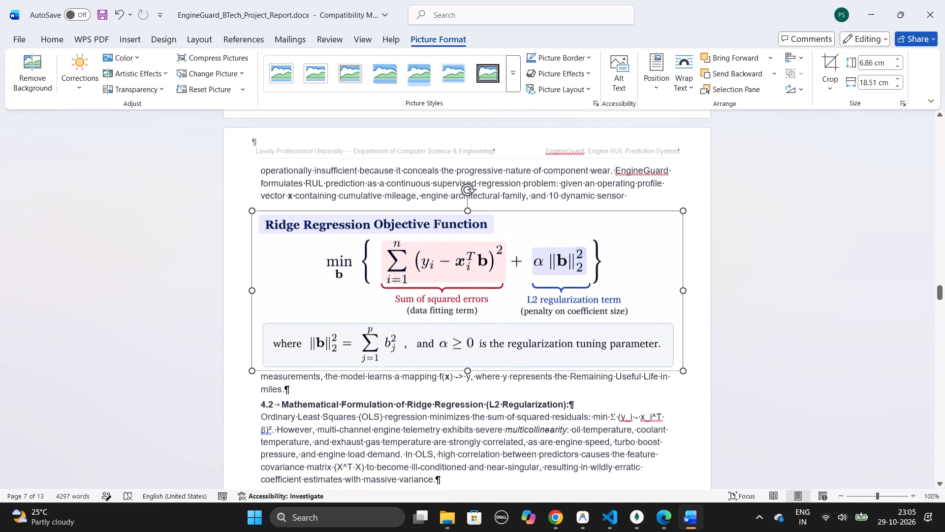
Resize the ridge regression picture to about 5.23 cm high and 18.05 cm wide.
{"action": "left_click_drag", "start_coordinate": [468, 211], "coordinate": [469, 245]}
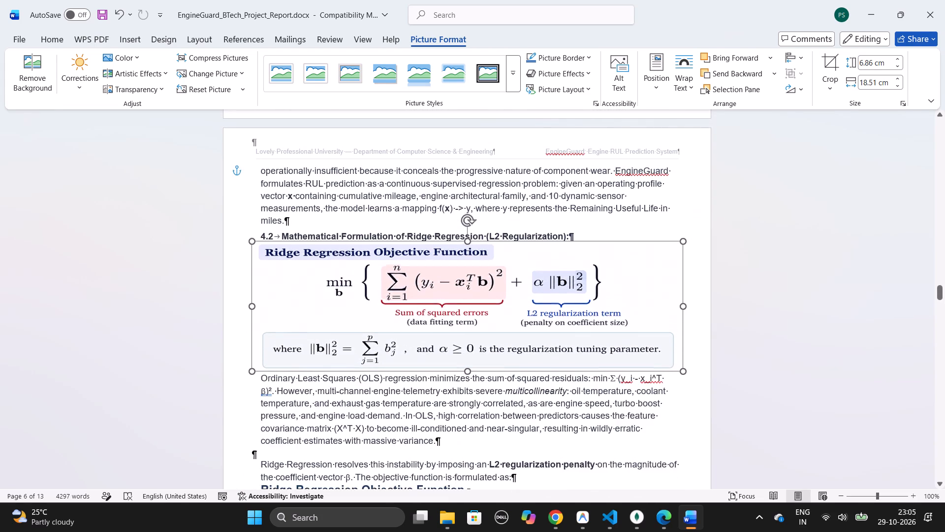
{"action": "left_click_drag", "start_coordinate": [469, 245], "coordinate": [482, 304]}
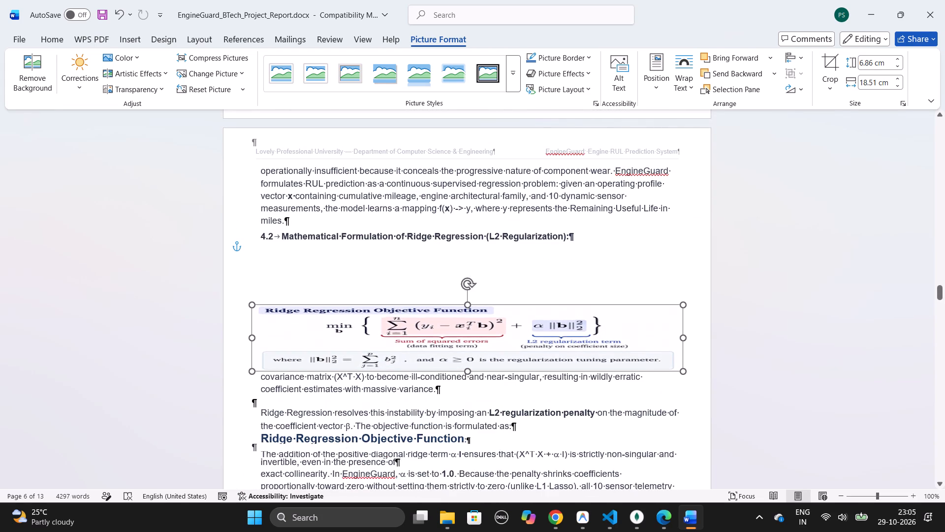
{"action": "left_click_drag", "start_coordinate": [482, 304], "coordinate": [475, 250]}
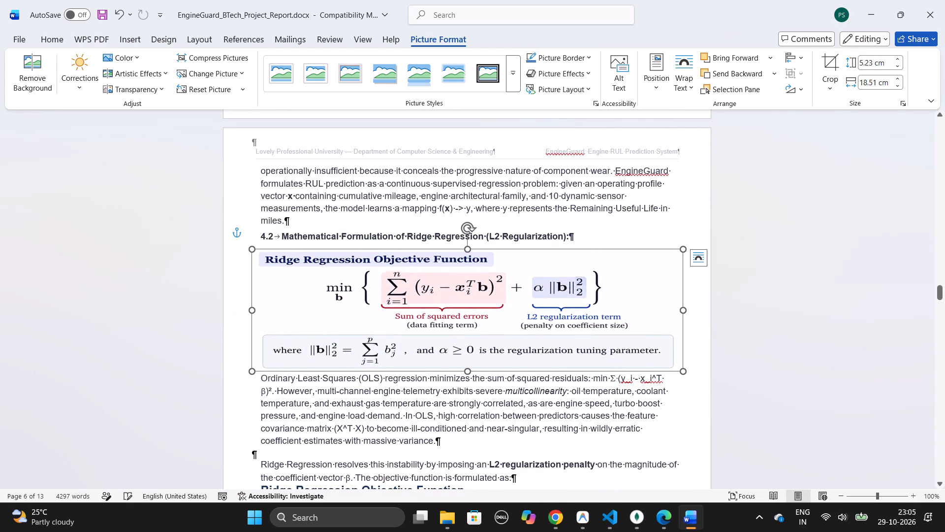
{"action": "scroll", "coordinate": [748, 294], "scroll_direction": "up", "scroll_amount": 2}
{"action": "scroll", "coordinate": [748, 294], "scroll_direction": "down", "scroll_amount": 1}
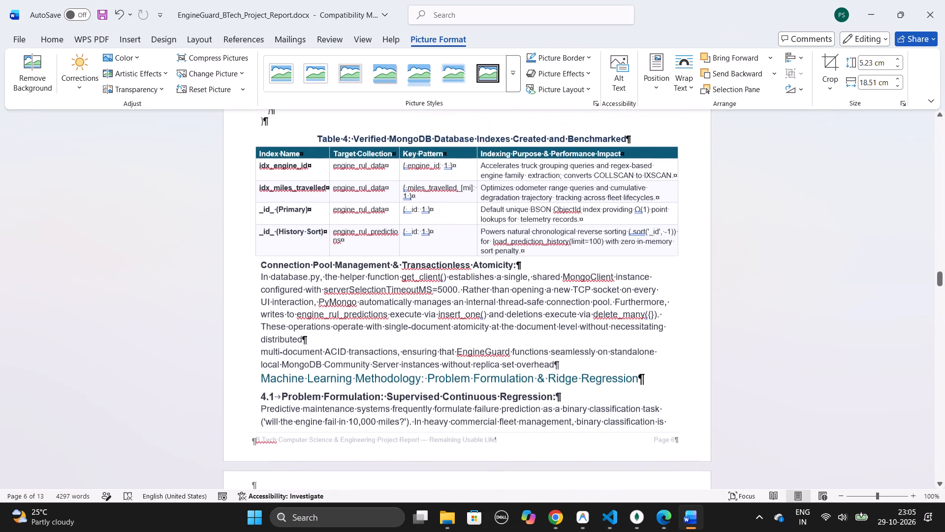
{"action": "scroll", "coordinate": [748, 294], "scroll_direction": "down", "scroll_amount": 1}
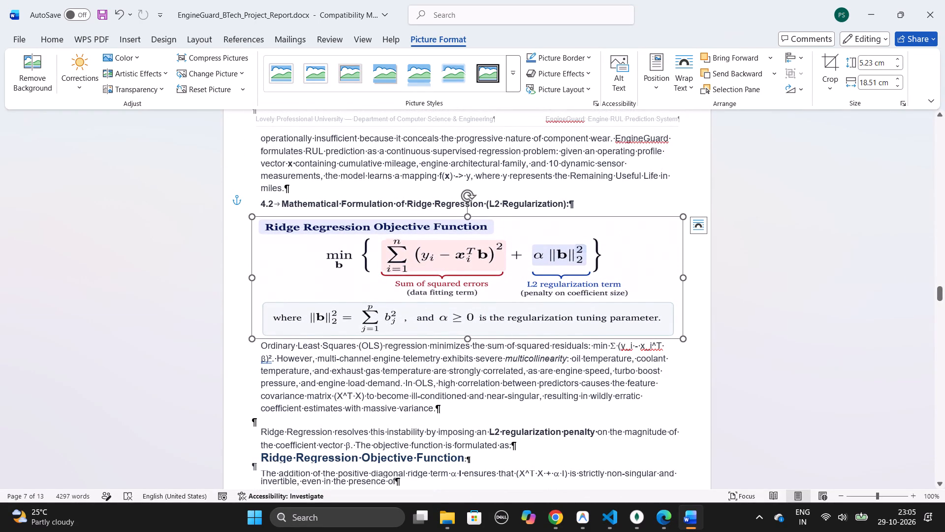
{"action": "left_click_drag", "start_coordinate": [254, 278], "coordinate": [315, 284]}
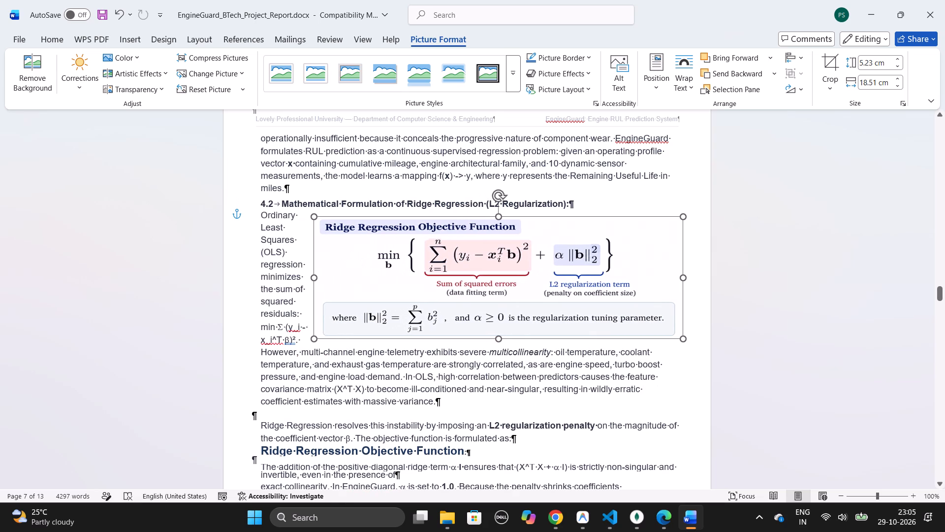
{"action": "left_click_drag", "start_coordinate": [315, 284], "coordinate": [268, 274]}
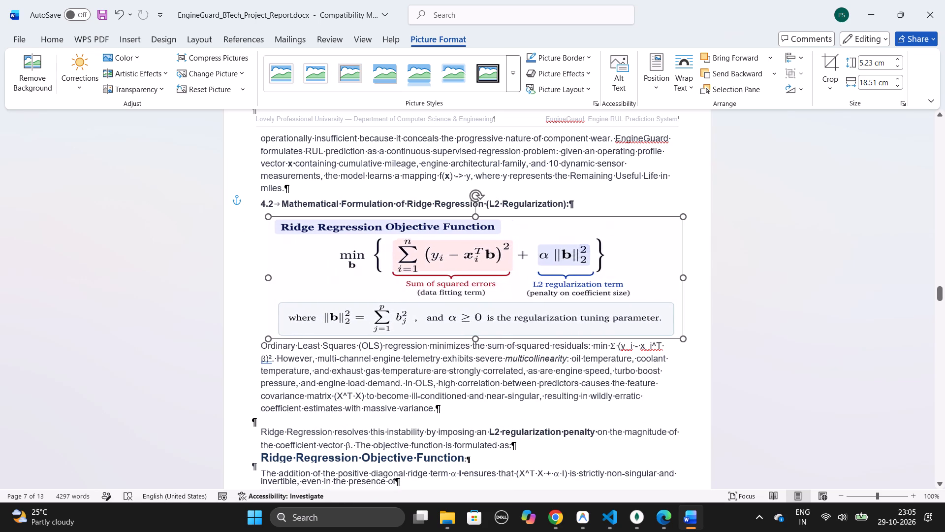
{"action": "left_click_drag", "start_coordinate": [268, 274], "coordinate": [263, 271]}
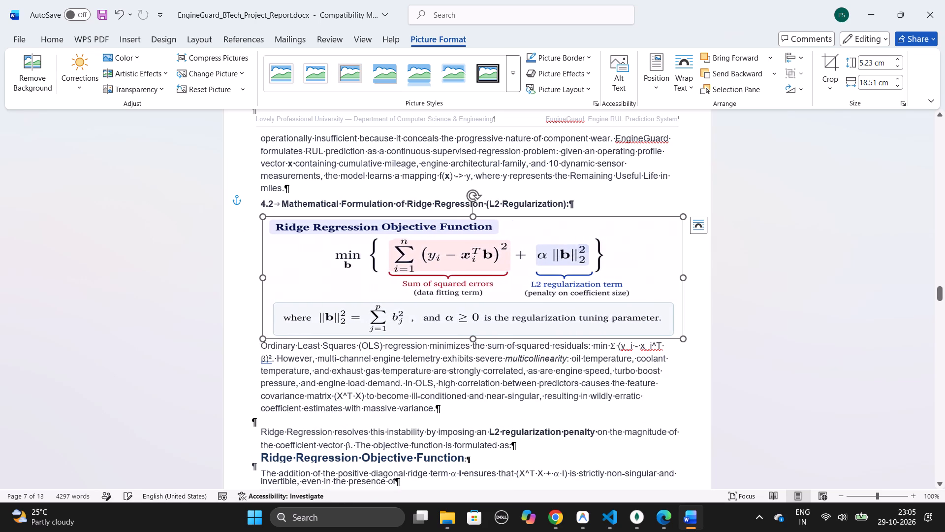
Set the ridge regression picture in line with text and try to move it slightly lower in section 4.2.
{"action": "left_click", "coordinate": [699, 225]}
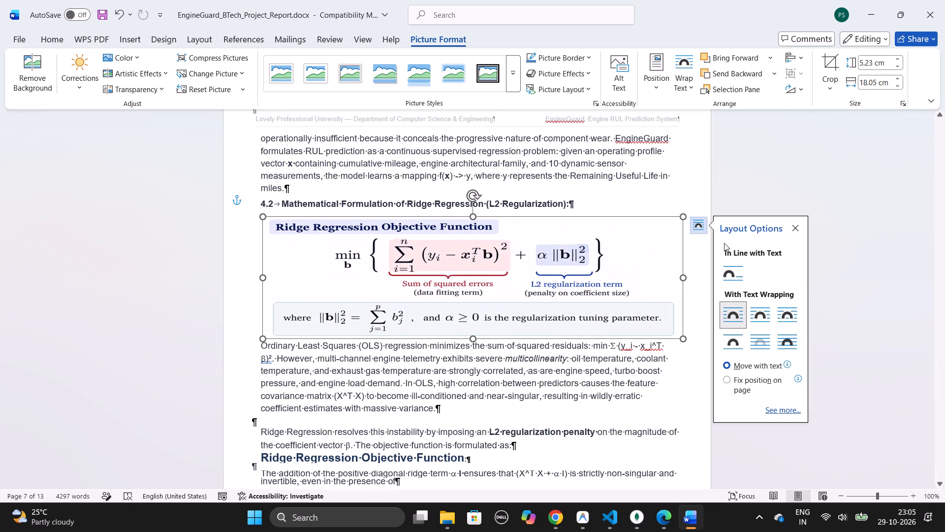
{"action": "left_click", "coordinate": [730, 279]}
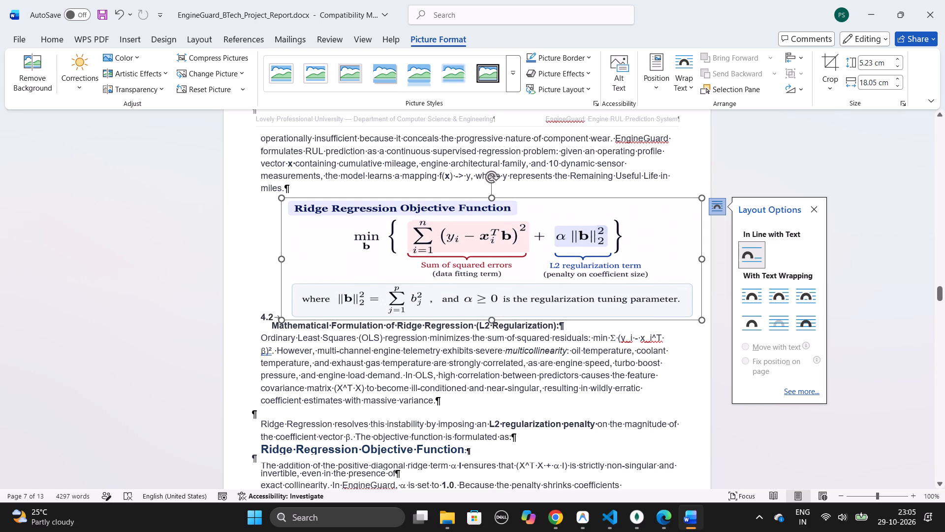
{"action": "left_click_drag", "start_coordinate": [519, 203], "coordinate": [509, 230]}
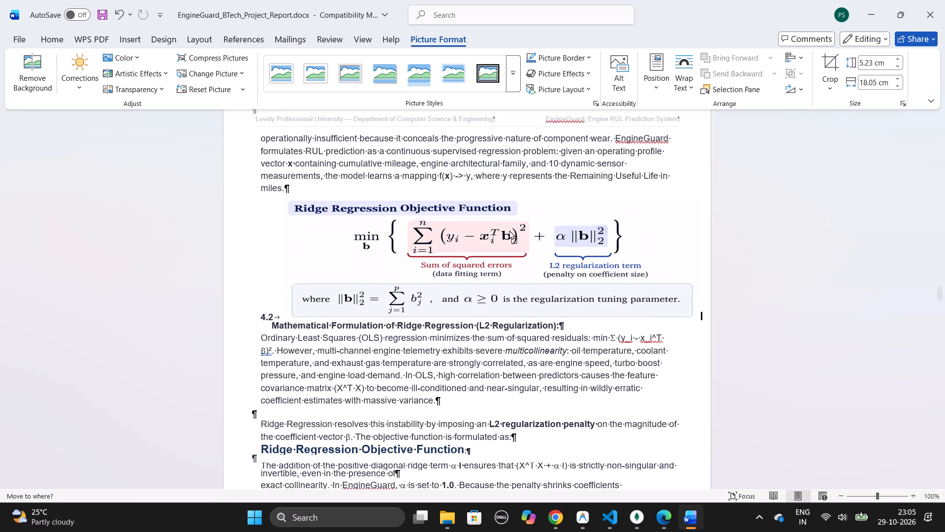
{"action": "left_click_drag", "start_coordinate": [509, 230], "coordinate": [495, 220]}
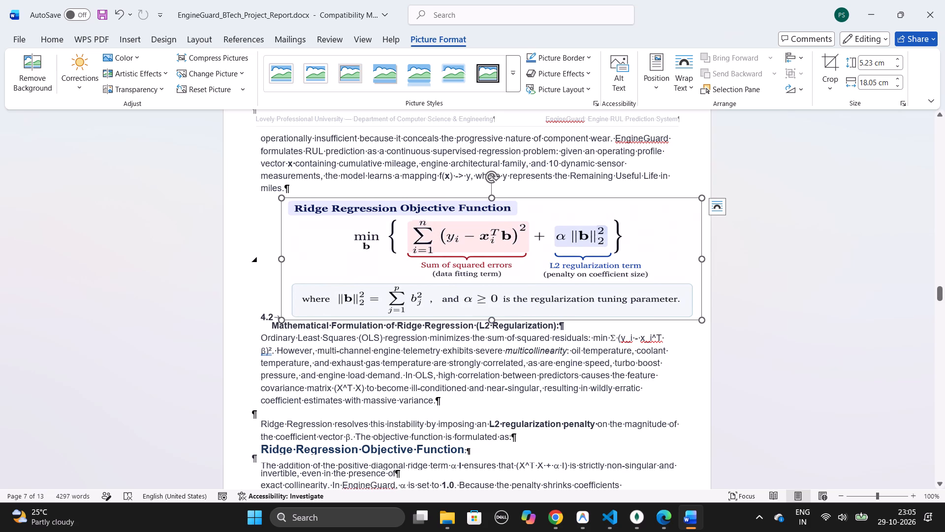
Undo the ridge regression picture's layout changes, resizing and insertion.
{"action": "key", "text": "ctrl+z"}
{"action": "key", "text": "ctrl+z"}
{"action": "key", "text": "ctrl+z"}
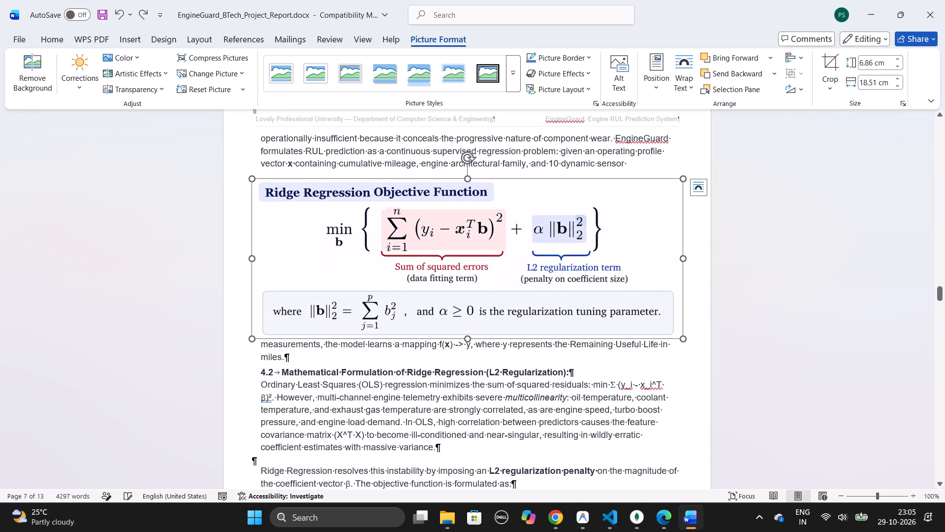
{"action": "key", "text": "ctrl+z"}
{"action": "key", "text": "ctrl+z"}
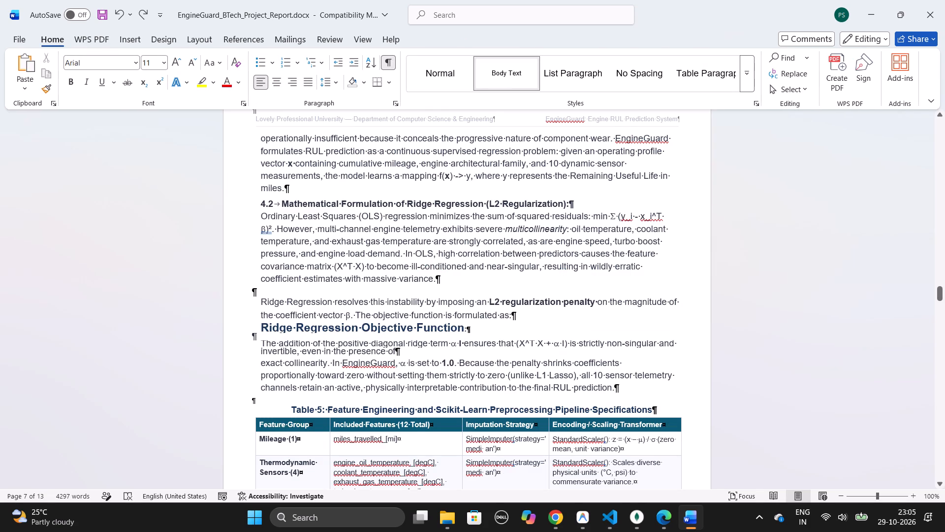
Add a line indented by two tab stops and eight blank lines below the "Ridge Regression Objective Function" heading.
{"action": "left_click", "coordinate": [489, 327]}
{"action": "key", "text": "Return"}
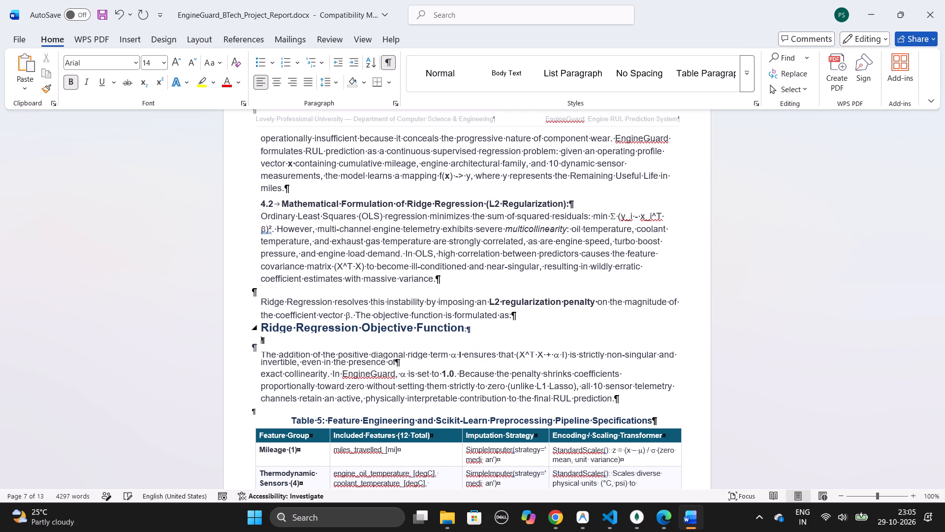
{"action": "key", "text": "Tab"}
{"action": "key", "text": "Tab"}
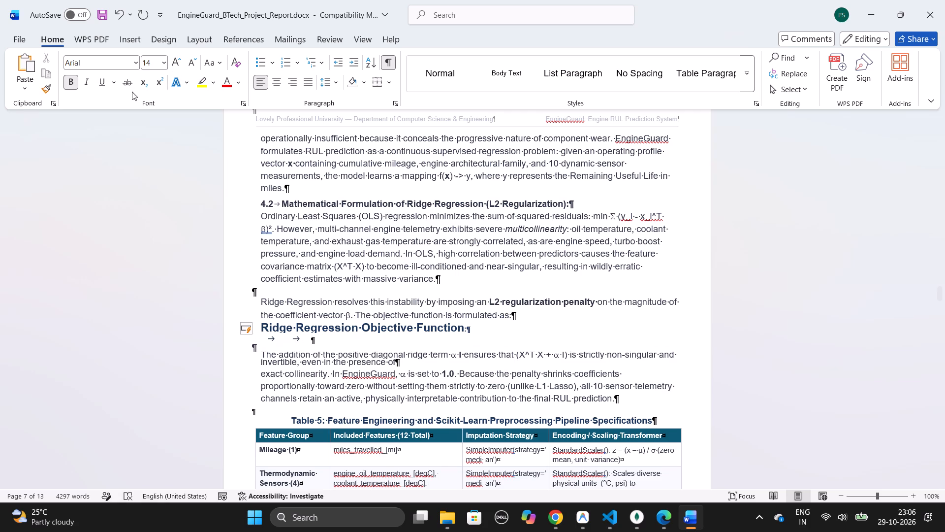
{"action": "key", "text": "Return"}
{"action": "key", "text": "Return"}
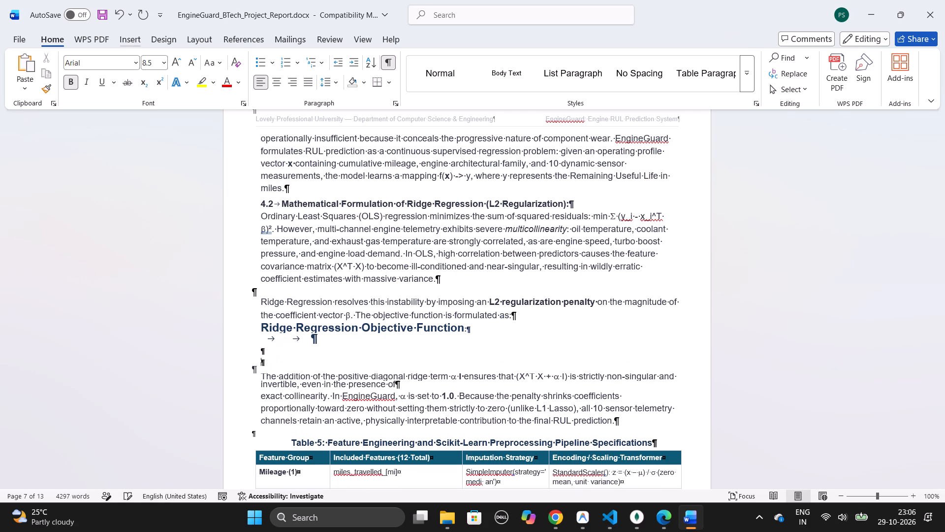
{"action": "key", "text": "Return"}
{"action": "key", "text": "Return"}
{"action": "key", "text": "Return"}
{"action": "key", "text": "Return"}
{"action": "key", "text": "Return"}
{"action": "key", "text": "Return"}
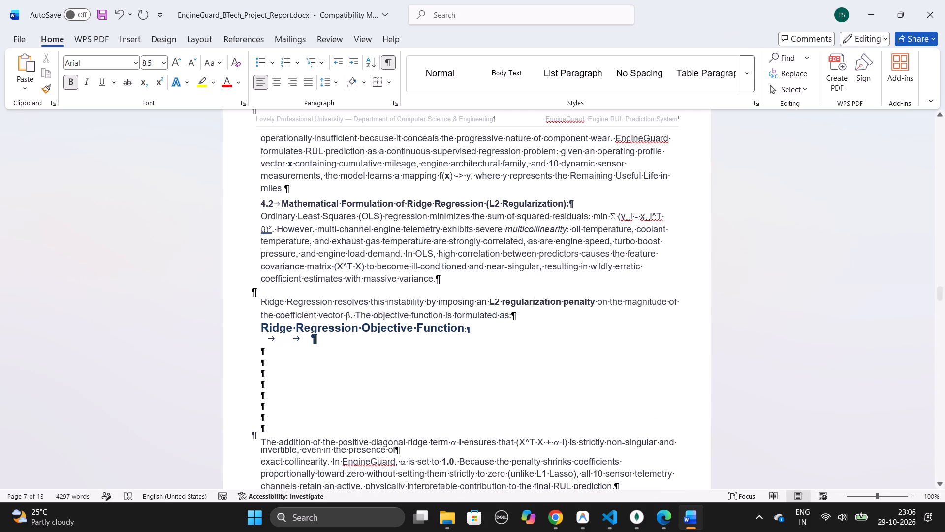
Insert the picture "Ridge Regression Objective Explained.png" from this device on the tab-indented line below the heading.
{"action": "left_click", "coordinate": [315, 339]}
{"action": "left_click", "coordinate": [126, 36]}
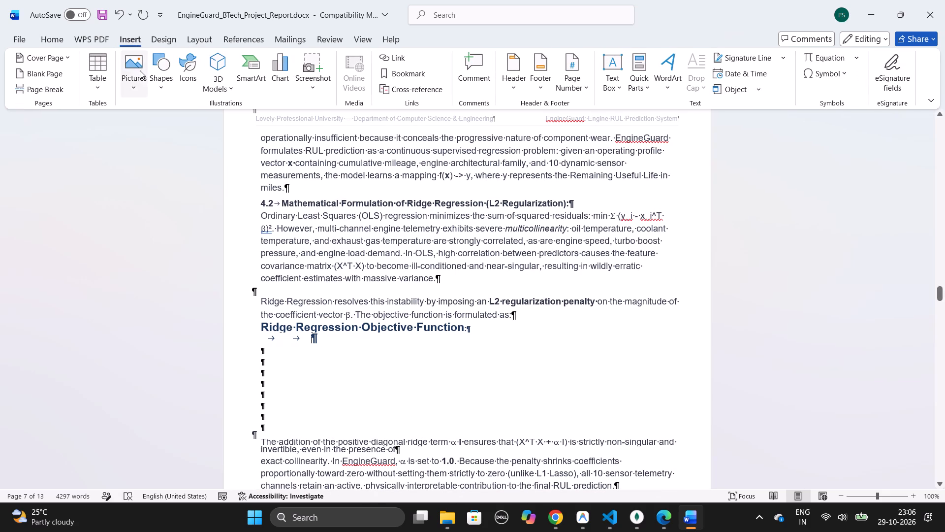
{"action": "left_click", "coordinate": [138, 69]}
{"action": "left_click", "coordinate": [172, 126]}
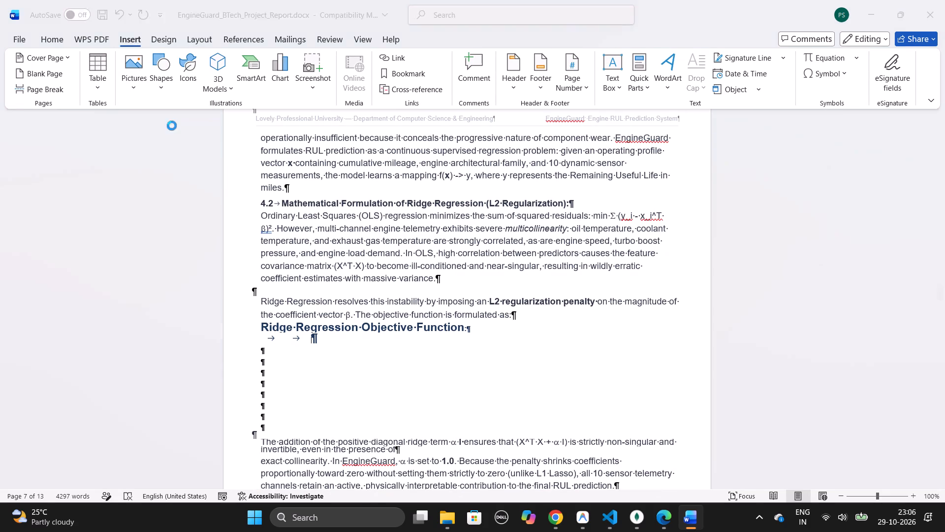
{"action": "double_click", "coordinate": [131, 130]}
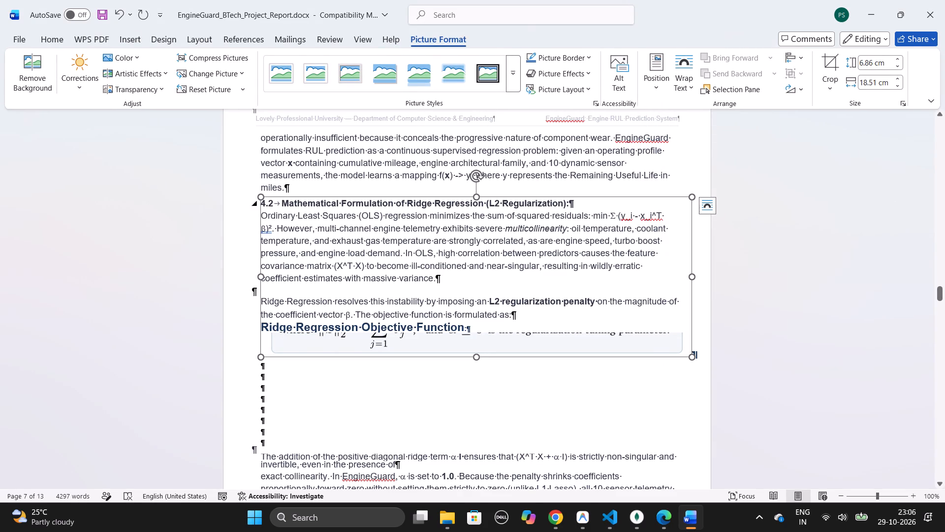
Shrink the ridge regression picture proportionally so it fits within the text margins.
{"action": "left_click_drag", "start_coordinate": [694, 198], "coordinate": [613, 243]}
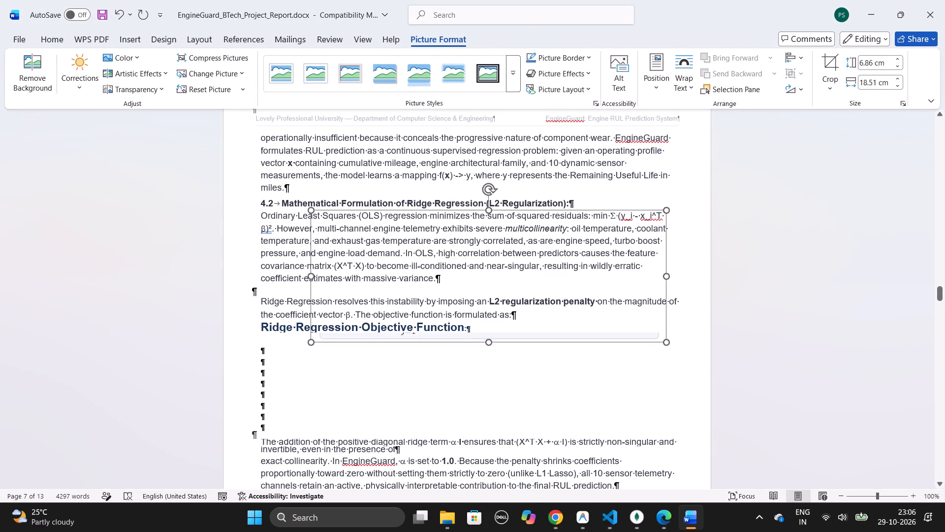
{"action": "left_click_drag", "start_coordinate": [613, 243], "coordinate": [513, 215]}
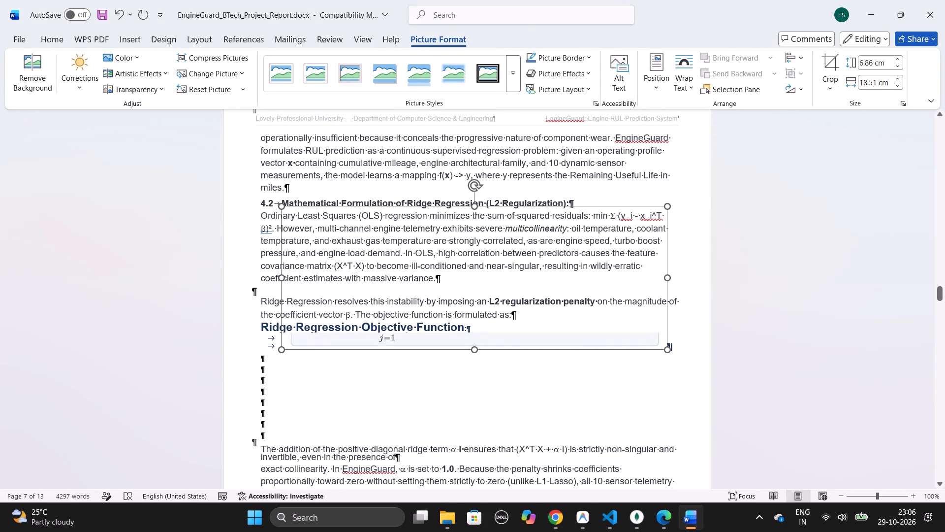
{"action": "left_click_drag", "start_coordinate": [513, 215], "coordinate": [513, 219]}
{"action": "left_click_drag", "start_coordinate": [529, 231], "coordinate": [530, 239]}
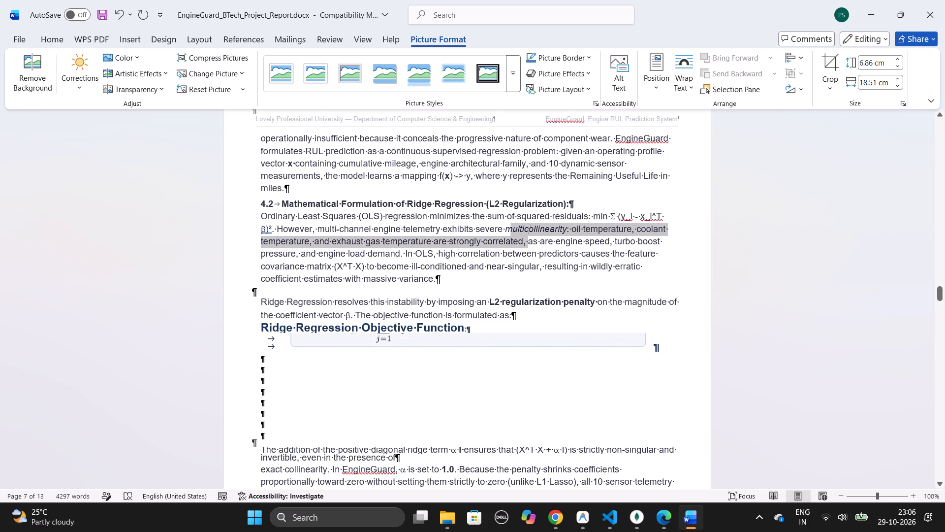
{"action": "left_click_drag", "start_coordinate": [530, 239], "coordinate": [524, 234]}
Apply Through text wrapping to the ridge regression picture.
{"action": "left_click", "coordinate": [566, 342]}
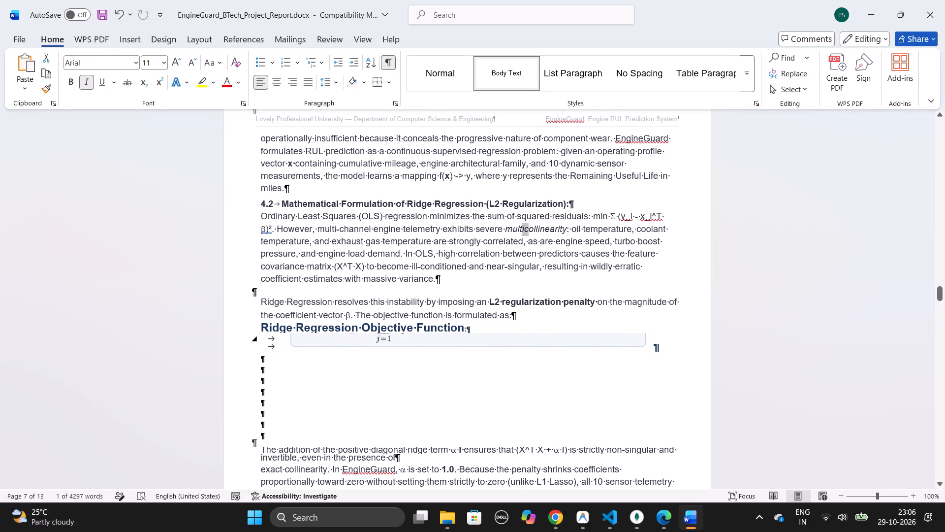
{"action": "left_click", "coordinate": [673, 221]}
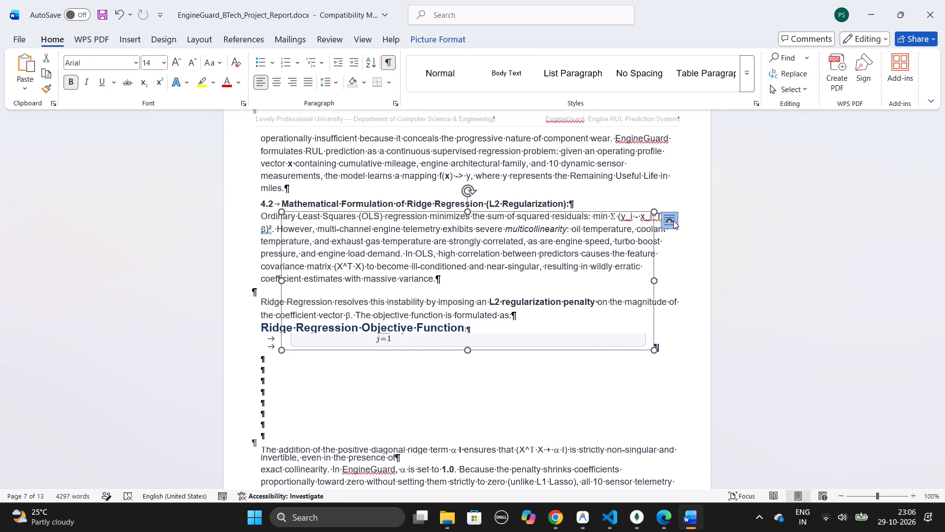
{"action": "left_click", "coordinate": [758, 307]}
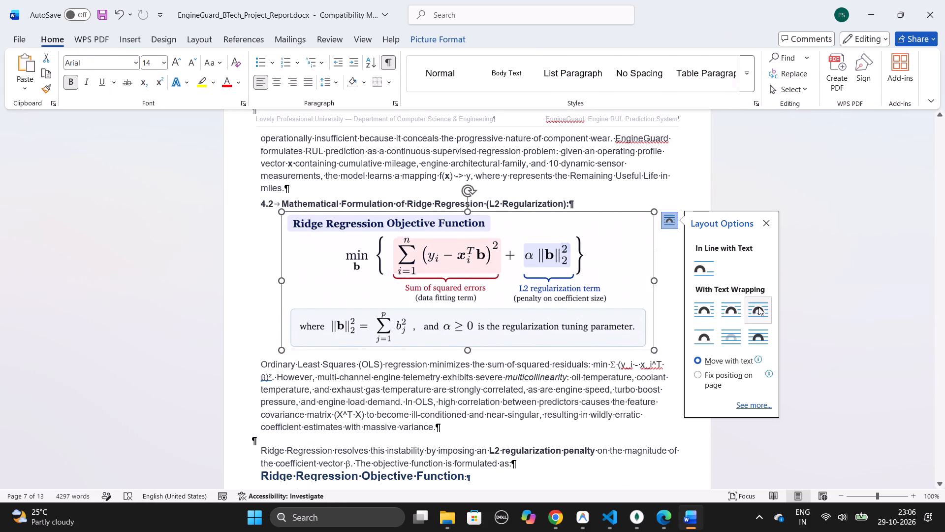
Move the ridge regression picture directly below the "Ridge Regression Objective Function" heading, over the blank lines.
{"action": "left_click_drag", "start_coordinate": [463, 221], "coordinate": [464, 240]}
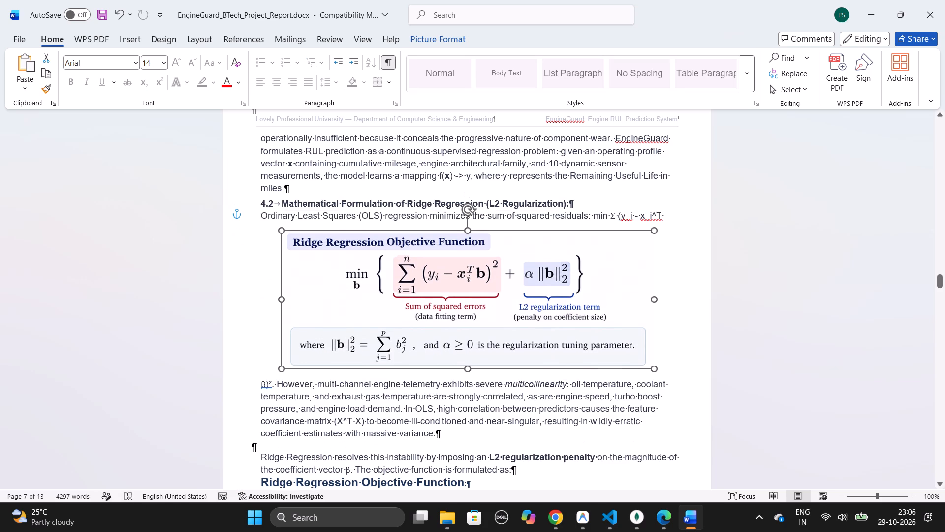
{"action": "left_click_drag", "start_coordinate": [464, 240], "coordinate": [461, 323]}
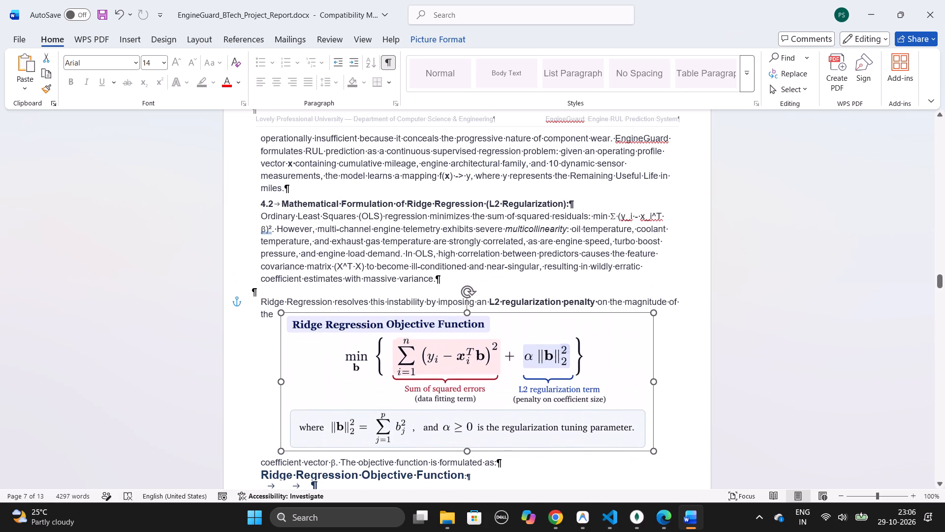
{"action": "left_click_drag", "start_coordinate": [461, 323], "coordinate": [459, 319]}
{"action": "scroll", "coordinate": [697, 241], "scroll_direction": "down", "scroll_amount": 1}
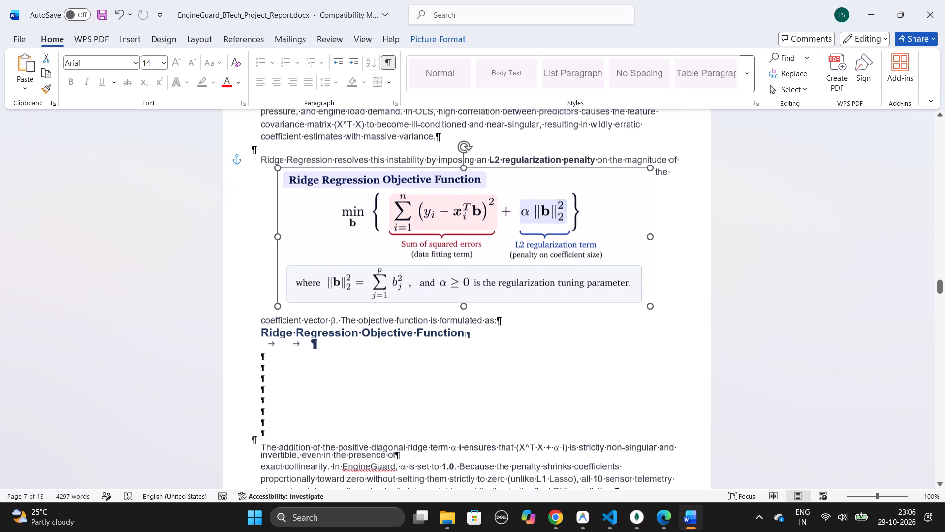
{"action": "scroll", "coordinate": [697, 241], "scroll_direction": "down", "scroll_amount": 1}
{"action": "left_click_drag", "start_coordinate": [456, 195], "coordinate": [459, 237]}
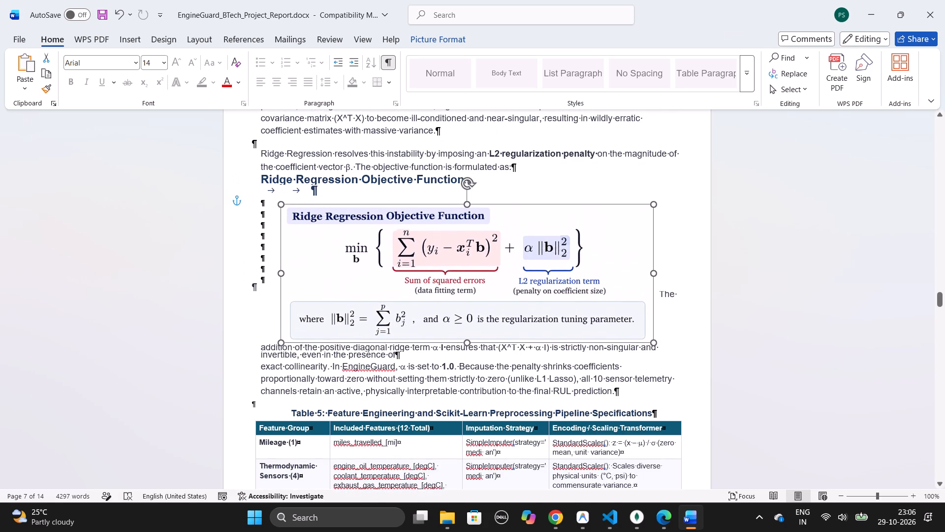
{"action": "left_click_drag", "start_coordinate": [459, 237], "coordinate": [444, 222]}
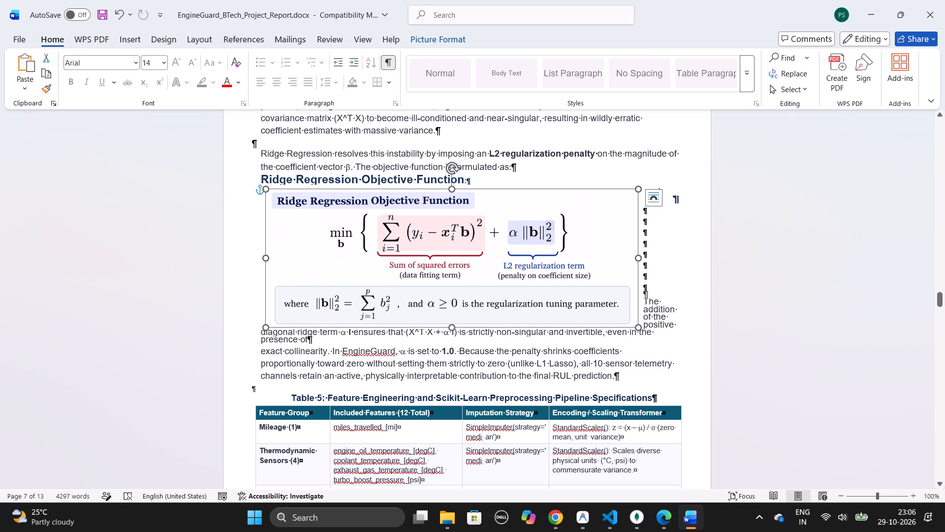
Add six blank lines before the paragraph "The addition of the positive diagonal ridge term" so it starts below the picture.
{"action": "left_click", "coordinate": [646, 300]}
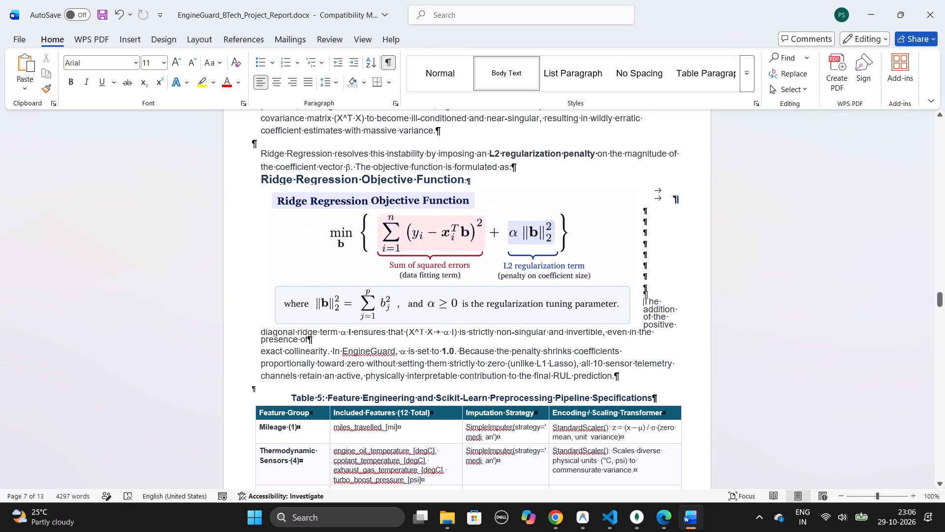
{"action": "key", "text": "Return"}
{"action": "key", "text": "Return"}
{"action": "key", "text": "Return"}
{"action": "key", "text": "Return"}
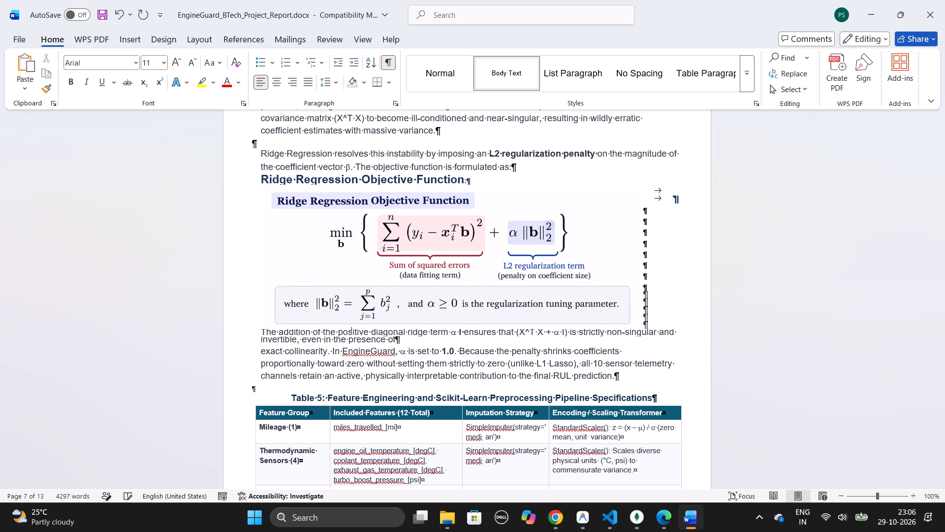
{"action": "key", "text": "Return"}
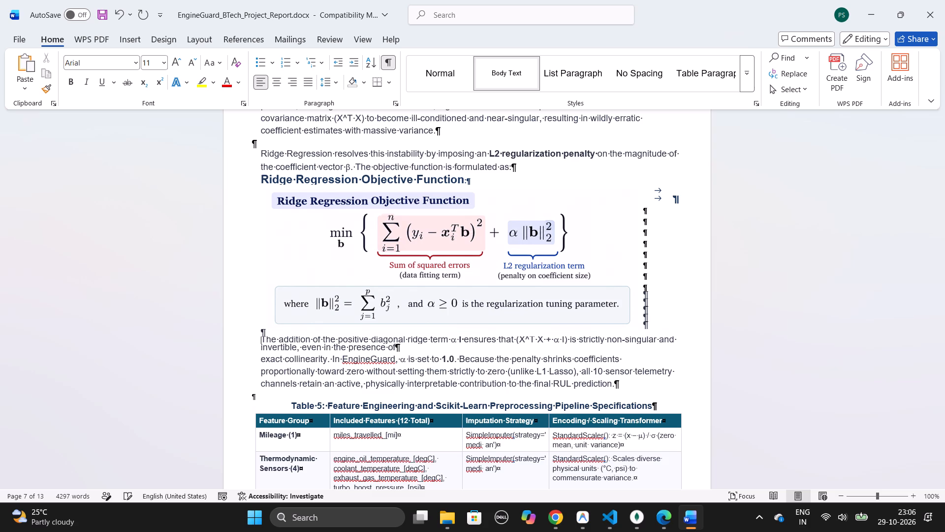
{"action": "key", "text": "Return"}
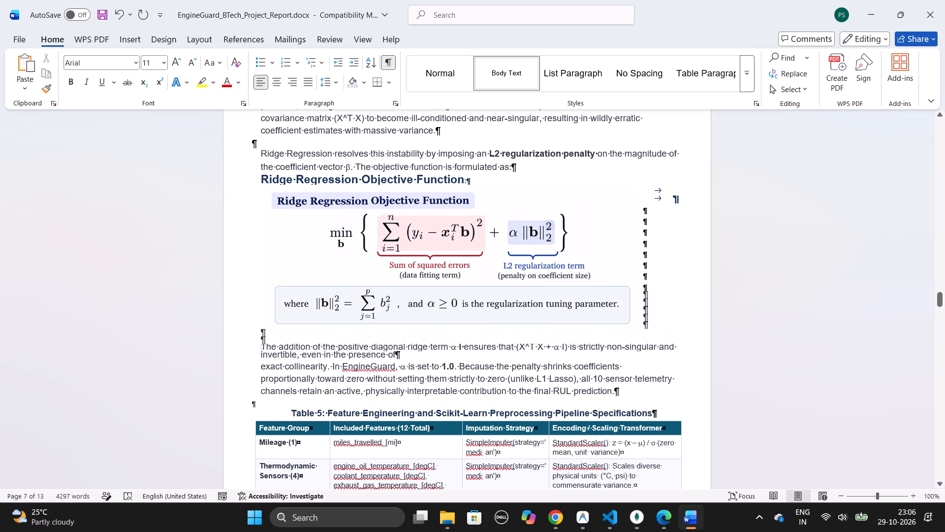
Join the broken paragraph between "in the presence of" and "exact collinearity" with a space, and hide the formatting marks.
{"action": "left_click", "coordinate": [396, 355]}
{"action": "key", "text": "Delete"}
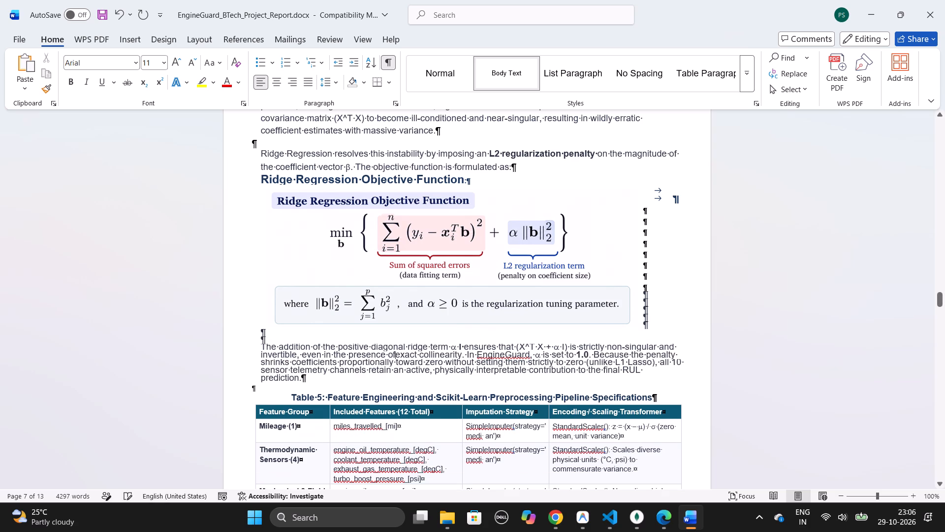
{"action": "key", "text": "space"}
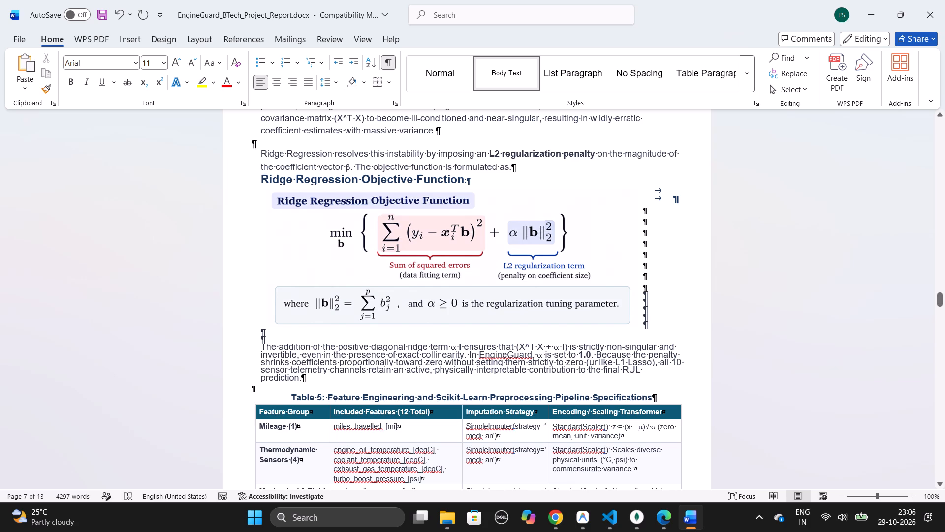
{"action": "key", "text": "ctrl+shift+8"}
Set the paragraph starting "The addition of the positive diagonal ridge term" to Arial and increase its line spacing.
{"action": "left_click_drag", "start_coordinate": [304, 379], "coordinate": [250, 342]}
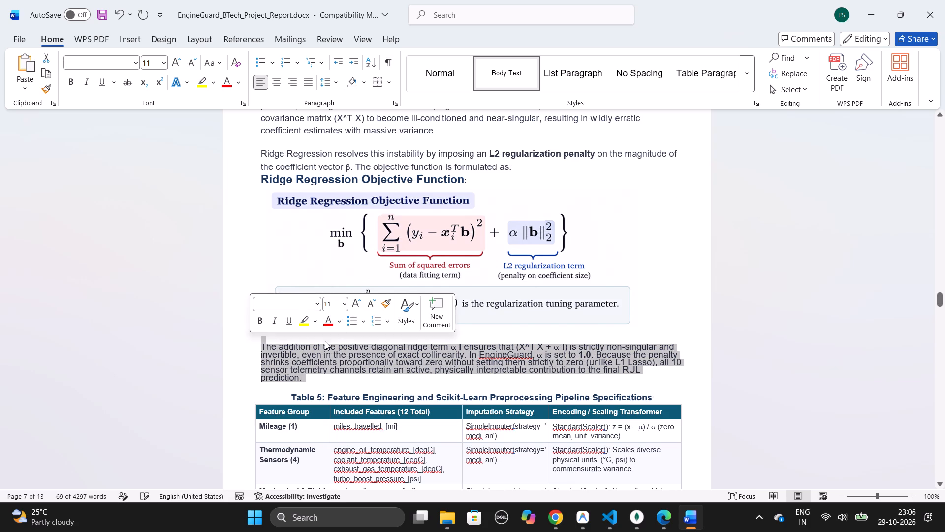
{"action": "left_click", "coordinate": [296, 300]}
{"action": "type", "text": "ar"}
{"action": "key", "text": "Return"}
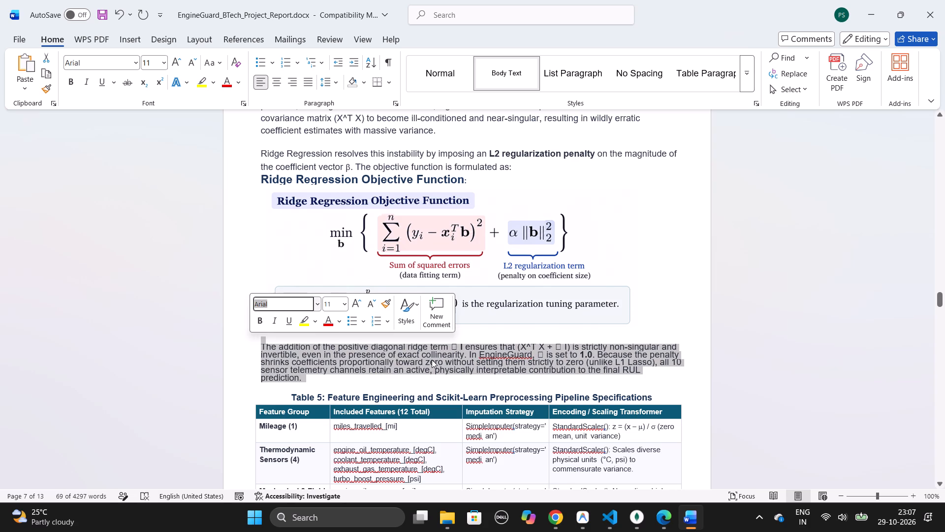
{"action": "left_click", "coordinate": [329, 86]}
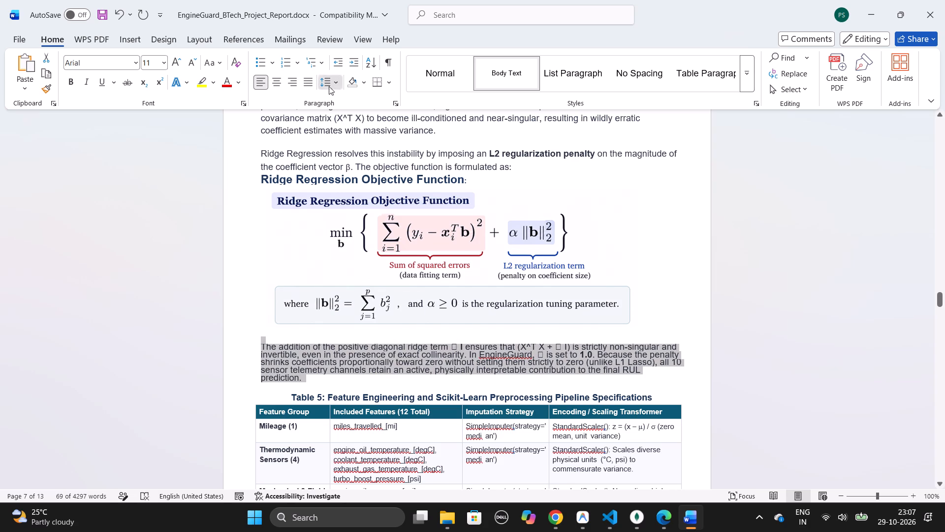
{"action": "left_click", "coordinate": [339, 103]}
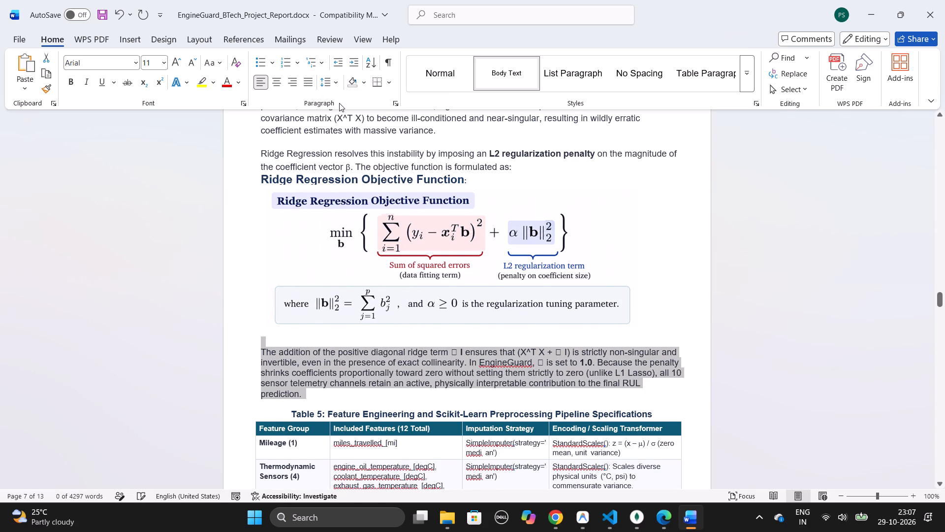
{"action": "left_click", "coordinate": [391, 368]}
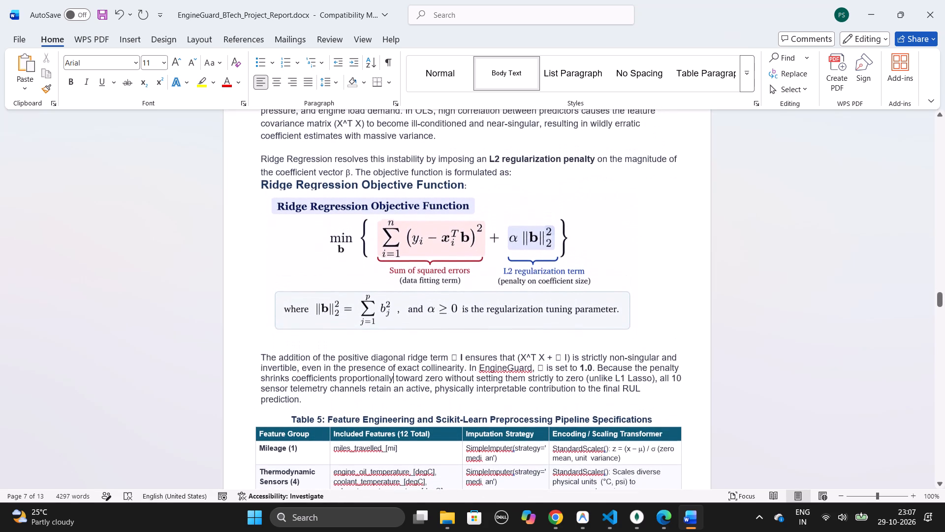
Set the section 5 heading "Model Training, Cross-Truck Validation & Inference Workflow" to font size 14.
{"action": "scroll", "coordinate": [448, 319], "scroll_direction": "down", "scroll_amount": 1}
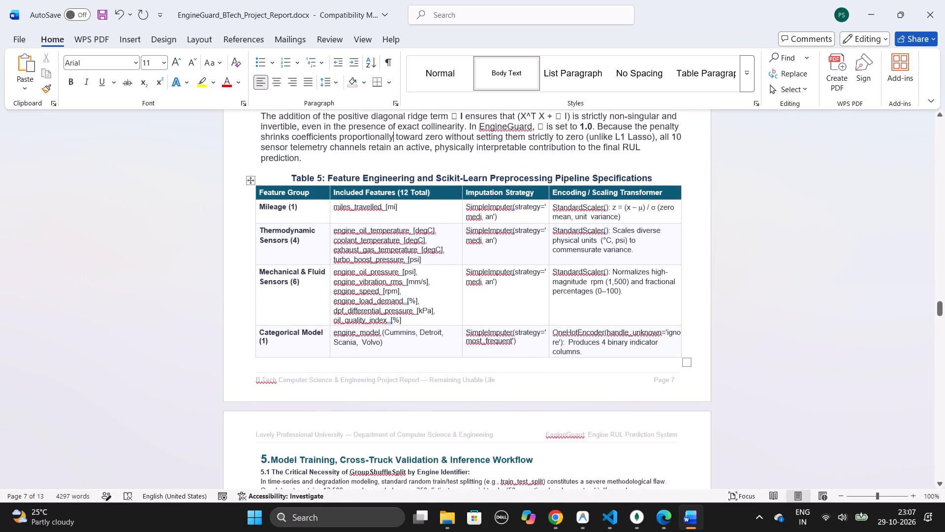
{"action": "scroll", "coordinate": [448, 319], "scroll_direction": "down", "scroll_amount": 2}
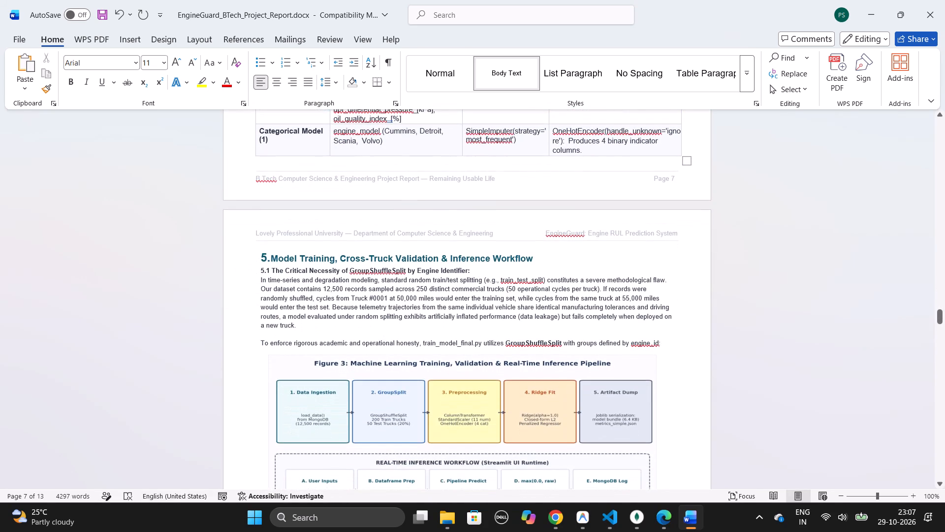
{"action": "left_click_drag", "start_coordinate": [537, 256], "coordinate": [428, 261]}
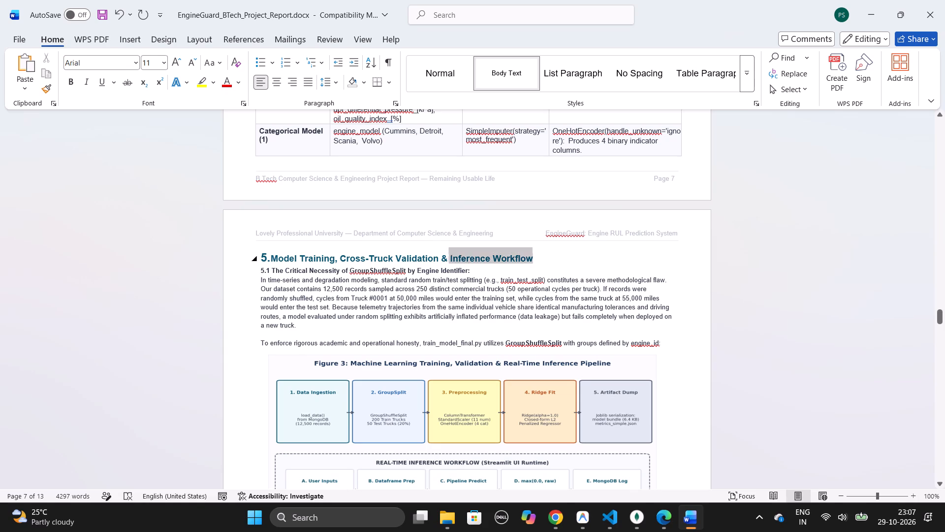
{"action": "left_click_drag", "start_coordinate": [428, 261], "coordinate": [269, 259]}
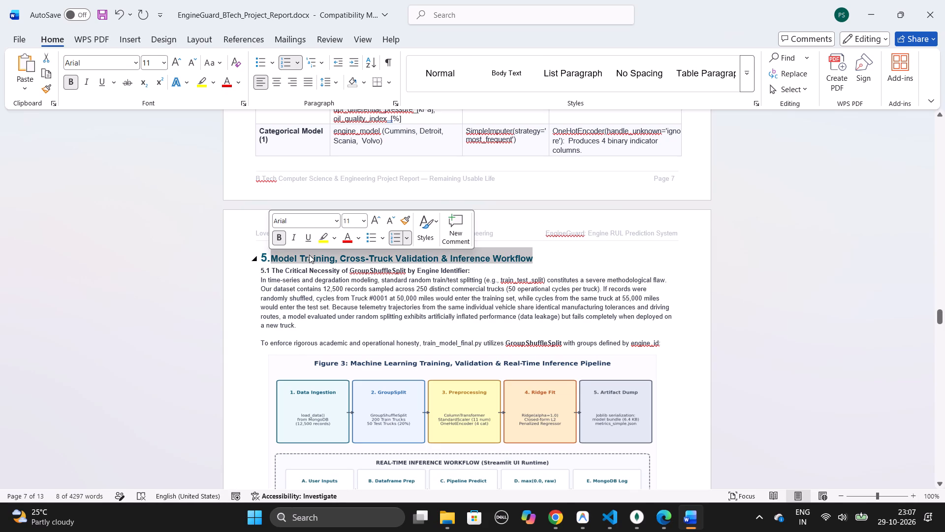
{"action": "left_click", "coordinate": [351, 222]}
{"action": "type", "text": "14"}
{"action": "key", "text": "Return"}
{"action": "left_click", "coordinate": [365, 280]}
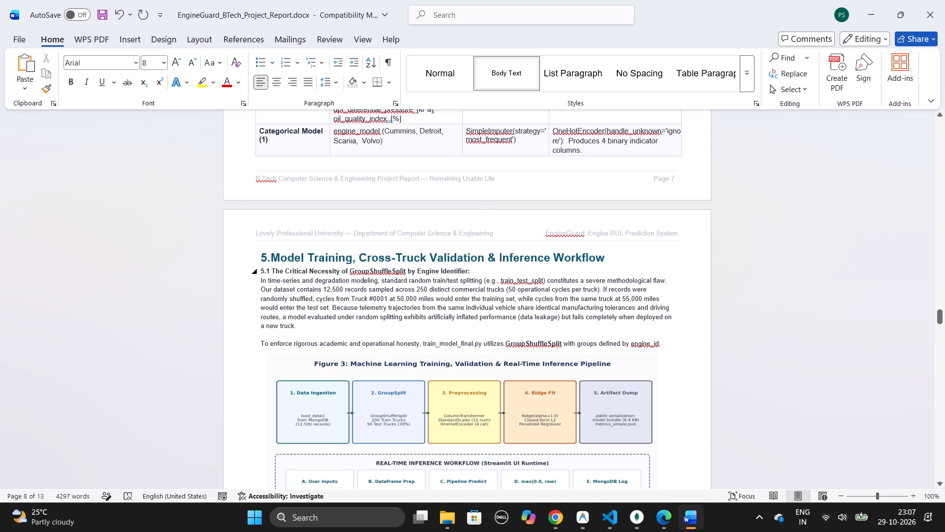
Set the 5.1 subheading "The Critical Necessity of GroupShuffleSplit by Engine Identifier:" to font size 12.
{"action": "left_click_drag", "start_coordinate": [475, 267], "coordinate": [261, 269]}
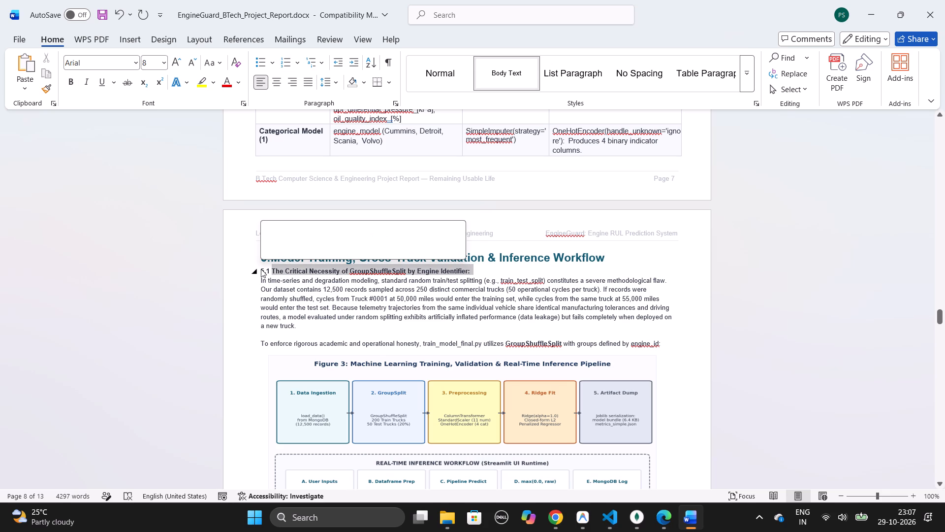
{"action": "left_click", "coordinate": [342, 234]}
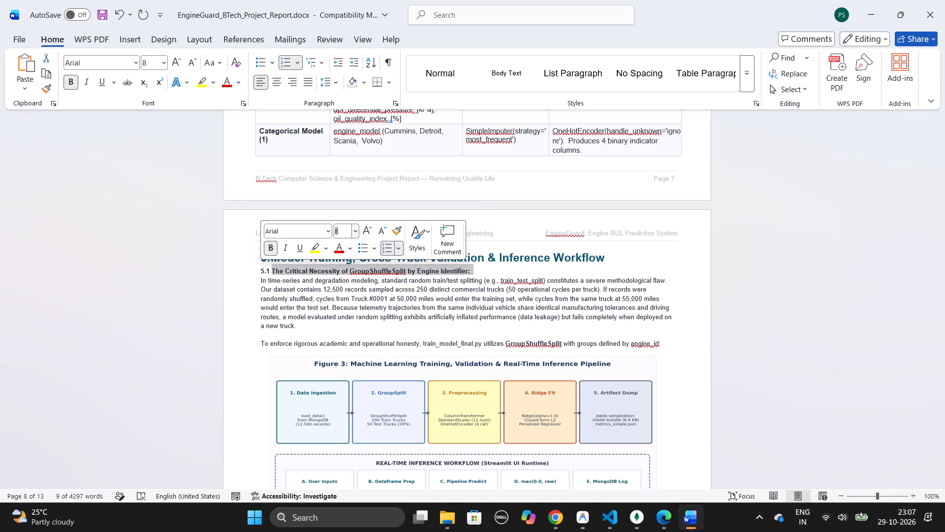
{"action": "type", "text": "12"}
{"action": "key", "text": "Return"}
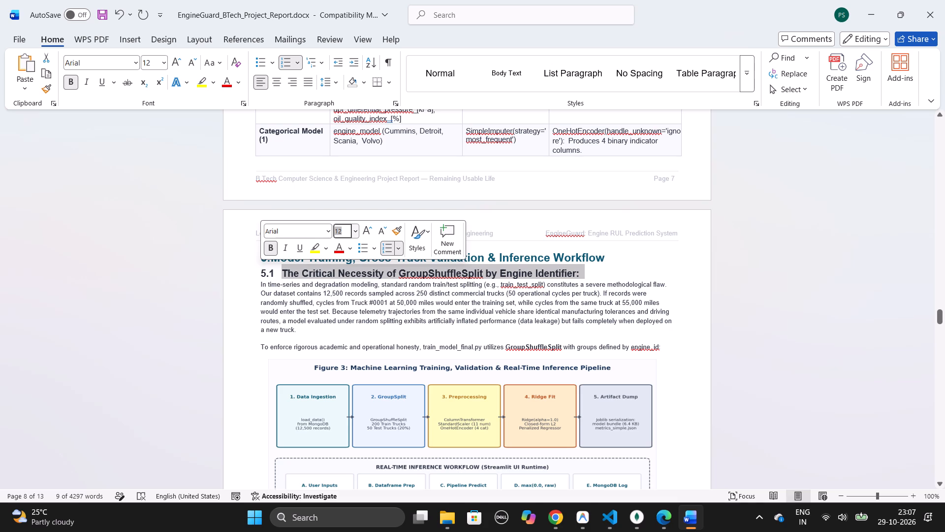
Set the section 5.1 body text, from "In time-series and degradation modeling" through "groups defined by engine_id:", to font size 11.
{"action": "left_click_drag", "start_coordinate": [661, 347], "coordinate": [252, 284]}
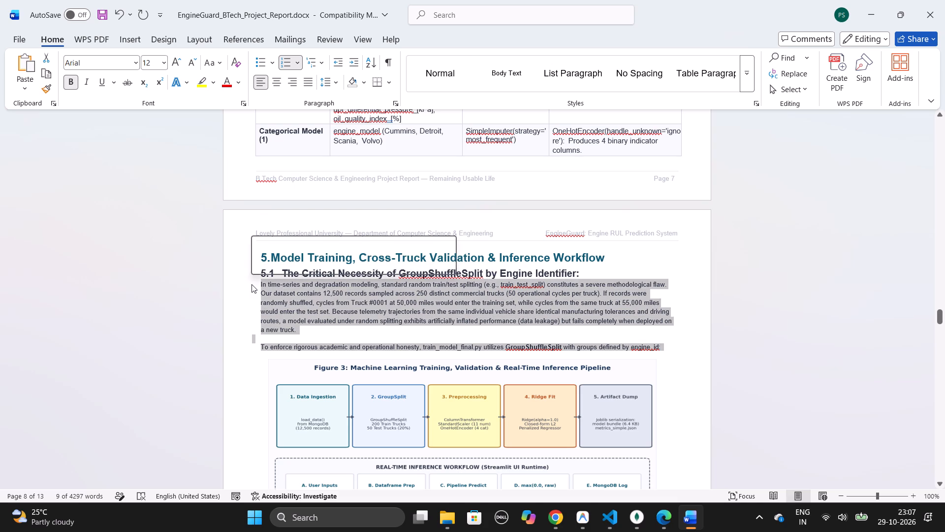
{"action": "left_click", "coordinate": [330, 247]}
{"action": "type", "text": "11"}
{"action": "key", "text": "Return"}
{"action": "left_click", "coordinate": [382, 377]}
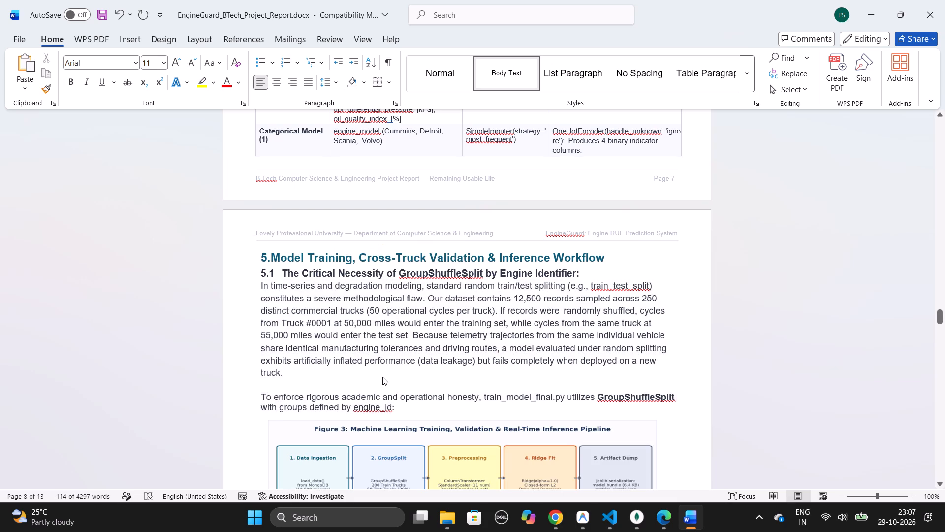
Set the caption below the Figure 3 pipeline diagram to font size 11.
{"action": "scroll", "coordinate": [382, 377], "scroll_direction": "down", "scroll_amount": 1}
{"action": "scroll", "coordinate": [382, 377], "scroll_direction": "up", "scroll_amount": 1}
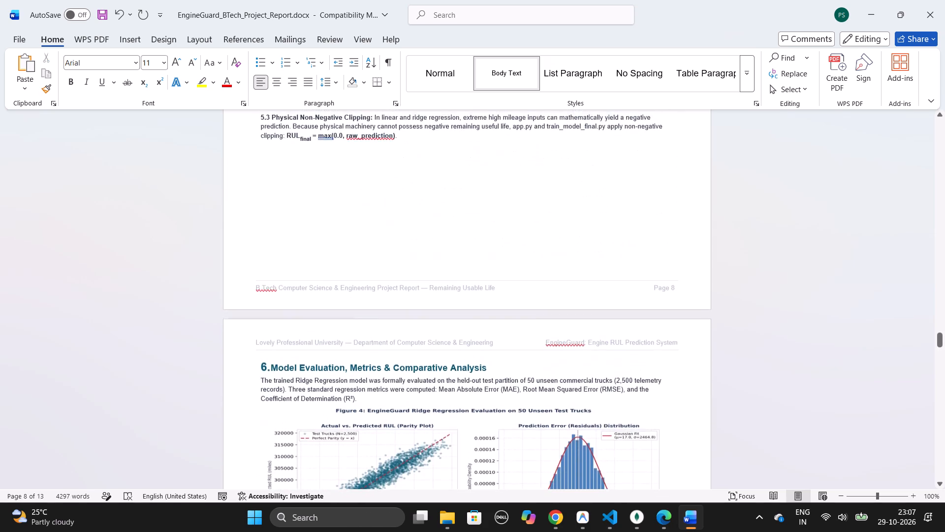
{"action": "scroll", "coordinate": [382, 377], "scroll_direction": "up", "scroll_amount": 1}
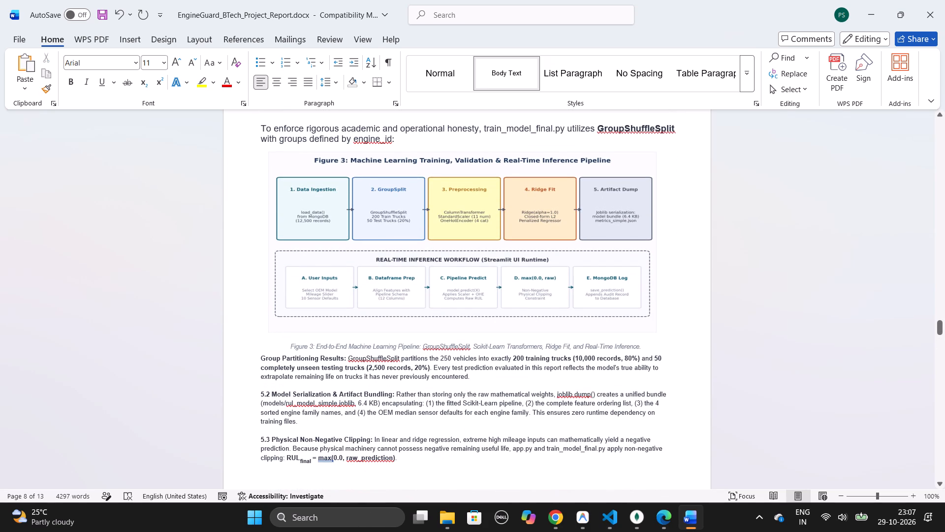
{"action": "left_click_drag", "start_coordinate": [287, 345], "coordinate": [559, 350]}
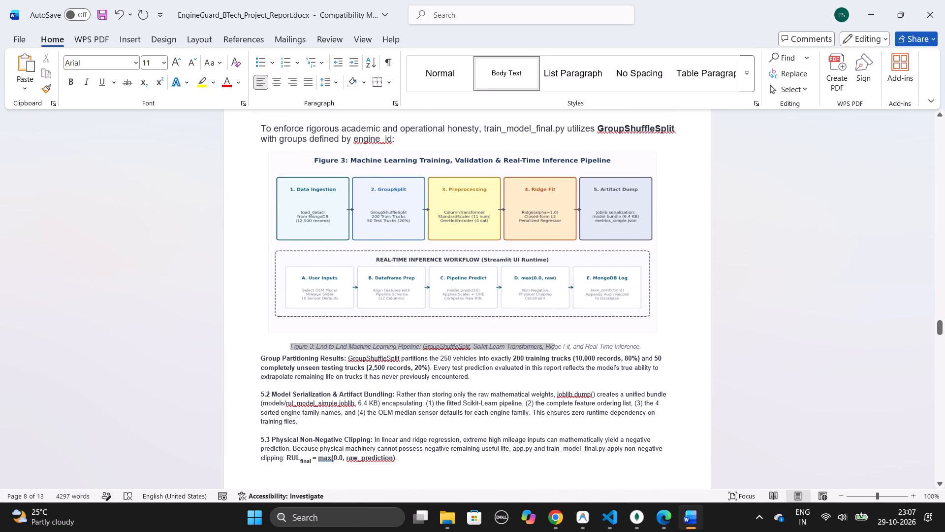
{"action": "left_click_drag", "start_coordinate": [559, 350], "coordinate": [644, 347]}
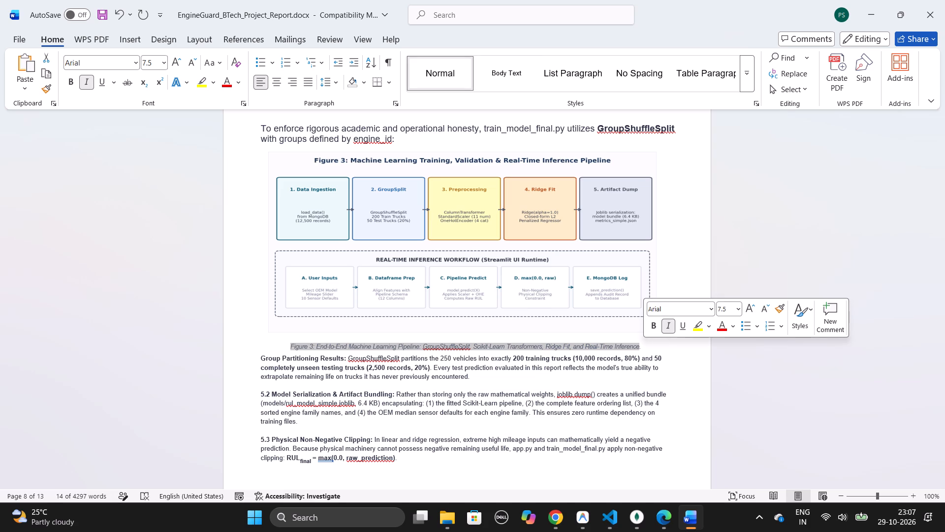
{"action": "left_click", "coordinate": [719, 309]}
{"action": "type", "text": "11"}
{"action": "key", "text": "Return"}
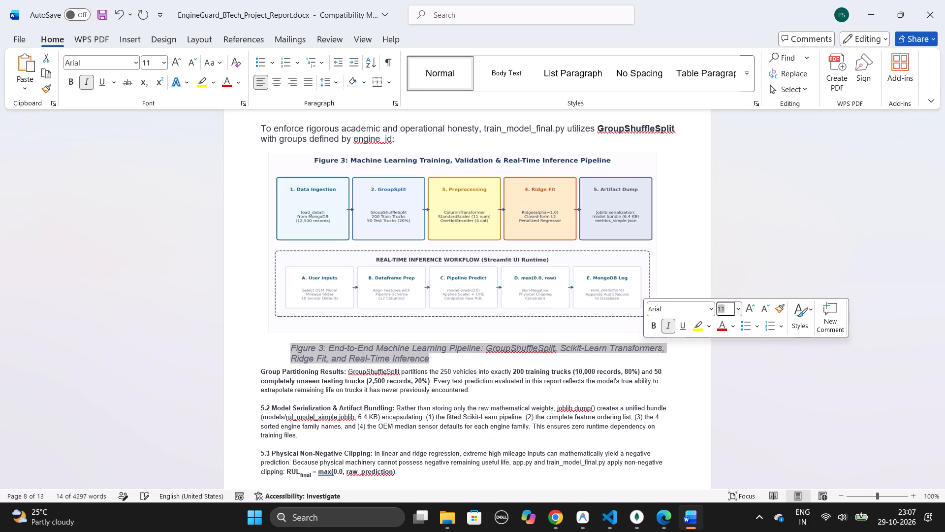
{"action": "left_click", "coordinate": [509, 395]}
Set the text from "Group Partitioning Results" through the end of section 5.3 to font size 11.
{"action": "scroll", "coordinate": [509, 395], "scroll_direction": "down", "scroll_amount": 1}
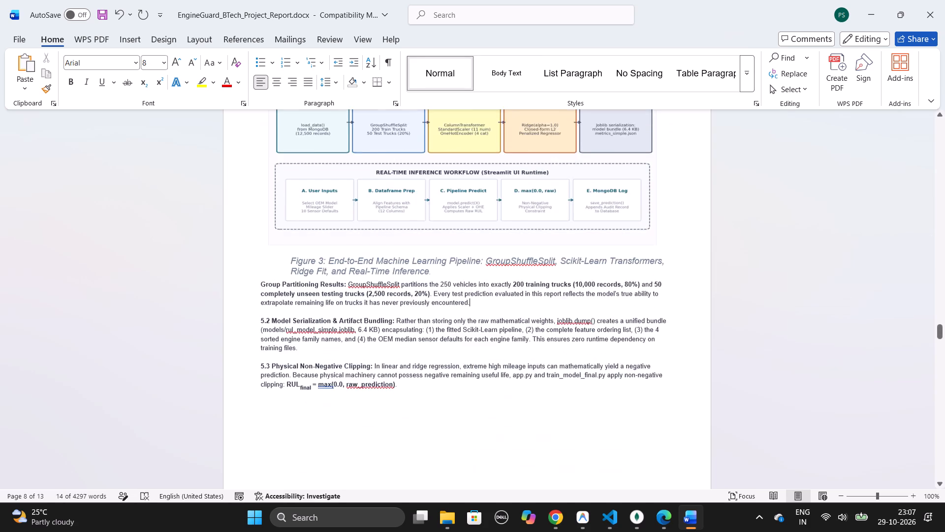
{"action": "scroll", "coordinate": [509, 395], "scroll_direction": "down", "scroll_amount": 1}
{"action": "left_click_drag", "start_coordinate": [399, 351], "coordinate": [264, 244]}
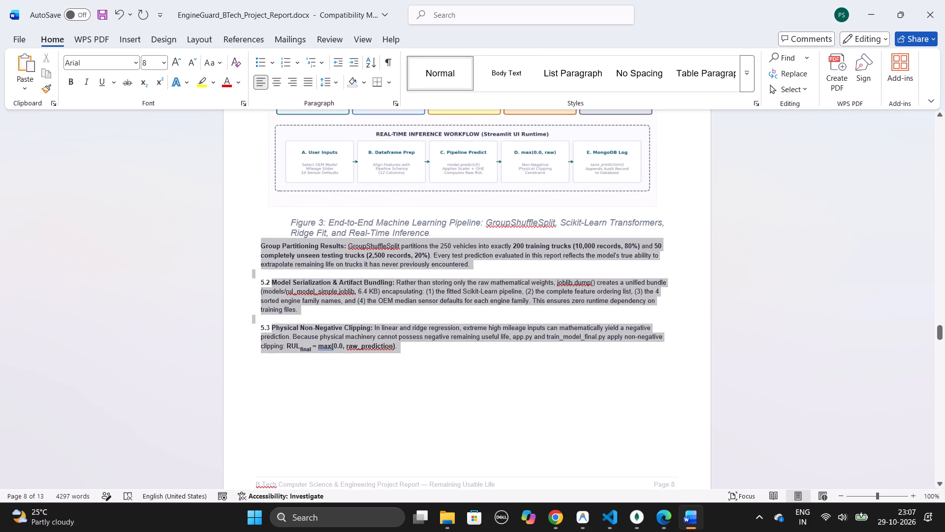
{"action": "left_click_drag", "start_coordinate": [264, 244], "coordinate": [263, 247]}
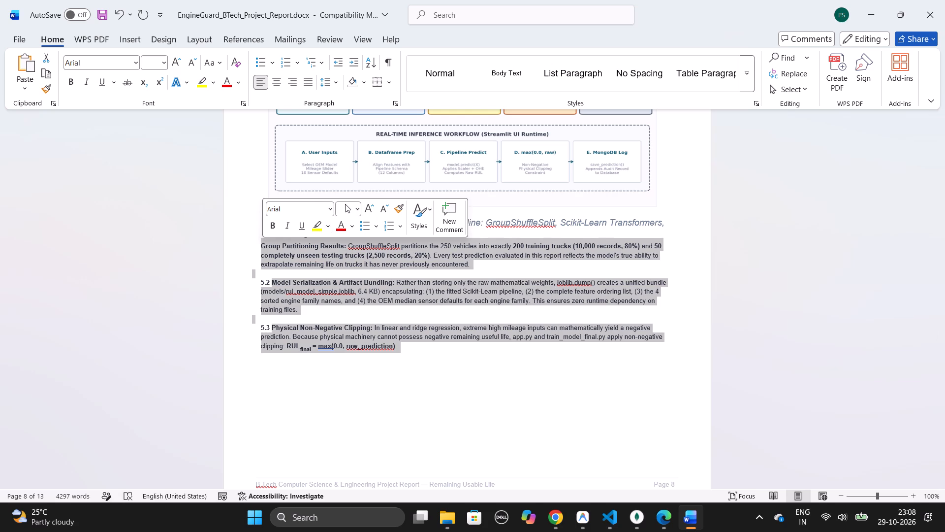
{"action": "left_click", "coordinate": [345, 204]}
{"action": "left_click", "coordinate": [344, 207]}
{"action": "type", "text": "11"}
{"action": "key", "text": "Return"}
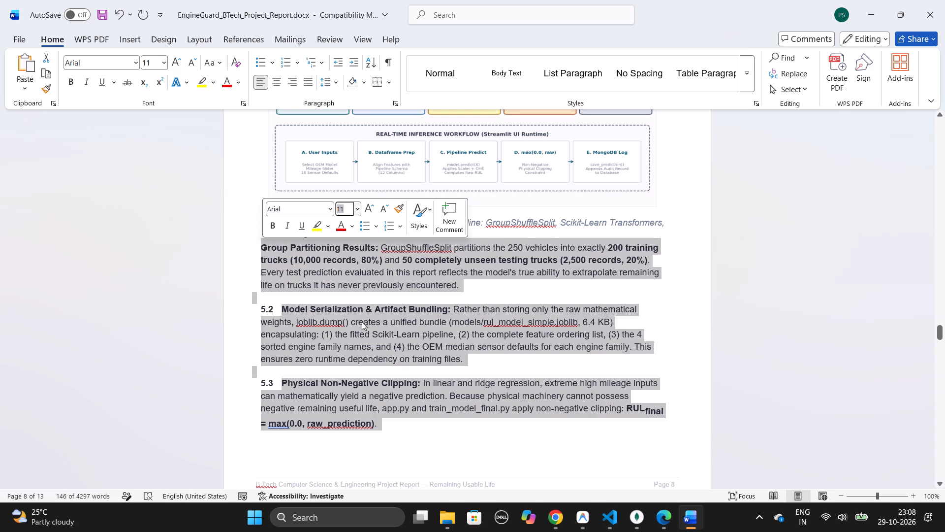
{"action": "left_click", "coordinate": [367, 334]}
Set the section 6 heading "Model Evaluation, Metrics & Comparative Analysis" to font size 14.
{"action": "scroll", "coordinate": [367, 334], "scroll_direction": "down", "scroll_amount": 1}
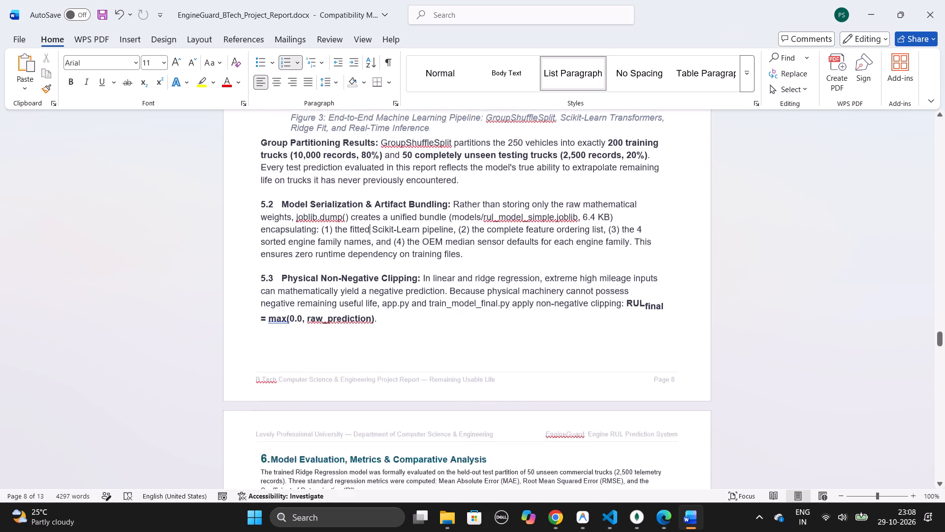
{"action": "scroll", "coordinate": [367, 334], "scroll_direction": "down", "scroll_amount": 2}
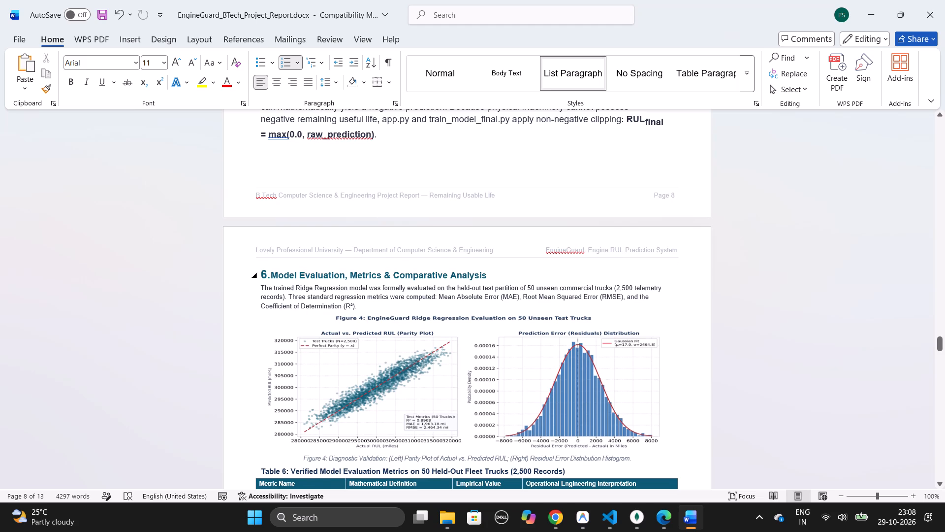
{"action": "left_click_drag", "start_coordinate": [494, 273], "coordinate": [279, 268]}
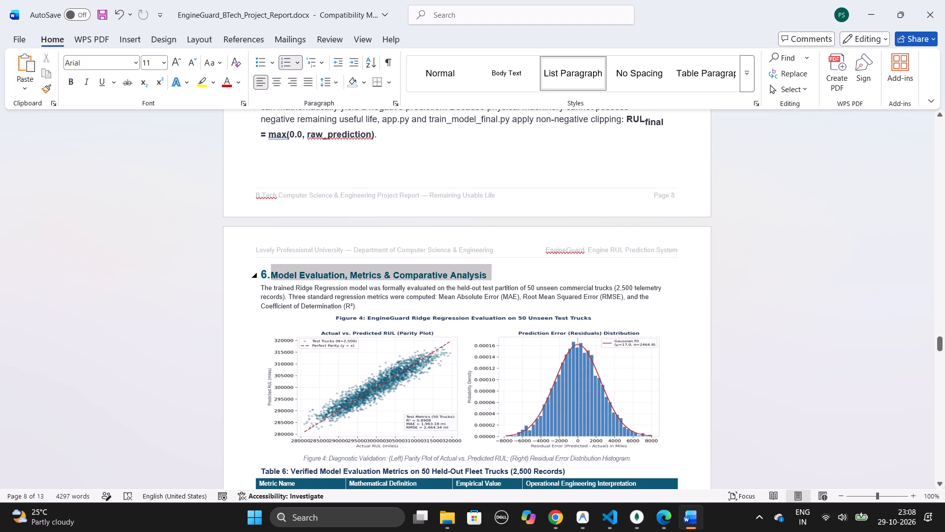
{"action": "left_click_drag", "start_coordinate": [279, 268], "coordinate": [280, 268]}
{"action": "left_click", "coordinate": [364, 233]}
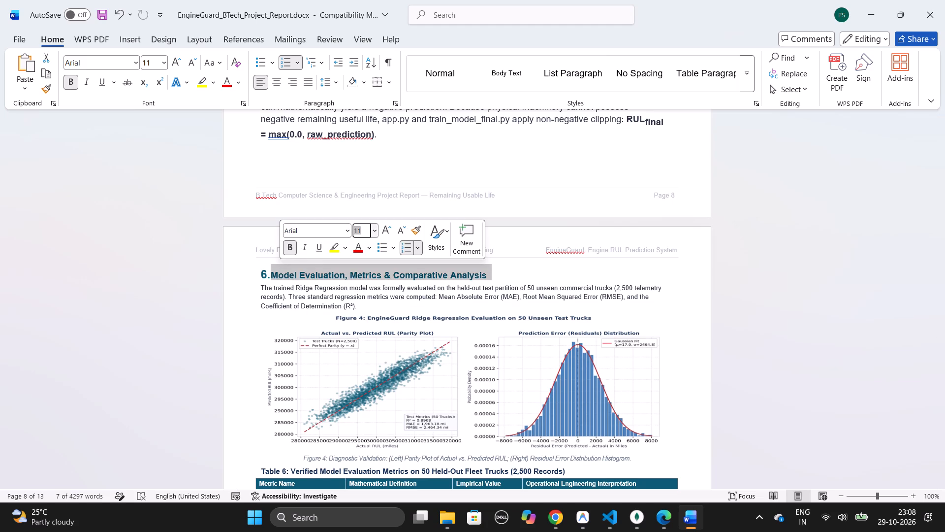
{"action": "type", "text": "14"}
{"action": "key", "text": "Return"}
{"action": "left_click", "coordinate": [439, 316]}
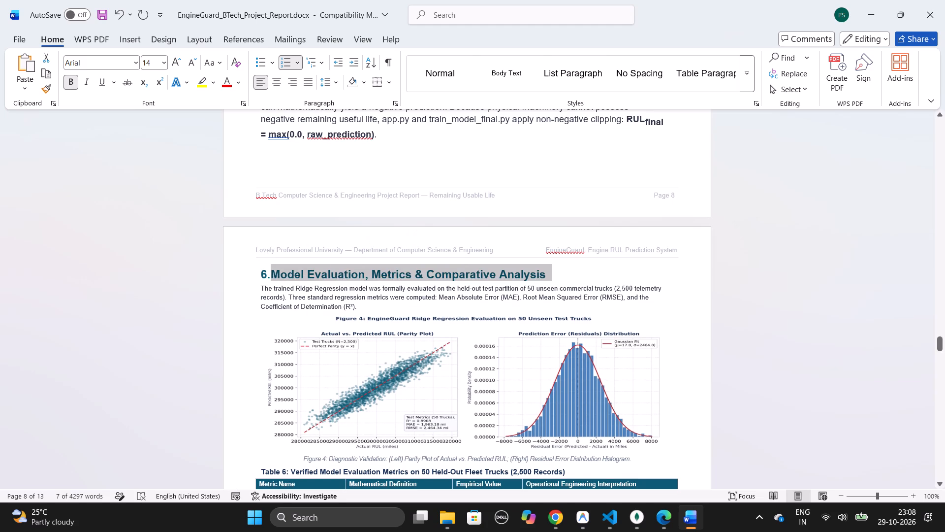
Set the section 6 introductory paragraph starting "The trained Ridge Regression model" to font size 11.
{"action": "left_click_drag", "start_coordinate": [358, 305], "coordinate": [255, 299]}
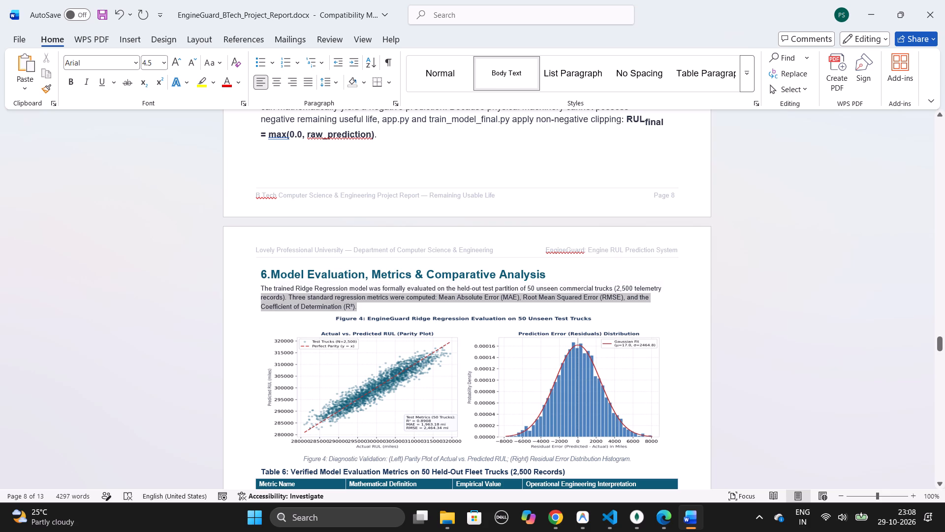
{"action": "left_click_drag", "start_coordinate": [255, 299], "coordinate": [257, 291]}
{"action": "left_click", "coordinate": [340, 252]}
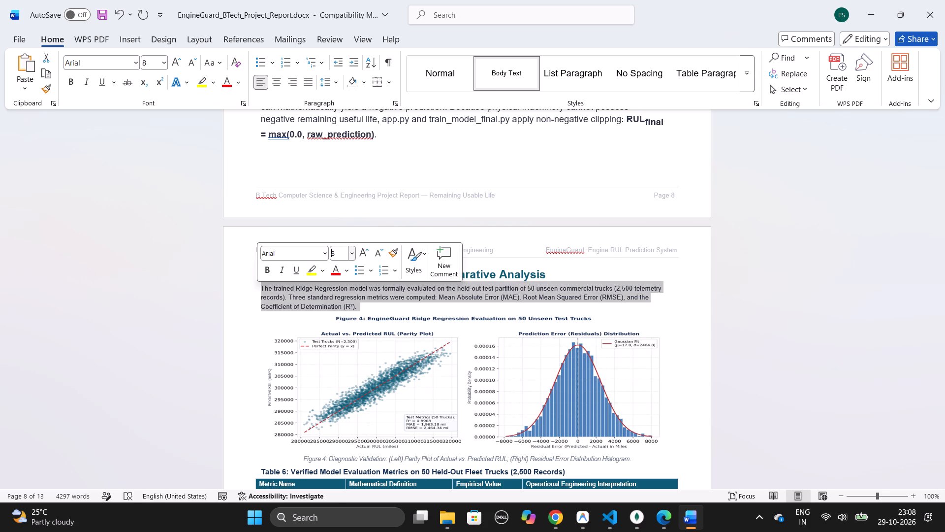
{"action": "type", "text": "11"}
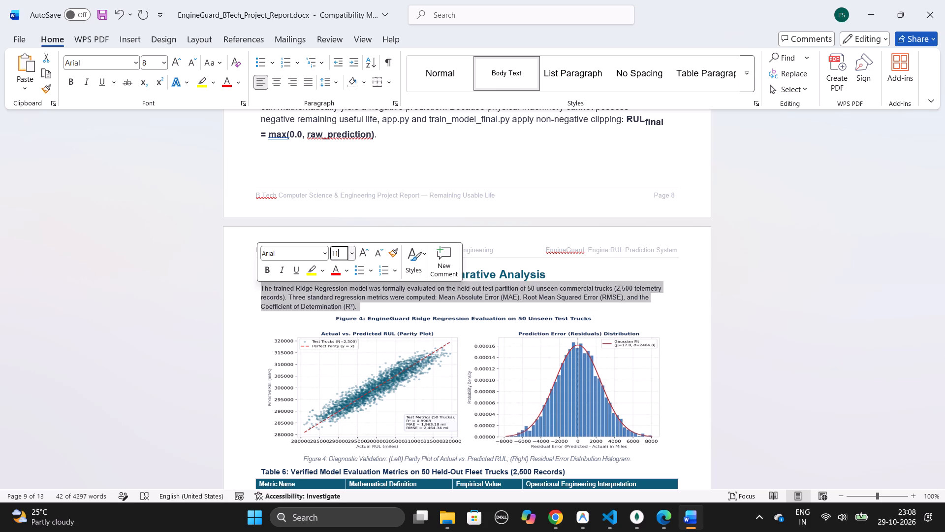
{"action": "key", "text": "Return"}
{"action": "left_click", "coordinate": [389, 341]}
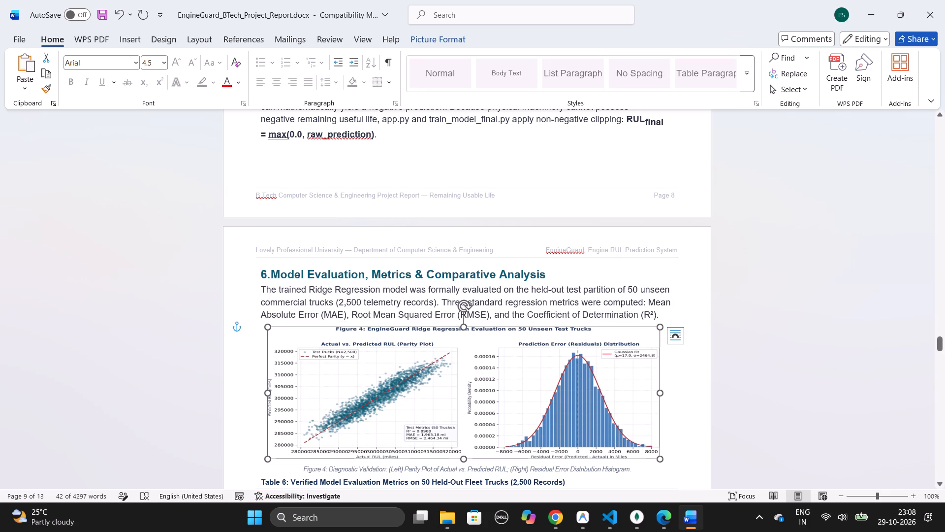
Set the "Figure 4: Diagnostic Validation" caption below the evaluation plots to font size 11.
{"action": "scroll", "coordinate": [456, 343], "scroll_direction": "down", "scroll_amount": 1}
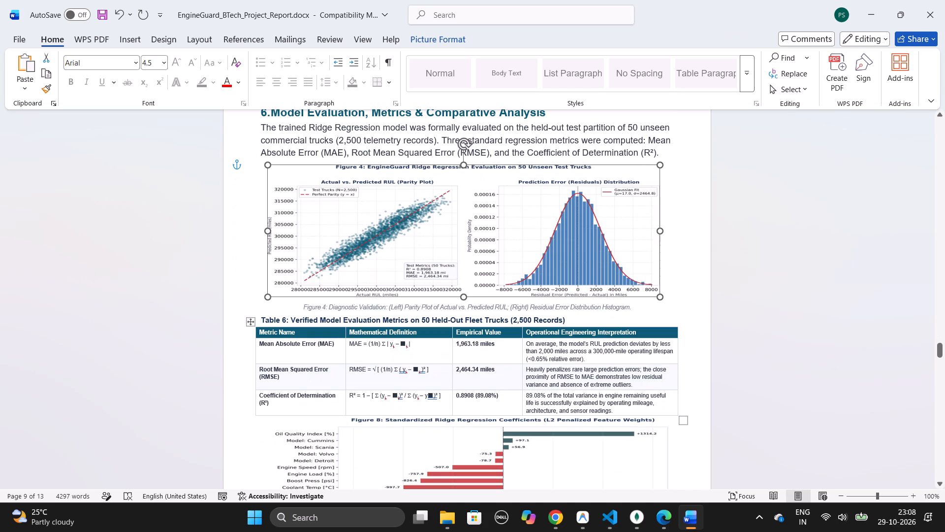
{"action": "left_click_drag", "start_coordinate": [633, 309], "coordinate": [524, 303]}
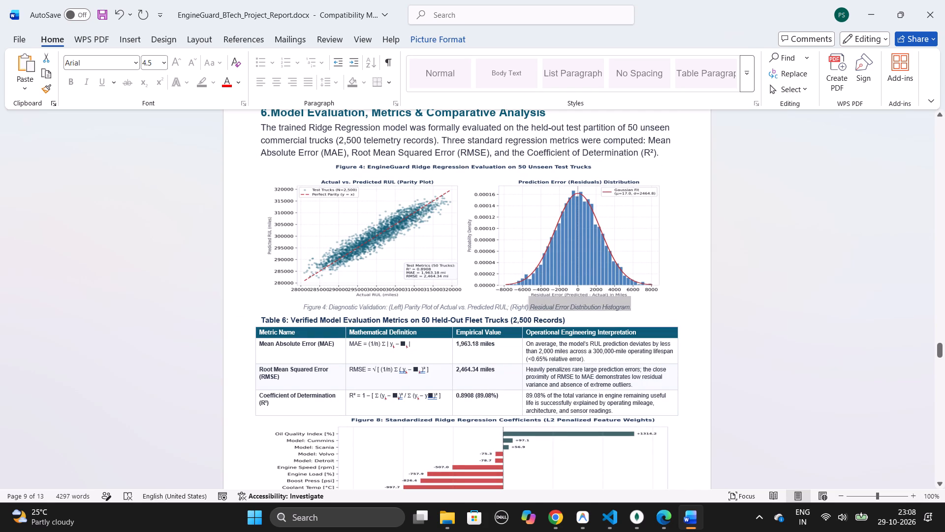
{"action": "left_click_drag", "start_coordinate": [524, 303], "coordinate": [304, 303]}
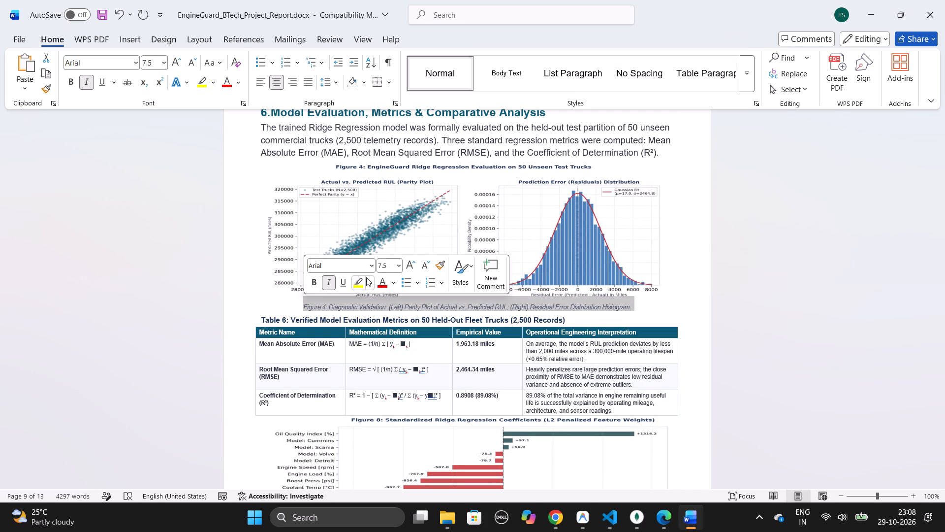
{"action": "left_click", "coordinate": [378, 267]}
{"action": "type", "text": "11"}
{"action": "key", "text": "Return"}
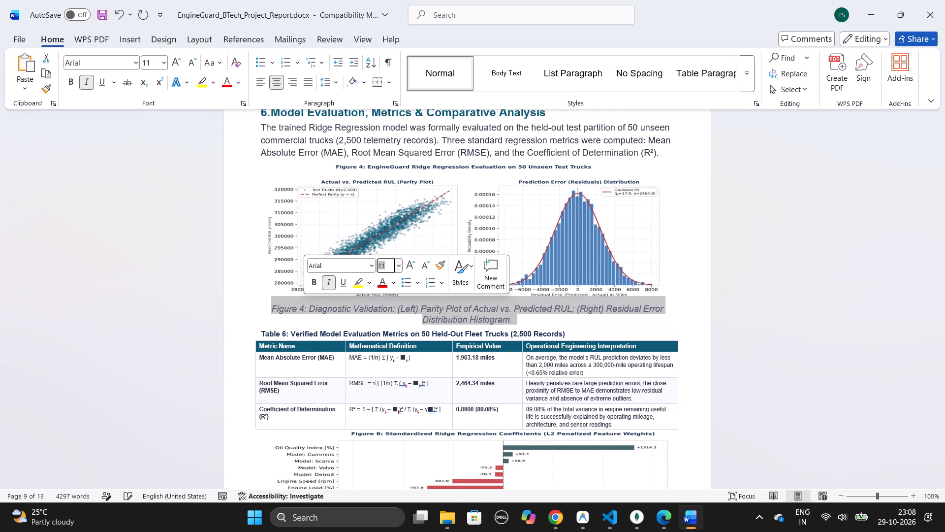
Stretch the Figure 4 evaluation picture taller by extending its bottom edge, keeping its width.
{"action": "left_click", "coordinate": [533, 218]}
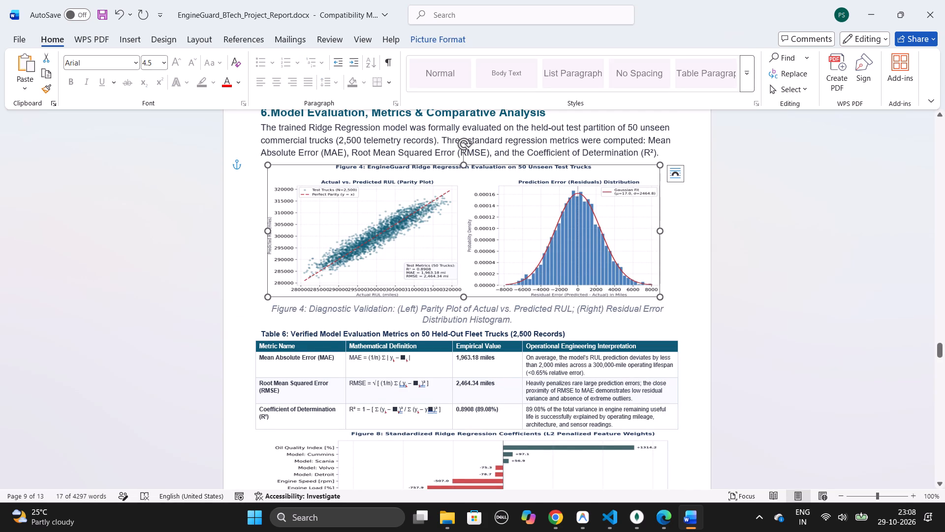
{"action": "left_click_drag", "start_coordinate": [465, 297], "coordinate": [467, 326]}
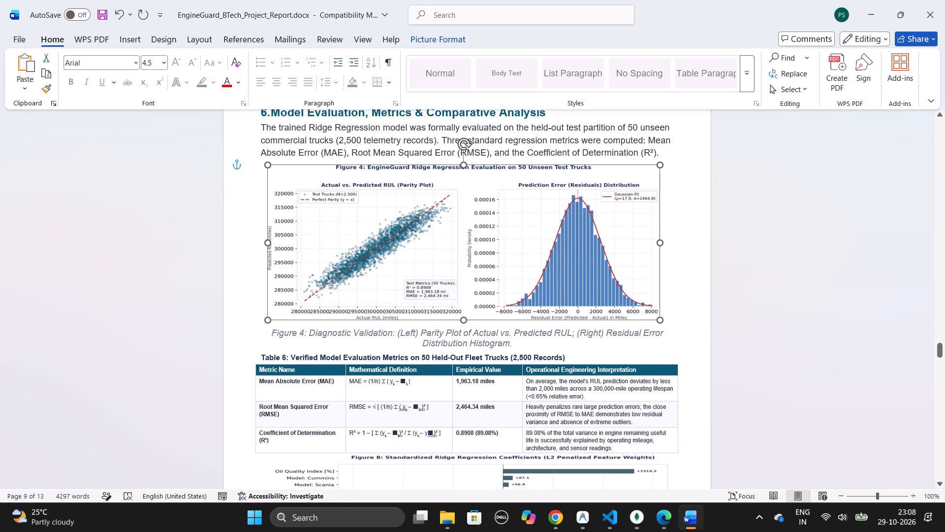
Extend the bottom edge of the Figure 4 evaluation picture a little further down toward its caption.
{"action": "left_click_drag", "start_coordinate": [467, 326], "coordinate": [472, 336]}
{"action": "left_click", "coordinate": [691, 259]}
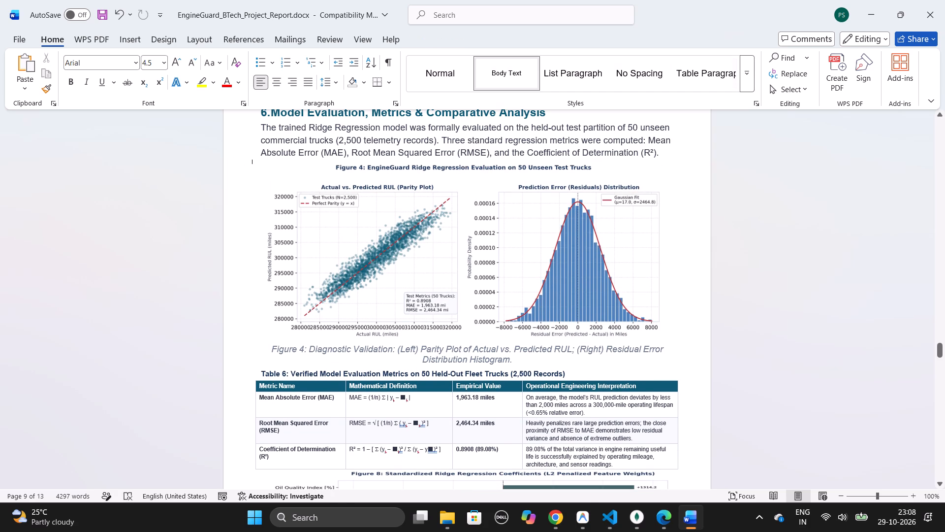
Set the caption "Table 6: Verified Model Evaluation Metrics on 50 Held-Out Fleet Trucks" to font size 11.
{"action": "scroll", "coordinate": [574, 257], "scroll_direction": "down", "scroll_amount": 1}
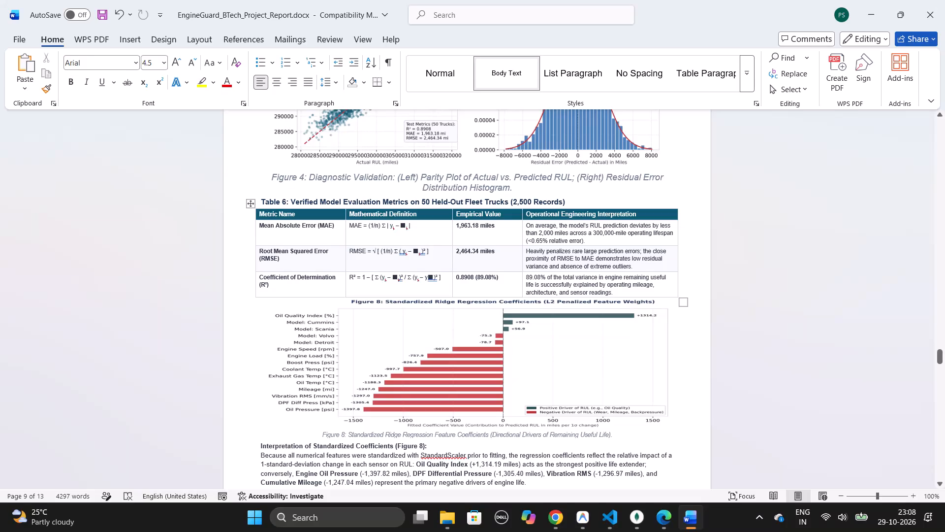
{"action": "left_click_drag", "start_coordinate": [571, 202], "coordinate": [264, 200]}
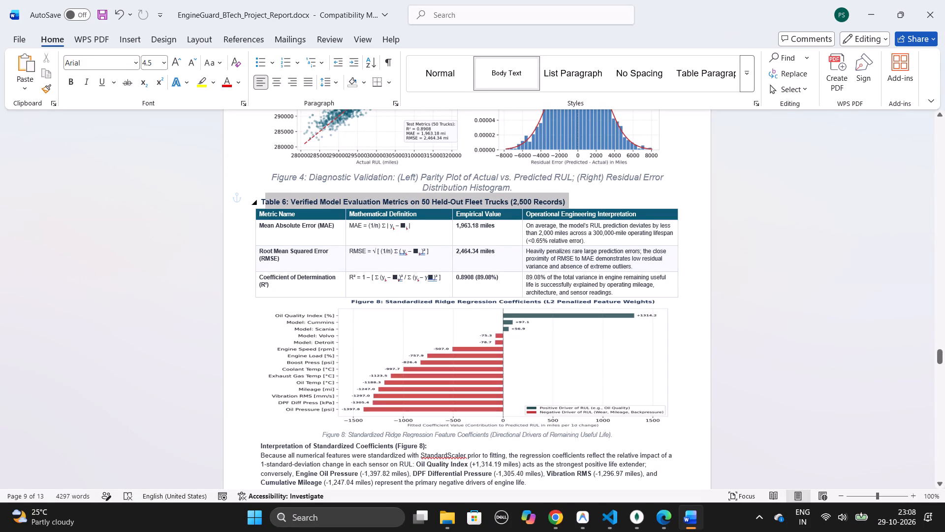
{"action": "left_click_drag", "start_coordinate": [264, 200], "coordinate": [262, 197]}
{"action": "left_click", "coordinate": [341, 156]}
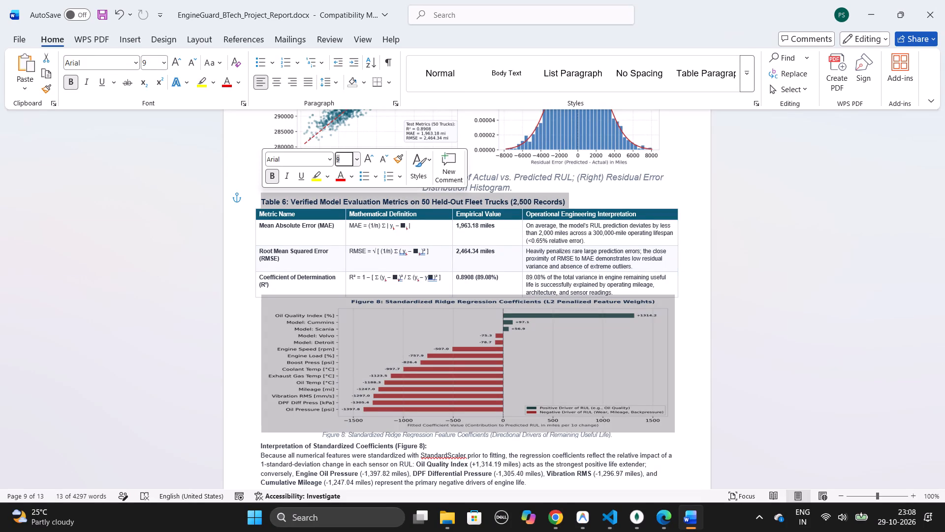
{"action": "key", "text": "1"}
{"action": "key", "text": "1"}
{"action": "key", "text": "Return"}
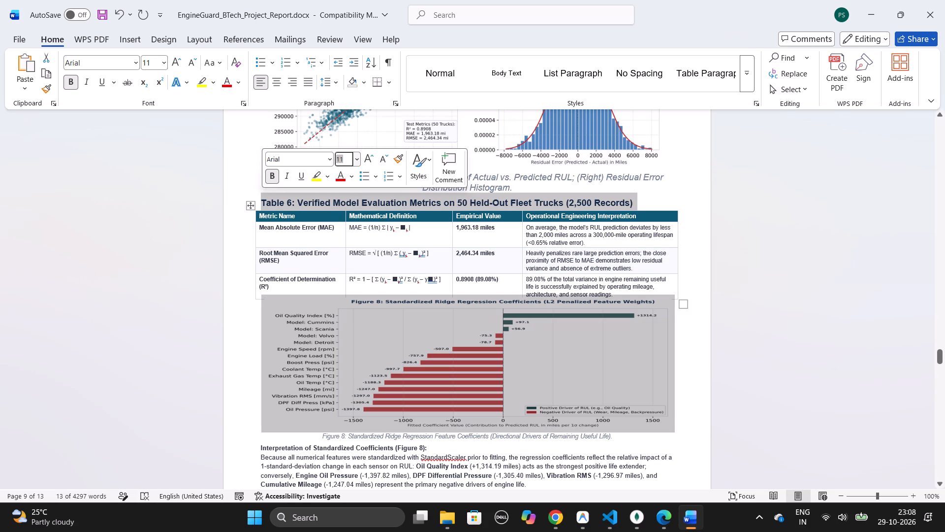
{"action": "left_click", "coordinate": [416, 253]}
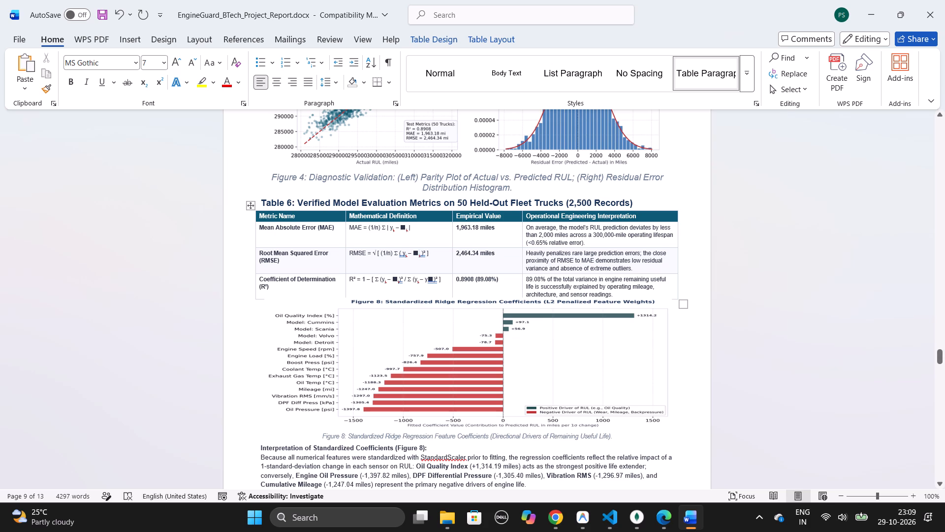
Capture a screen snip of Table 6 together with its caption.
{"action": "key", "text": "shift+super+s"}
{"action": "left_click_drag", "start_coordinate": [247, 195], "coordinate": [492, 232]}
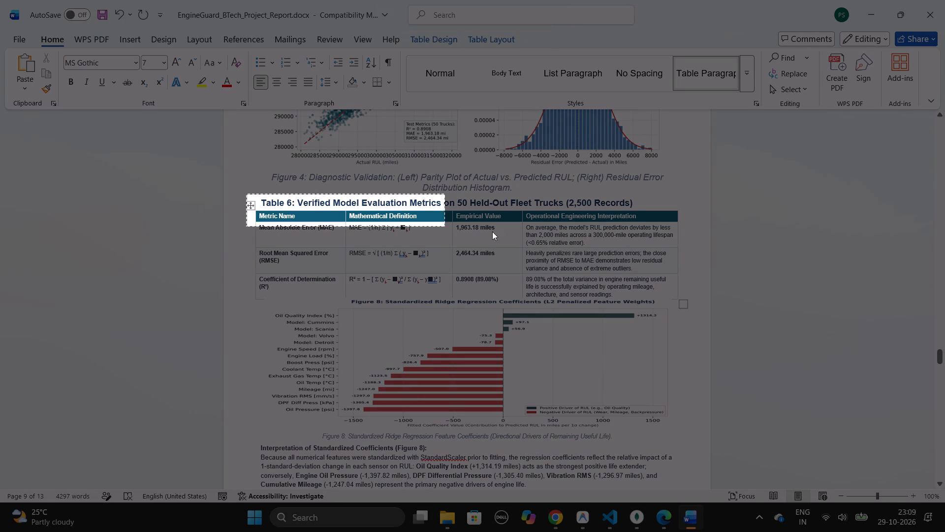
{"action": "left_click_drag", "start_coordinate": [492, 232], "coordinate": [689, 311]}
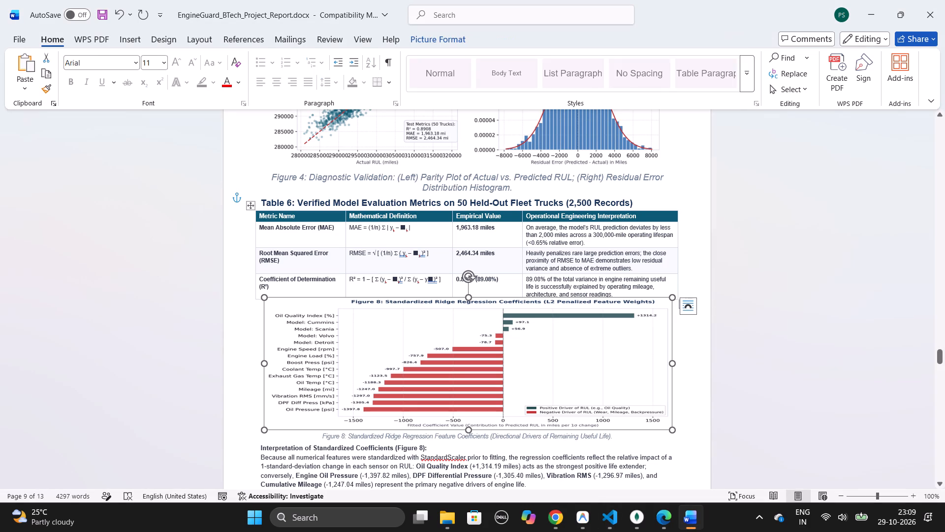
{"action": "left_click_drag", "start_coordinate": [469, 429], "coordinate": [469, 455]}
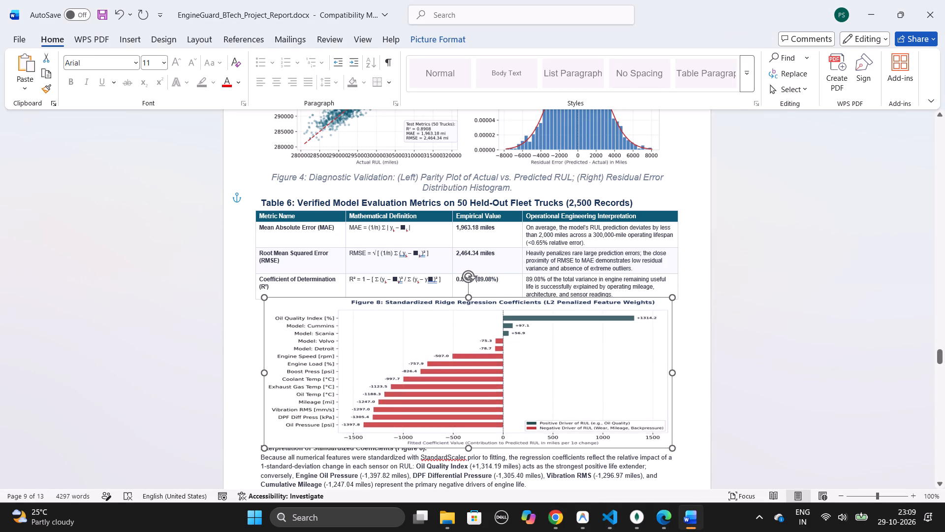
{"action": "left_click_drag", "start_coordinate": [469, 455], "coordinate": [474, 487]}
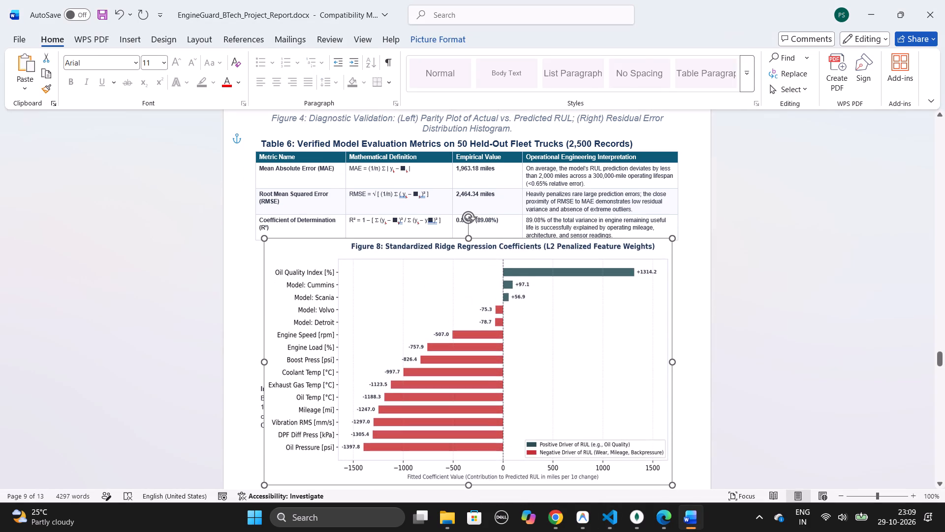
{"action": "left_click_drag", "start_coordinate": [474, 487], "coordinate": [473, 486]}
{"action": "scroll", "coordinate": [536, 394], "scroll_direction": "down", "scroll_amount": 1}
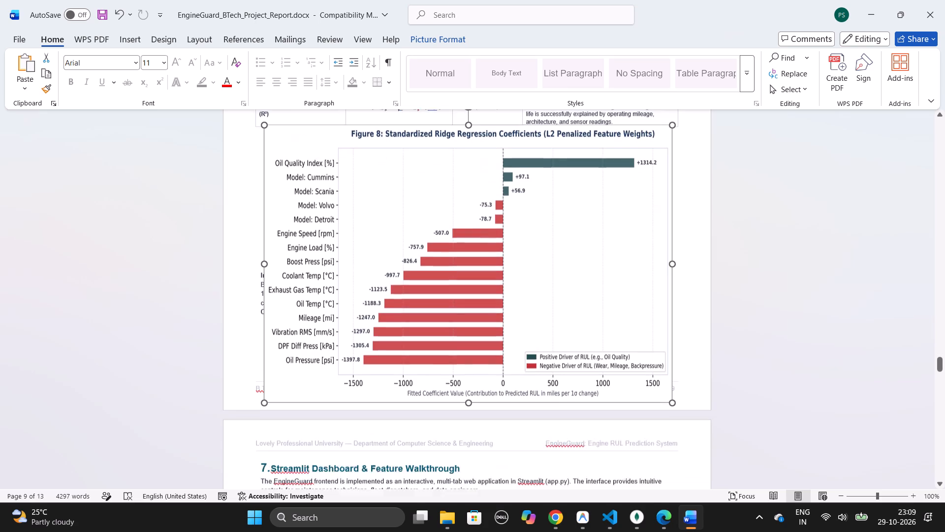
{"action": "scroll", "coordinate": [536, 394], "scroll_direction": "down", "scroll_amount": 1}
{"action": "left_click_drag", "start_coordinate": [471, 376], "coordinate": [469, 339]}
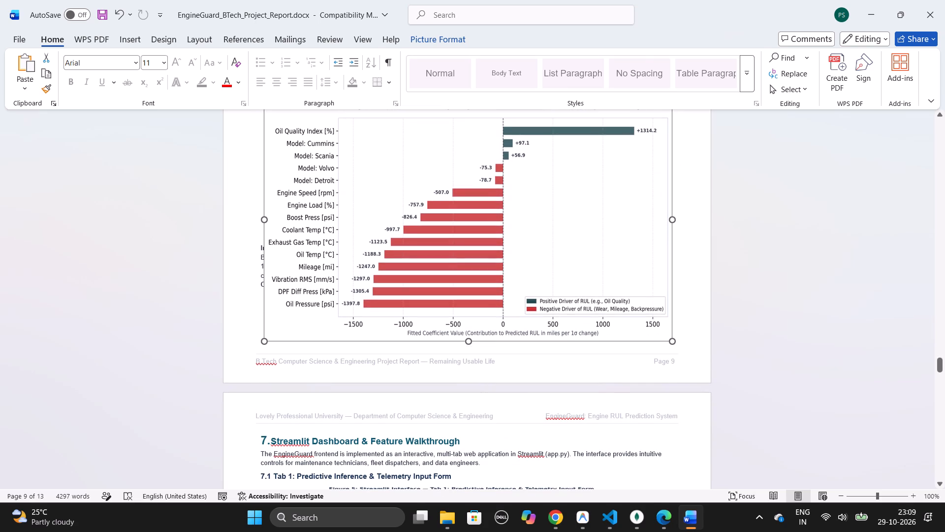
{"action": "left_click_drag", "start_coordinate": [469, 339], "coordinate": [470, 230]}
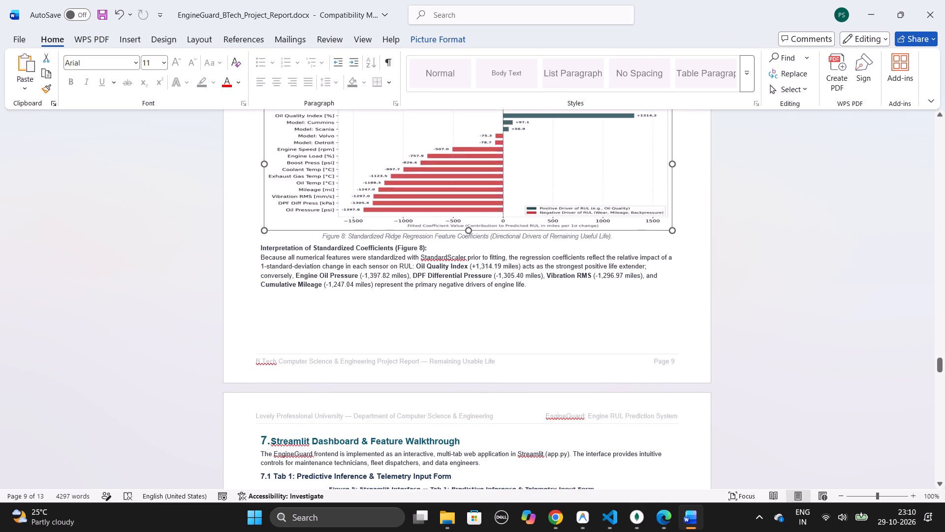
{"action": "left_click_drag", "start_coordinate": [470, 230], "coordinate": [472, 189]}
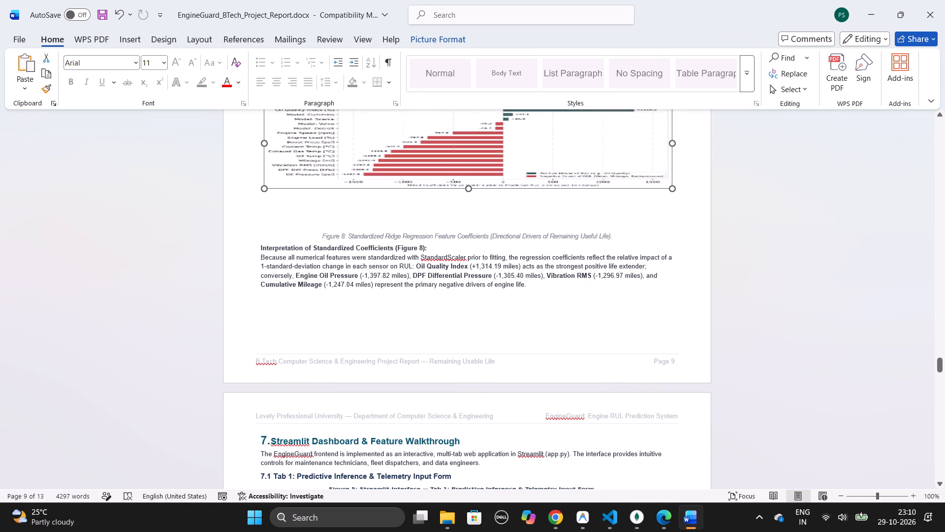
{"action": "left_click_drag", "start_coordinate": [472, 189], "coordinate": [472, 216]}
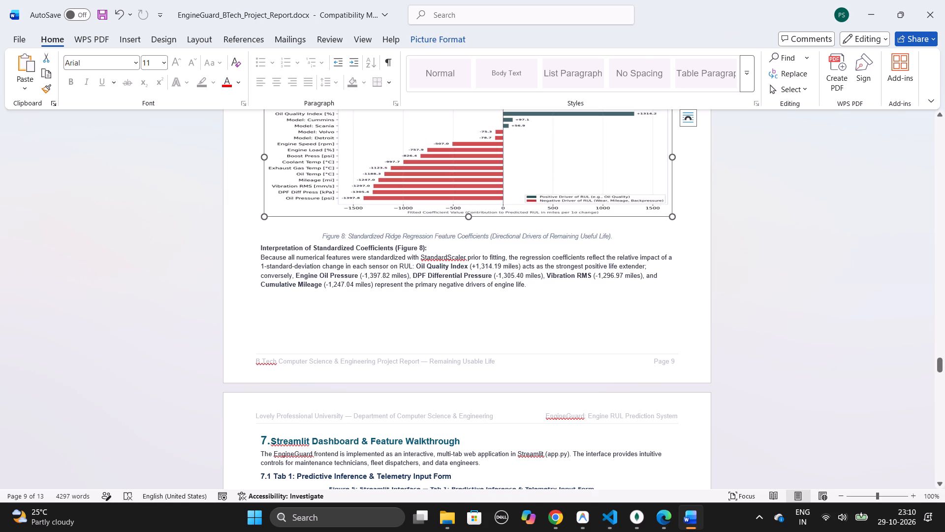
Move the Figure 8 coefficients picture down slightly so that it clears the last row of Table 6.
{"action": "scroll", "coordinate": [532, 284], "scroll_direction": "up", "scroll_amount": 1}
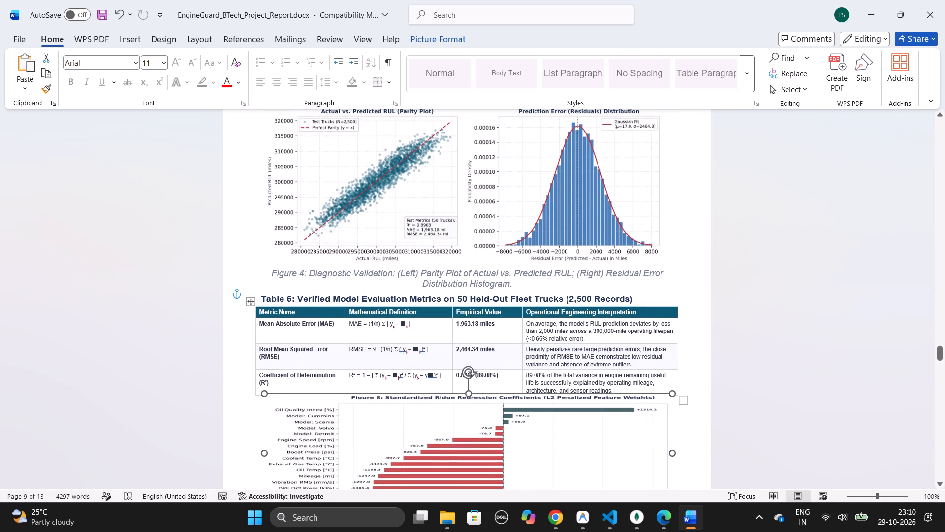
{"action": "left_click_drag", "start_coordinate": [479, 399], "coordinate": [481, 410]}
Review the layout of sections 7 to 9, examining the Streamlit interface figures, algorithm listings, Table 7 and empty page space.
{"action": "scroll", "coordinate": [481, 410], "scroll_direction": "down", "scroll_amount": 1}
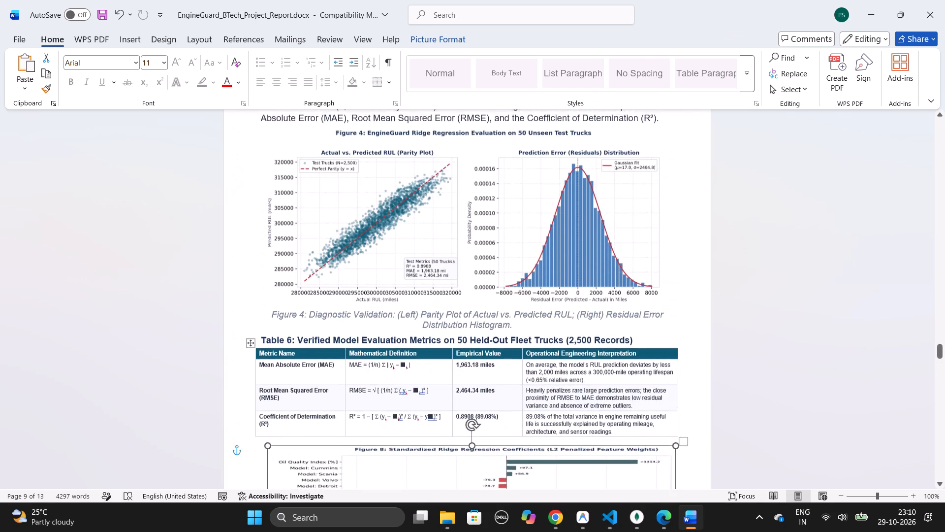
{"action": "scroll", "coordinate": [481, 410], "scroll_direction": "down", "scroll_amount": 2}
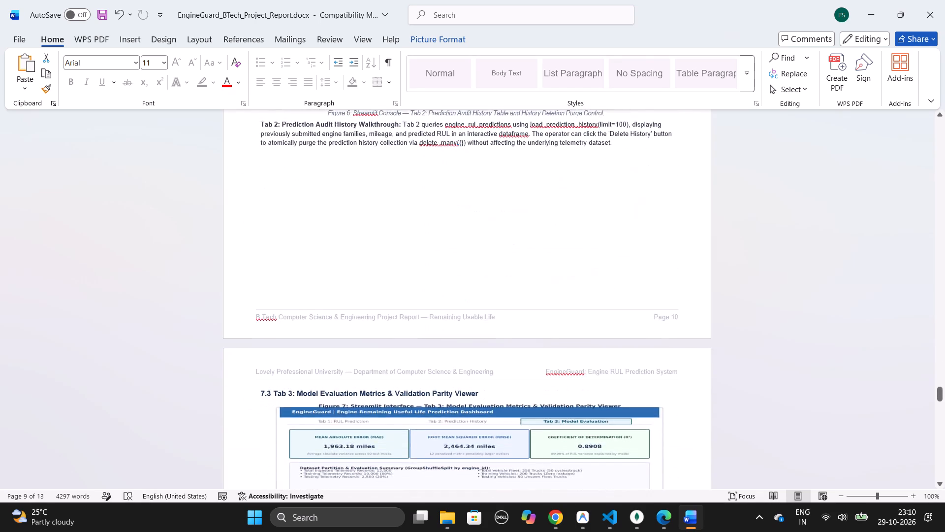
{"action": "scroll", "coordinate": [481, 410], "scroll_direction": "down", "scroll_amount": 3}
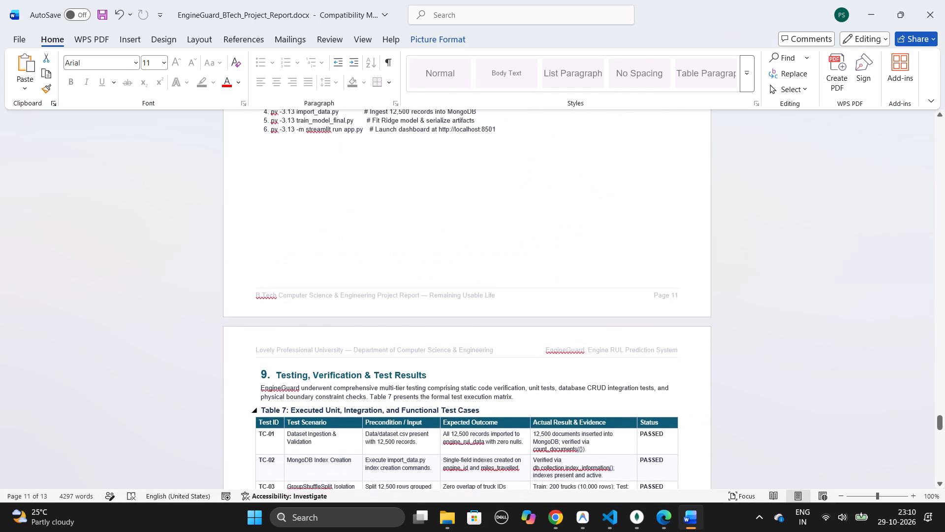
{"action": "scroll", "coordinate": [481, 410], "scroll_direction": "down", "scroll_amount": 1}
{"action": "scroll", "coordinate": [481, 410], "scroll_direction": "up", "scroll_amount": 3}
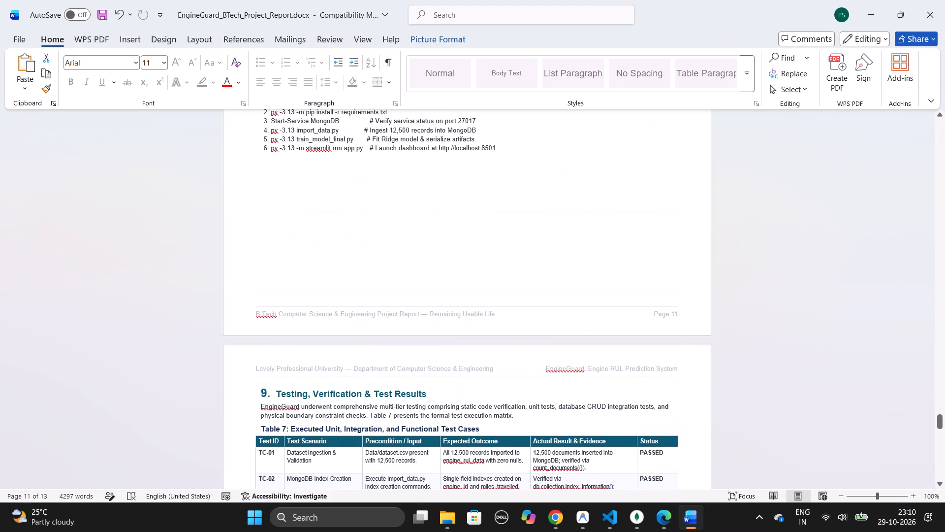
{"action": "scroll", "coordinate": [481, 410], "scroll_direction": "down", "scroll_amount": 2}
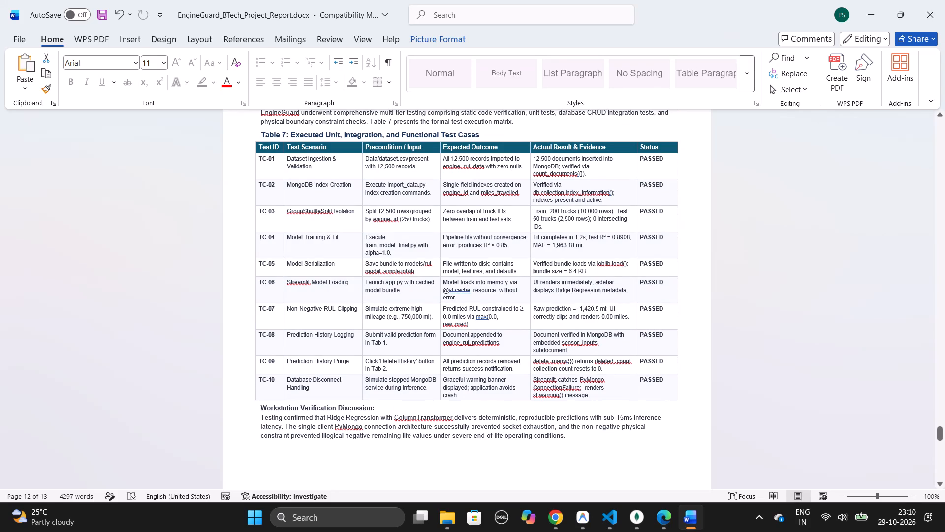
{"action": "scroll", "coordinate": [736, 266], "scroll_direction": "up", "scroll_amount": 2}
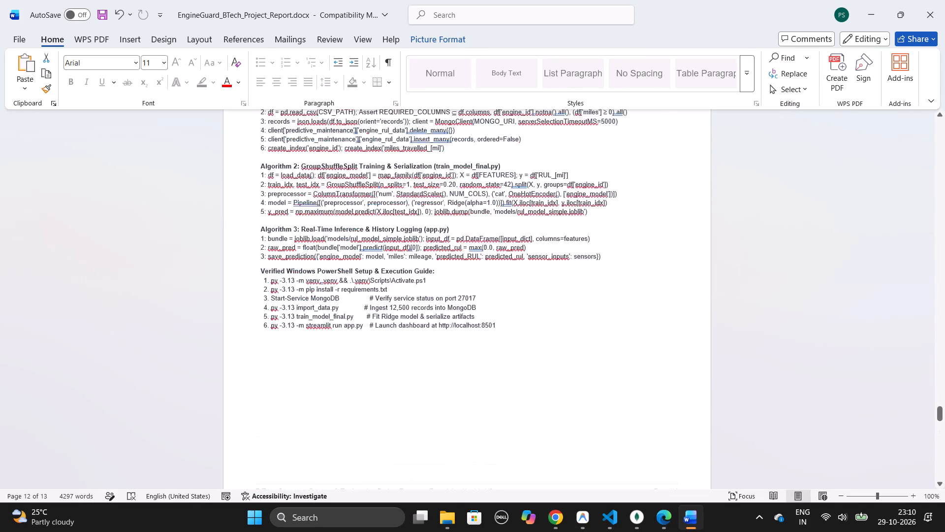
{"action": "scroll", "coordinate": [736, 266], "scroll_direction": "up", "scroll_amount": 3}
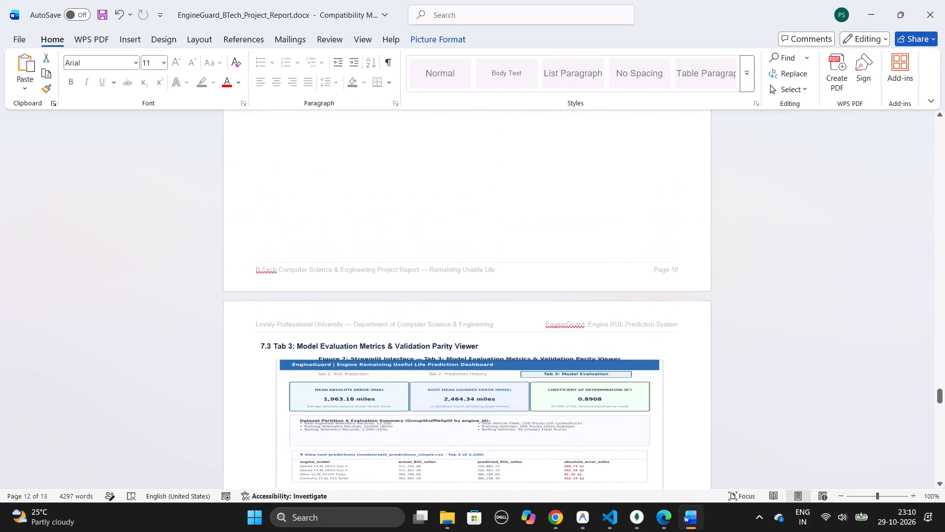
{"action": "scroll", "coordinate": [736, 266], "scroll_direction": "up", "scroll_amount": 2}
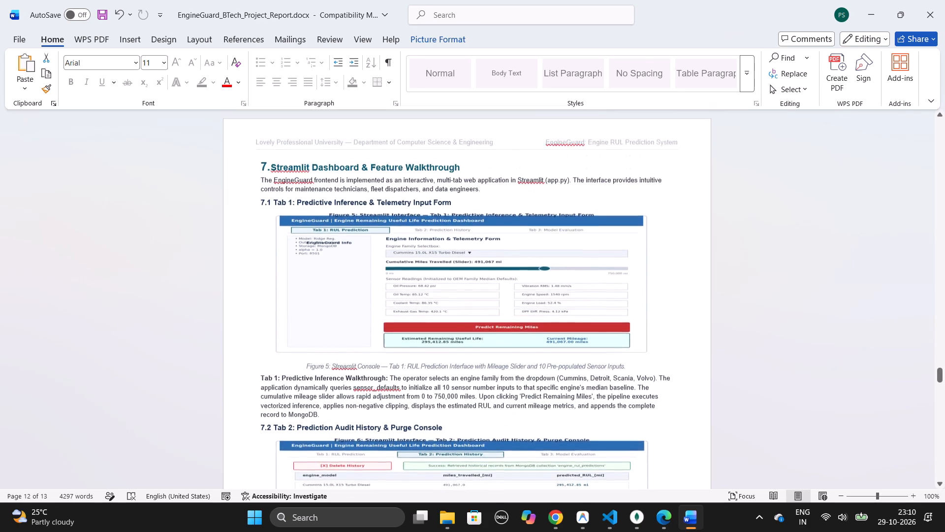
{"action": "scroll", "coordinate": [736, 266], "scroll_direction": "up", "scroll_amount": 2}
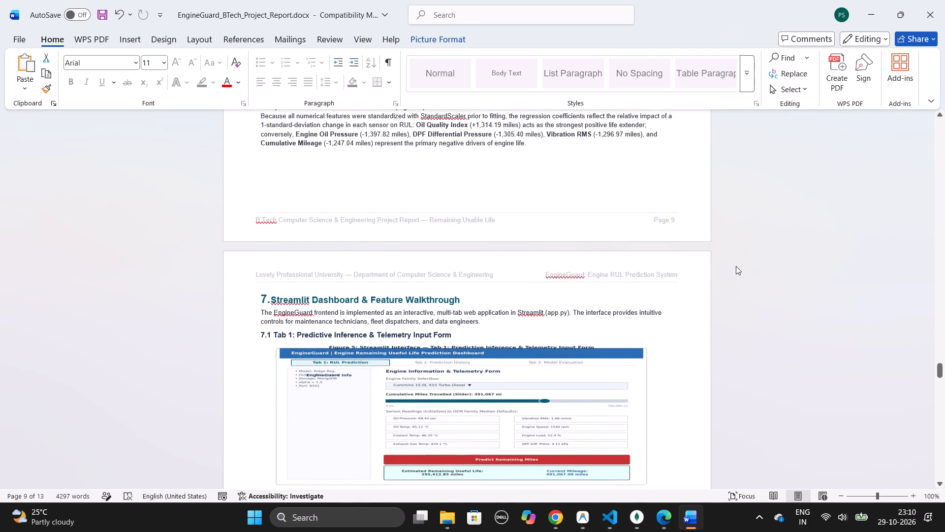
{"action": "scroll", "coordinate": [736, 266], "scroll_direction": "down", "scroll_amount": 1}
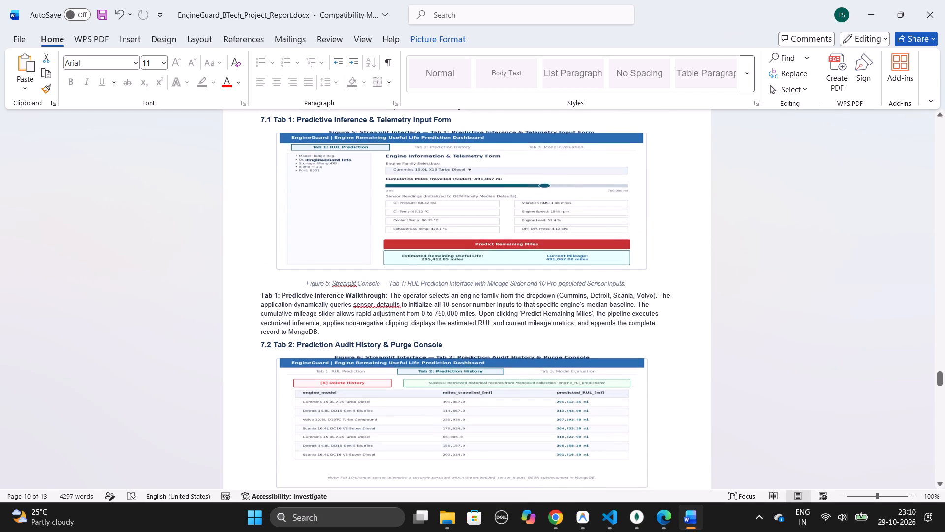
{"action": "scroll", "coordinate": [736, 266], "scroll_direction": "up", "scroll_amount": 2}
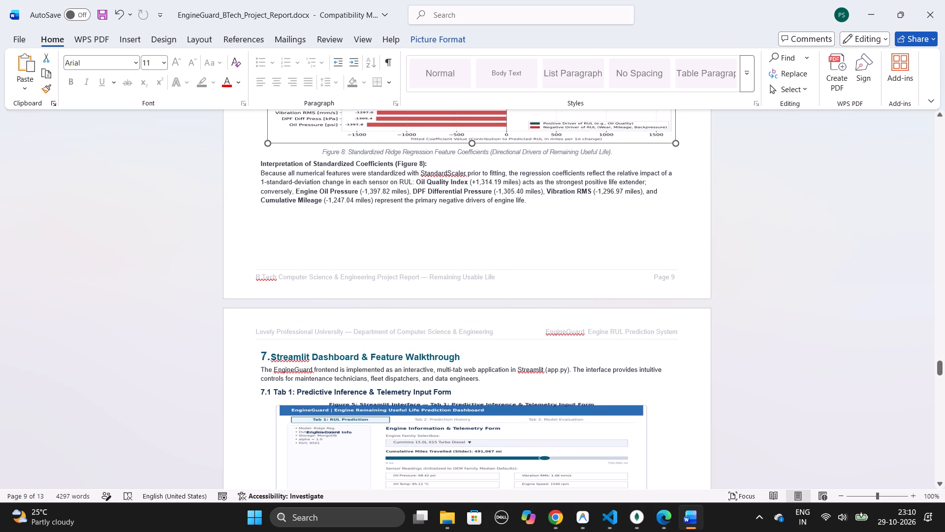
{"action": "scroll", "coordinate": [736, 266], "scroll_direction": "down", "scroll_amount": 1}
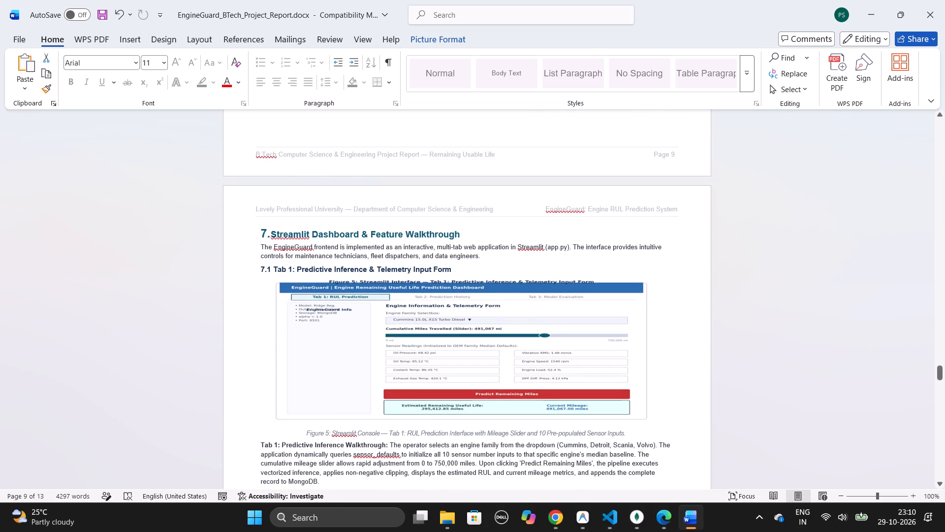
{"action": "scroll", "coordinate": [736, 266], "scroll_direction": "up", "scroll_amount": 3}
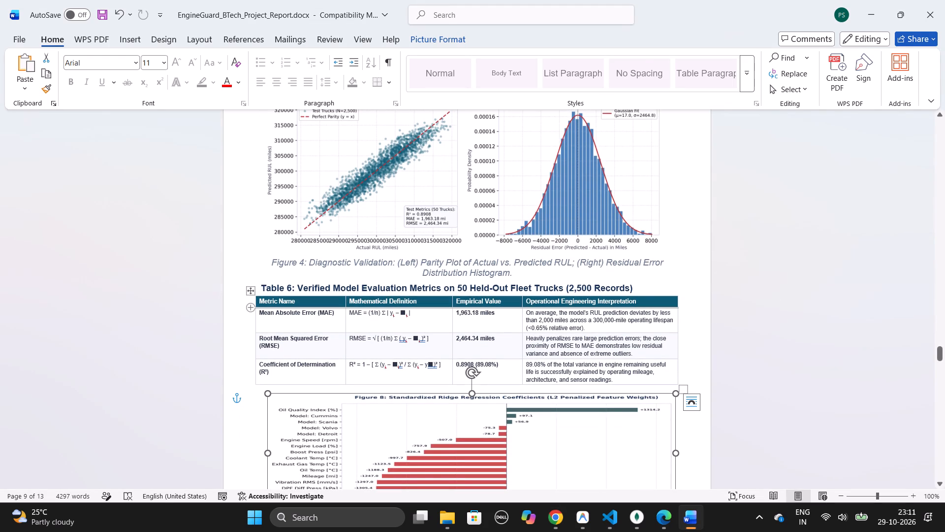
{"action": "right_click", "coordinate": [245, 317]}
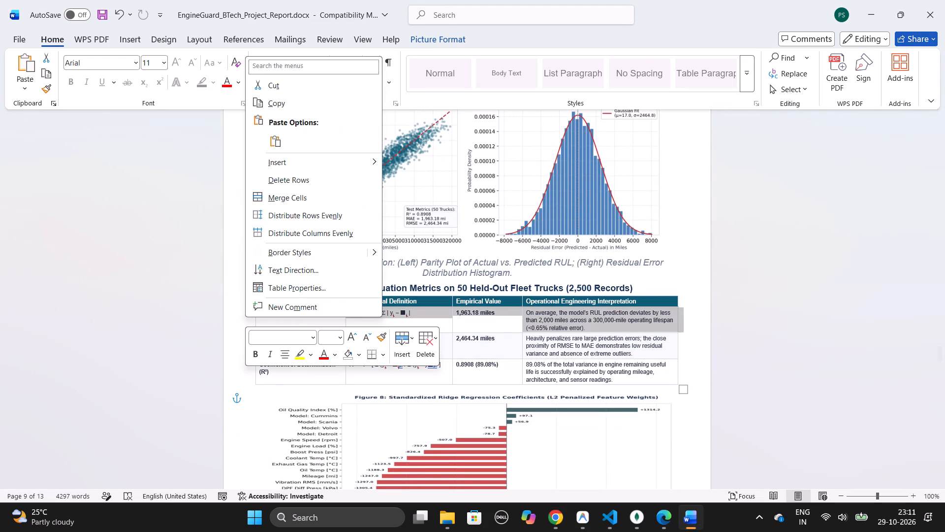
{"action": "left_click", "coordinate": [423, 345]}
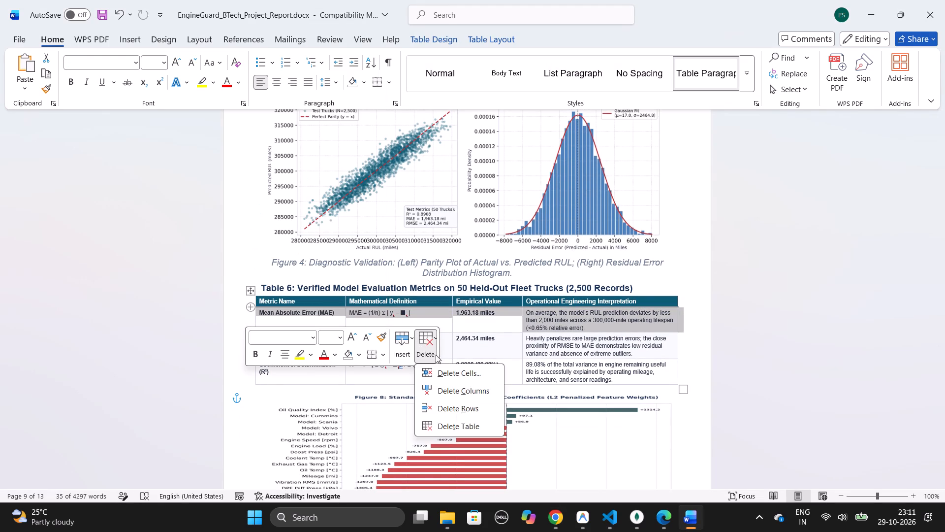
{"action": "left_click", "coordinate": [470, 427]}
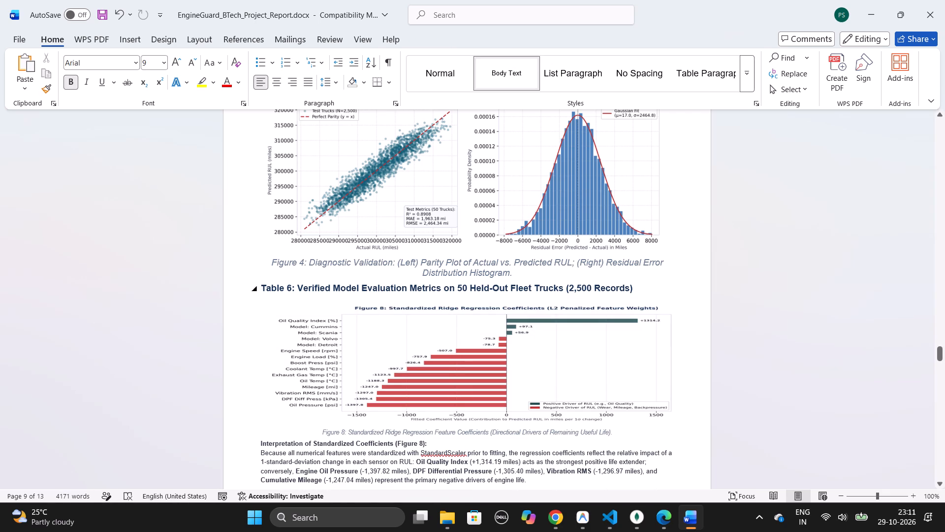
Insert the downloaded Table 6 image from the Downloads folder below the Table 6 heading.
{"action": "left_click", "coordinate": [135, 41]}
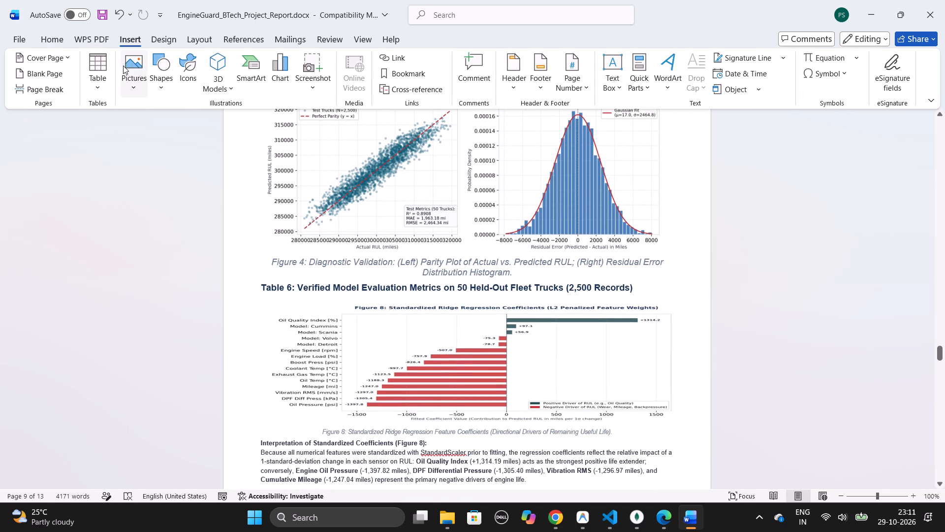
{"action": "left_click", "coordinate": [133, 68]}
{"action": "left_click", "coordinate": [162, 124]}
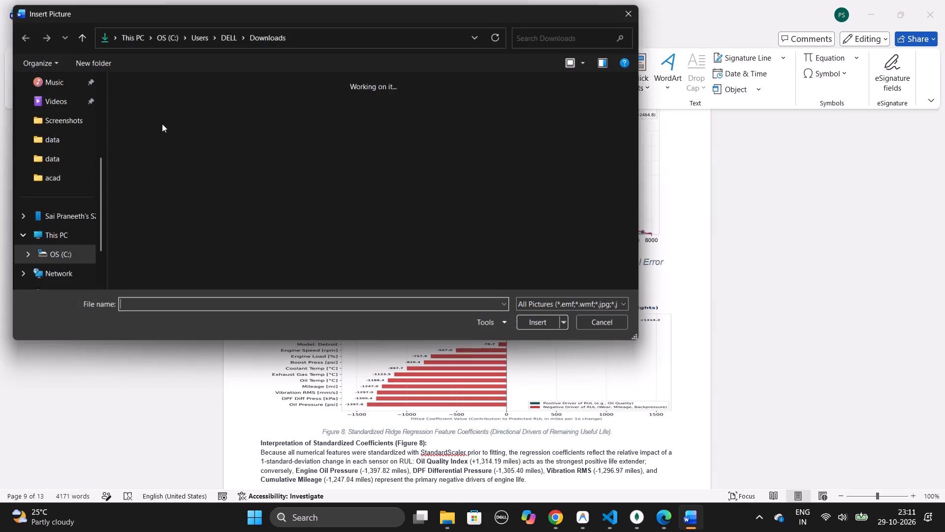
{"action": "double_click", "coordinate": [152, 146]}
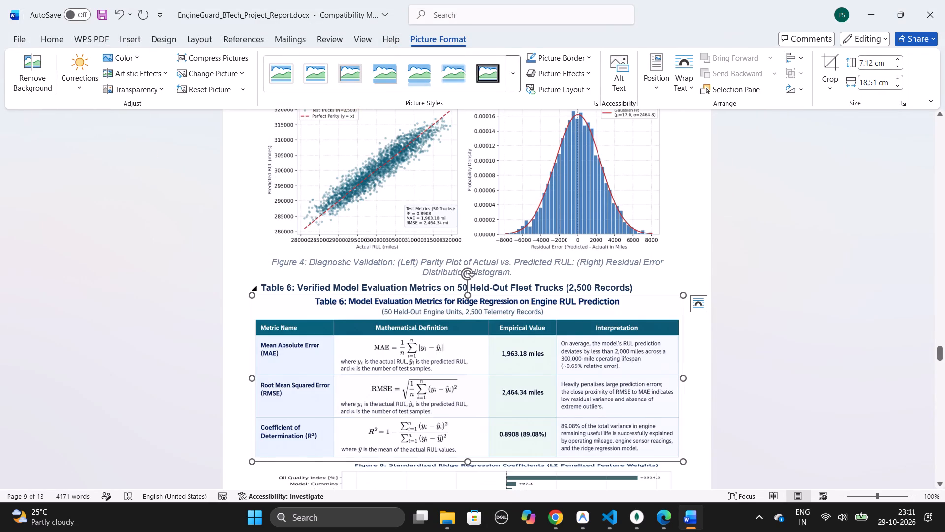
Delete the old text heading "Table 6: Verified Model Evaluation Metrics on 50 Held-Out Fleet Trucks (2,500 Records)" above the inserted image.
{"action": "left_click", "coordinate": [645, 292]}
{"action": "left_click_drag", "start_coordinate": [645, 292], "coordinate": [640, 290]}
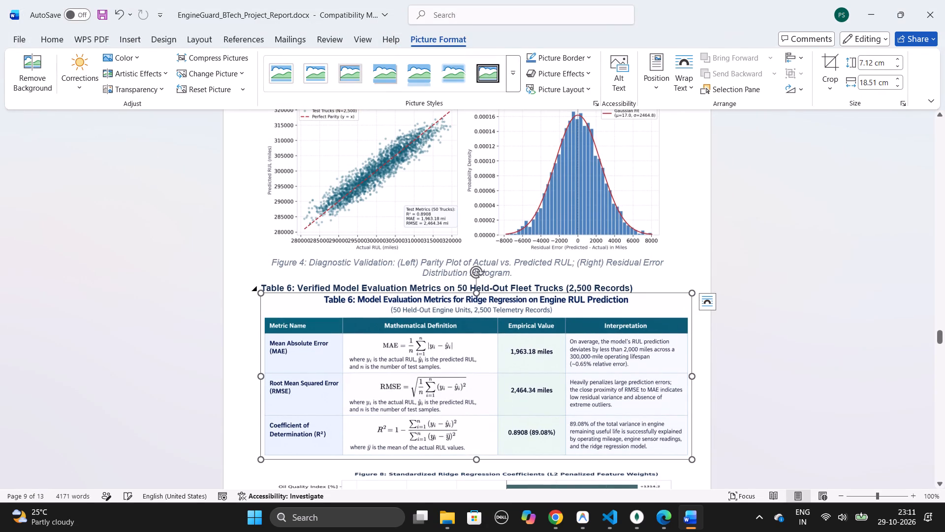
{"action": "double_click", "coordinate": [635, 285]}
{"action": "left_click_drag", "start_coordinate": [635, 285], "coordinate": [291, 277]}
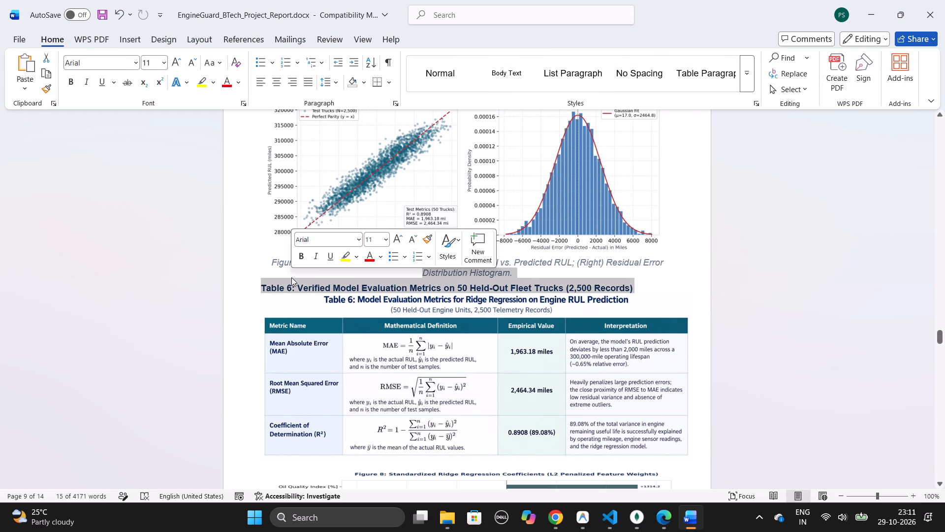
{"action": "left_click", "coordinate": [291, 277]}
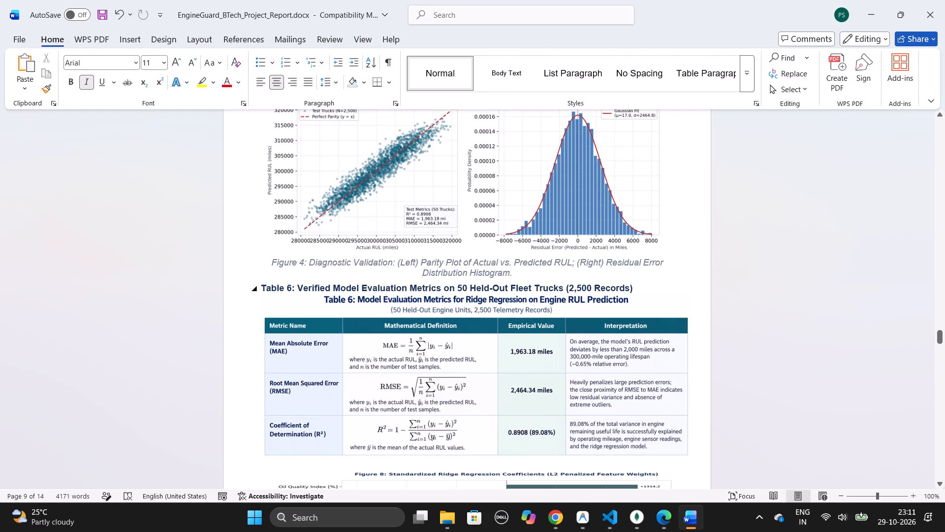
{"action": "left_click", "coordinate": [520, 274]}
{"action": "left_click_drag", "start_coordinate": [520, 274], "coordinate": [634, 291]}
{"action": "key", "text": "BackSpace"}
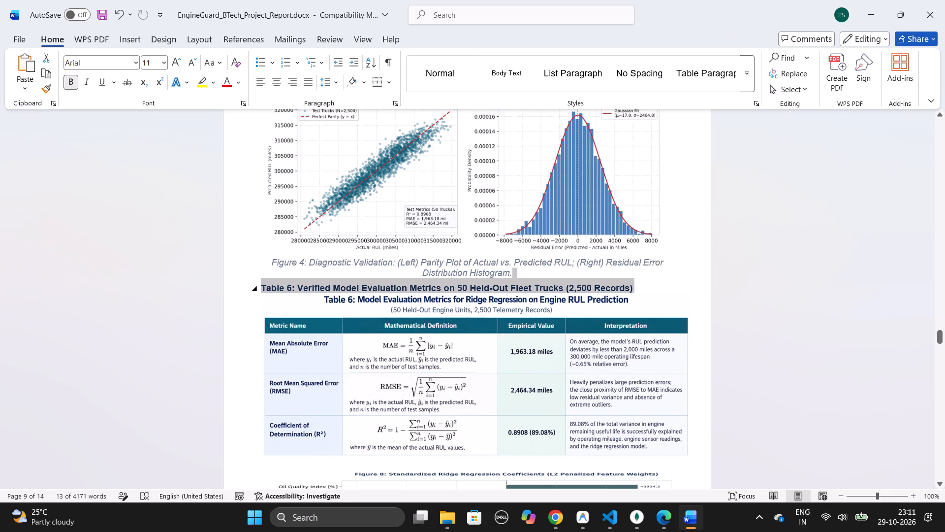
Show the formatting marks and delete the Next Page section break after the Figure 8 interpretation paragraph.
{"action": "scroll", "coordinate": [634, 291], "scroll_direction": "down", "scroll_amount": 1}
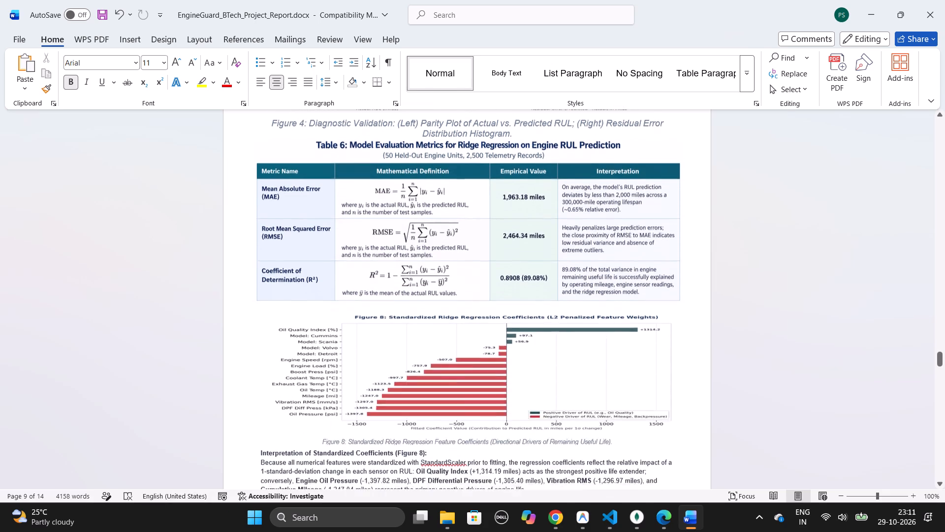
{"action": "left_click", "coordinate": [548, 300]}
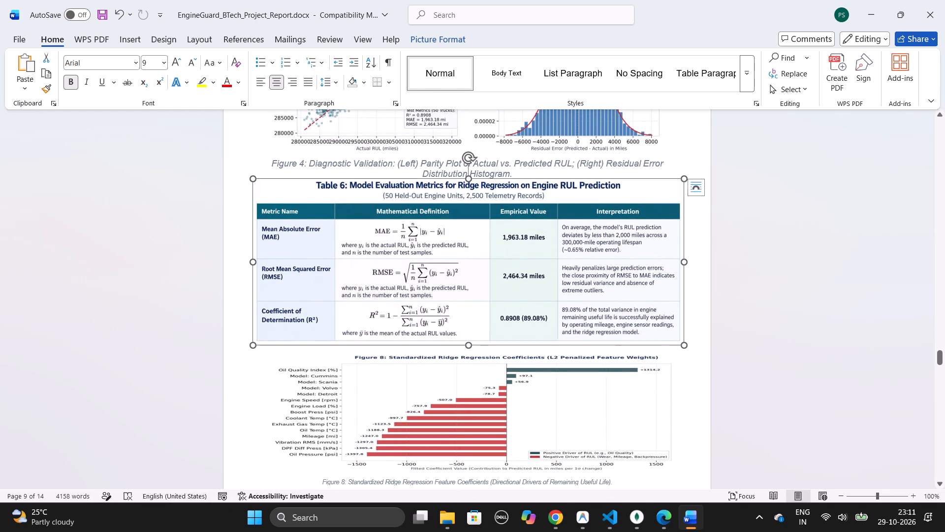
{"action": "left_click", "coordinate": [530, 383]}
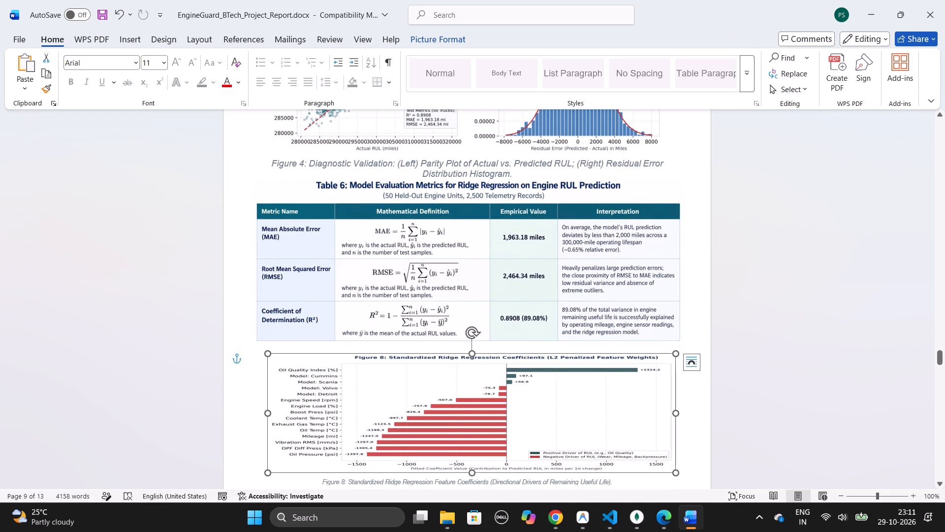
{"action": "scroll", "coordinate": [530, 383], "scroll_direction": "down", "scroll_amount": 1}
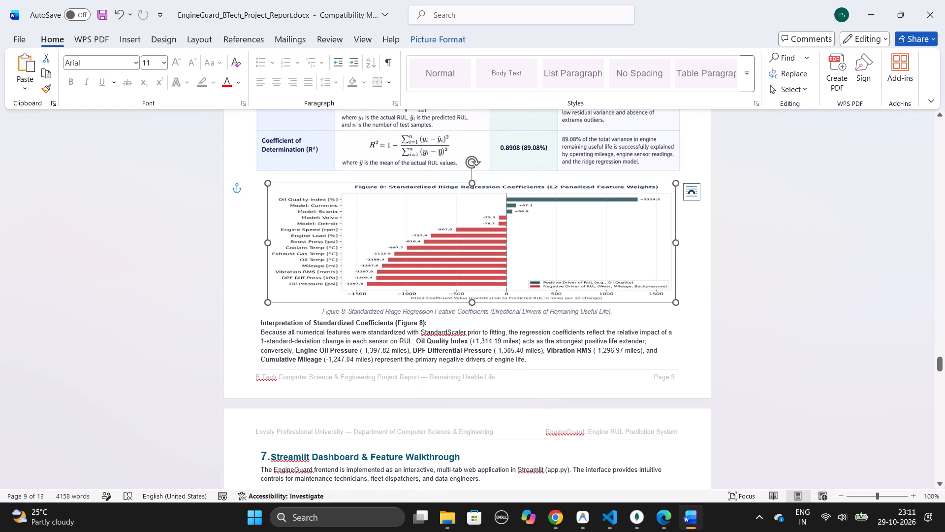
{"action": "left_click", "coordinate": [532, 363]}
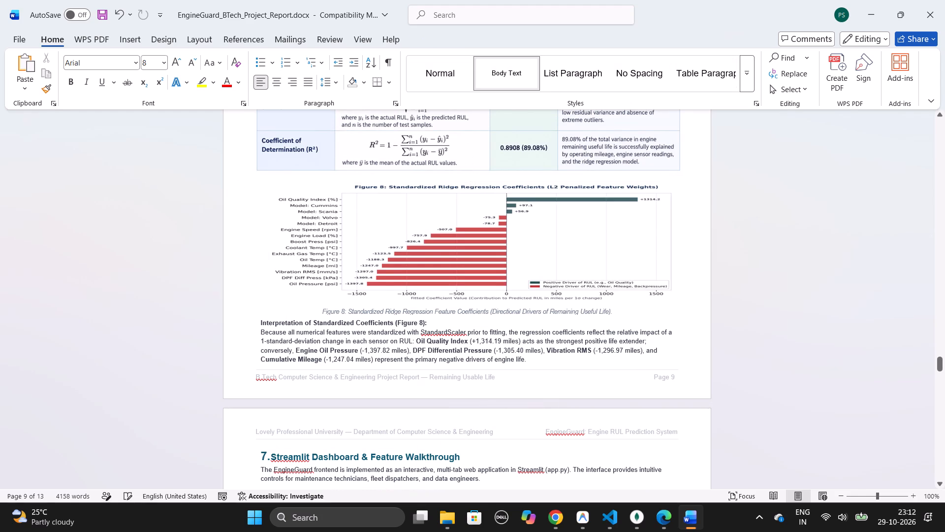
{"action": "key", "text": "ctrl+shift+8"}
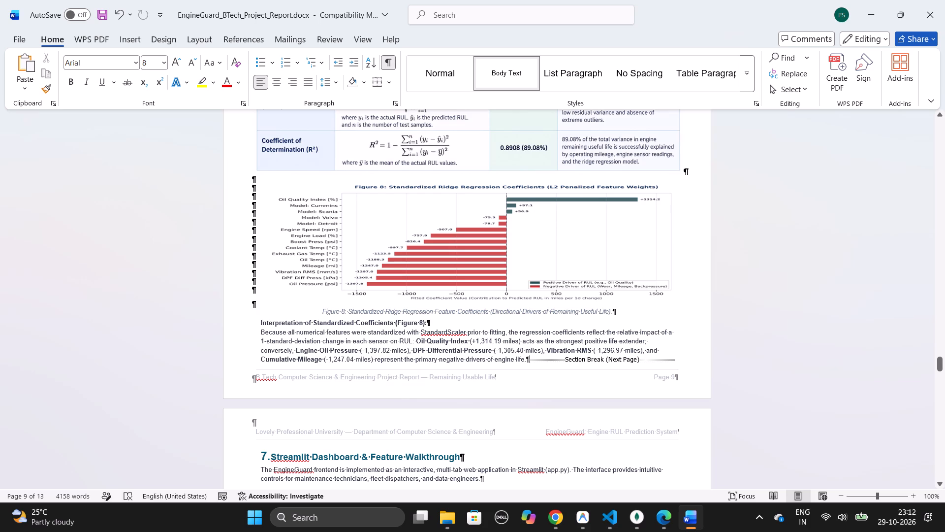
{"action": "key", "text": "Delete"}
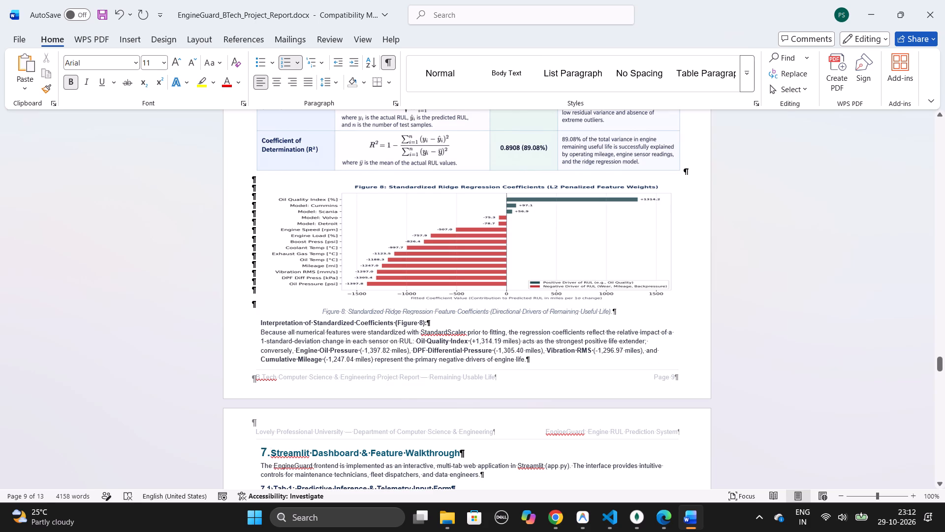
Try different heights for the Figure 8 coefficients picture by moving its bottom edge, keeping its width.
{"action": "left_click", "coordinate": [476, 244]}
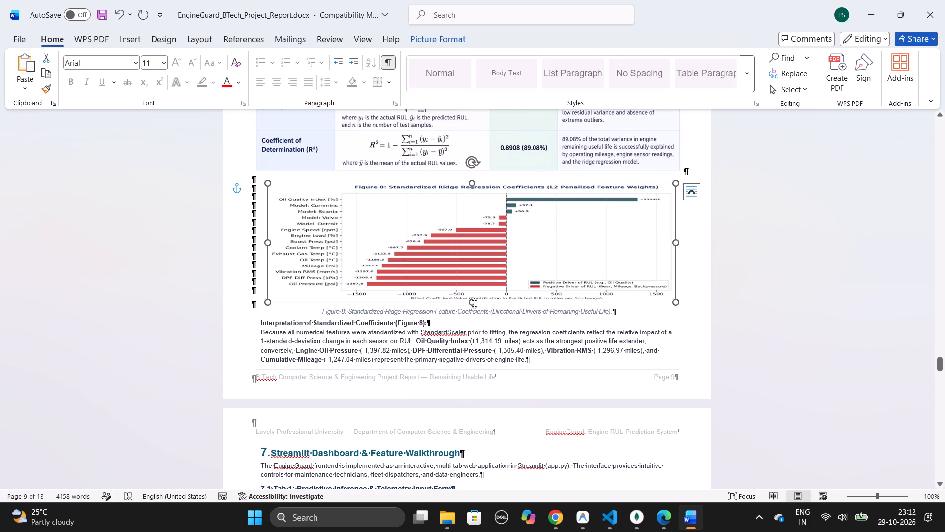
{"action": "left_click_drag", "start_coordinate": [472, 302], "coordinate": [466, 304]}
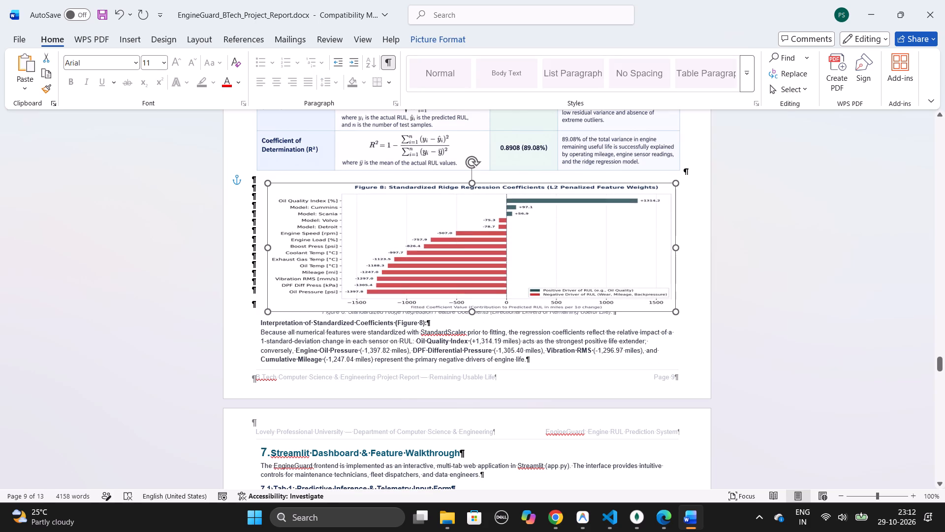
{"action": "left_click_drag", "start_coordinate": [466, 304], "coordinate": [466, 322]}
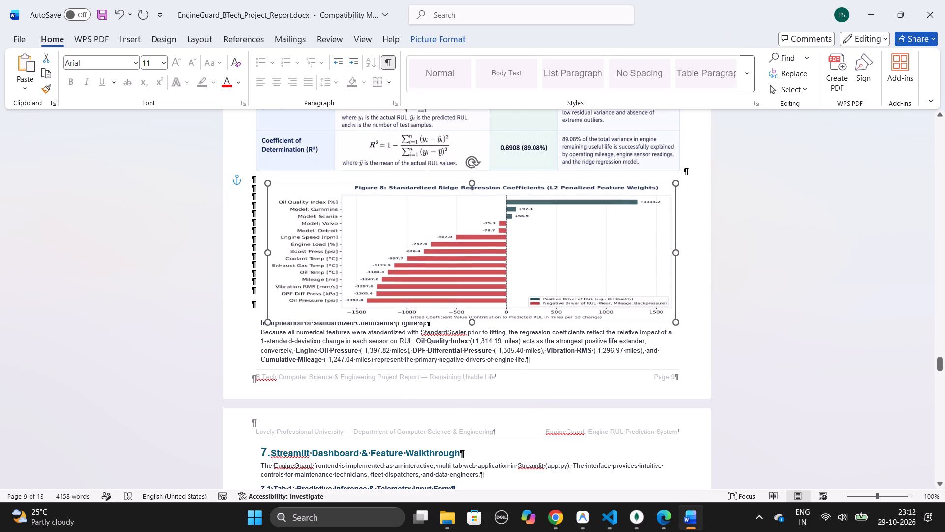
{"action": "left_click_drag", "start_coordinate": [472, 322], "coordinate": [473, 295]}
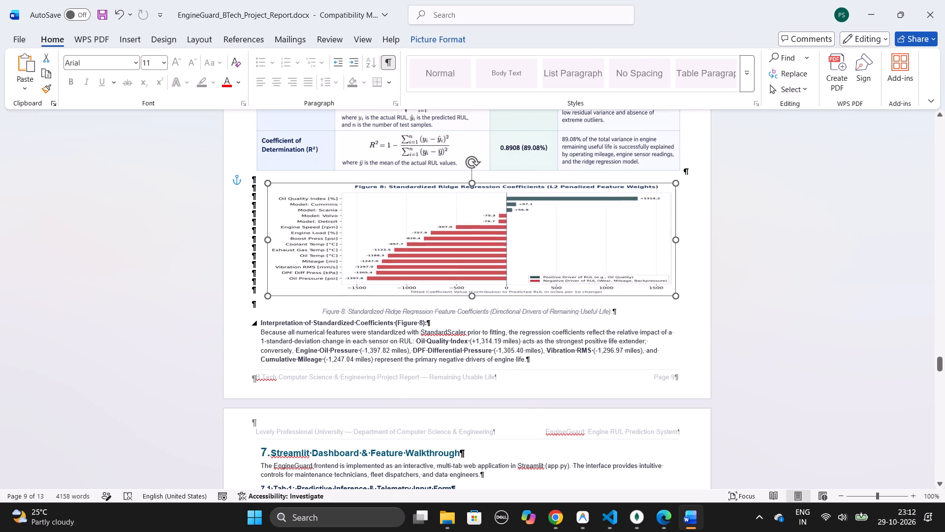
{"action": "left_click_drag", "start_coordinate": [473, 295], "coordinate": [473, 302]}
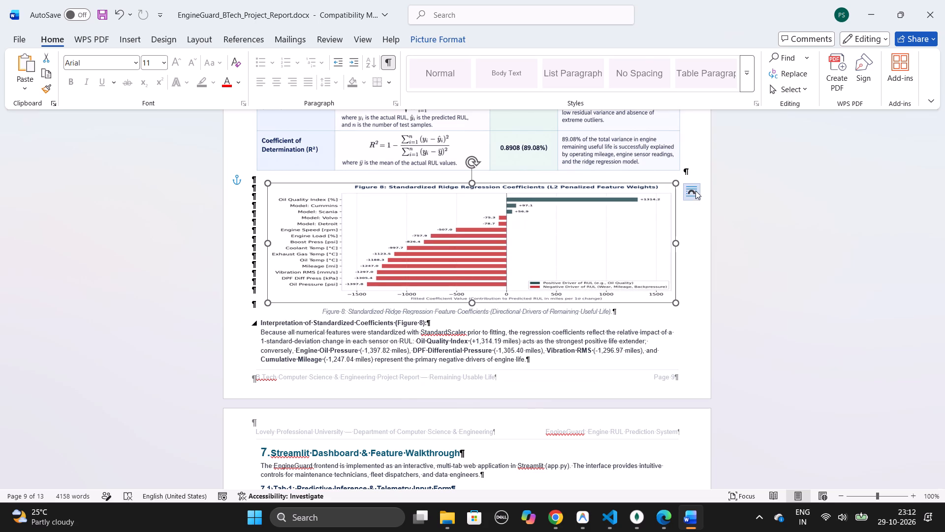
Set the Figure 8 coefficients picture's text wrapping to Top and Bottom.
{"action": "left_click", "coordinate": [695, 191]}
{"action": "left_click", "coordinate": [782, 280]}
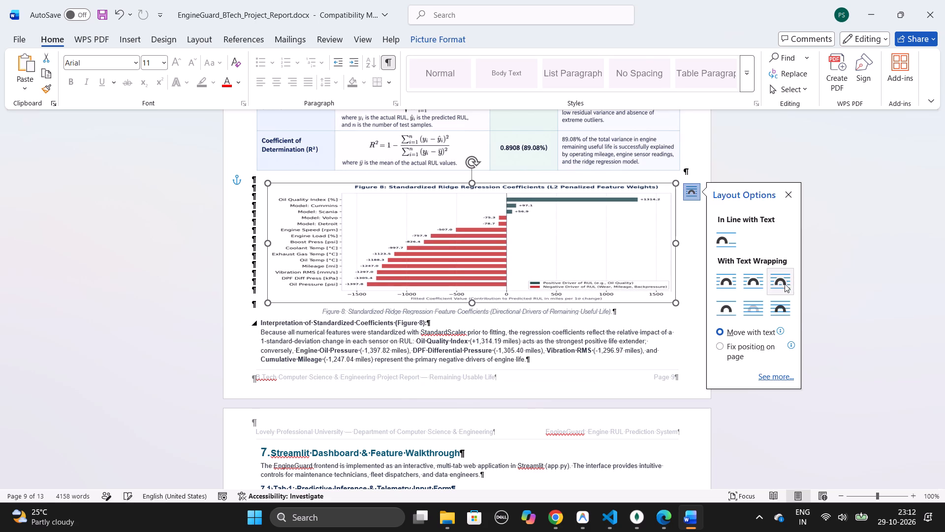
Stretch the Figure 8 coefficients picture downward at the same width, leaving room on page 9 for its caption and the interpretation heading.
{"action": "left_click_drag", "start_coordinate": [472, 303], "coordinate": [473, 312]}
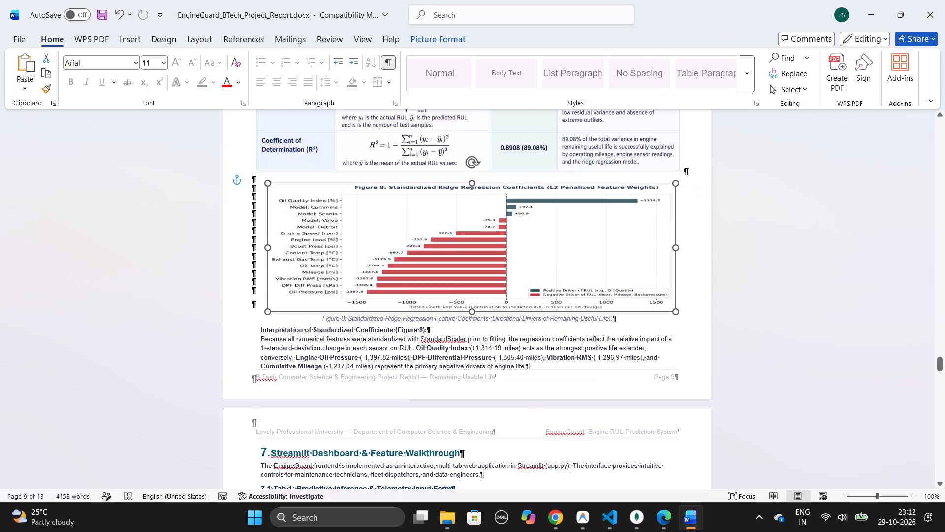
{"action": "left_click_drag", "start_coordinate": [473, 312], "coordinate": [483, 358]}
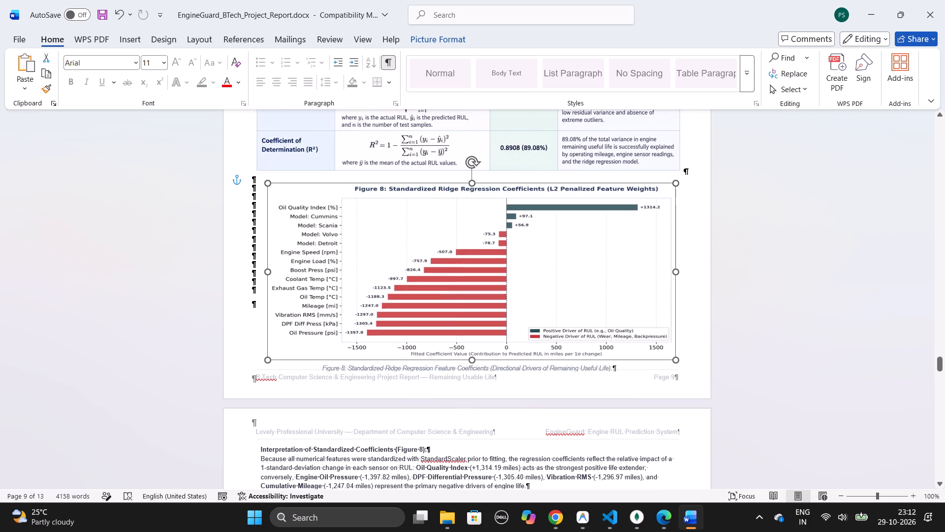
{"action": "left_click_drag", "start_coordinate": [483, 358], "coordinate": [483, 348]}
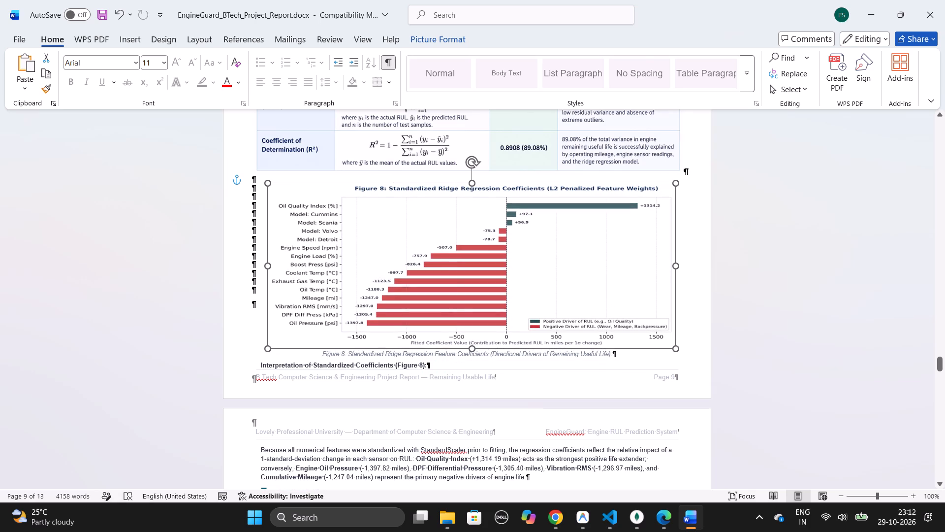
{"action": "left_click_drag", "start_coordinate": [483, 348], "coordinate": [484, 349]}
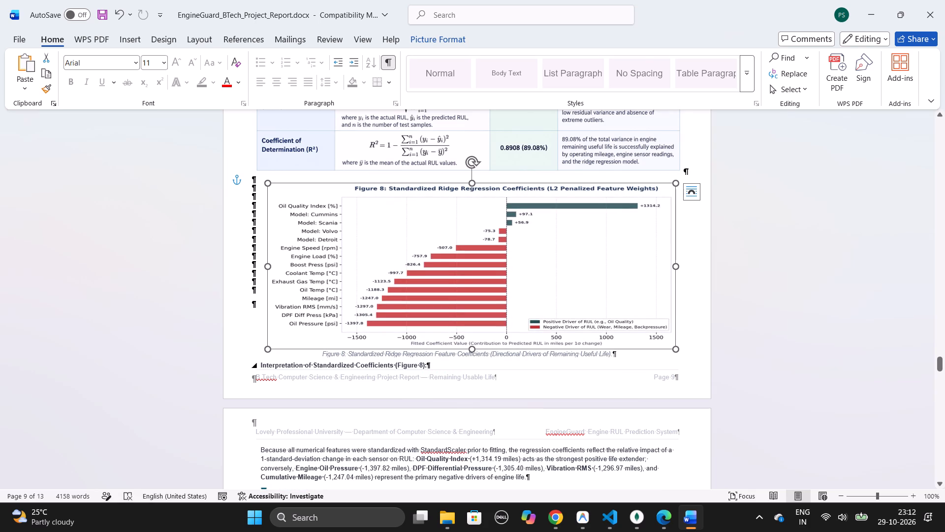
Set the Figure 8 caption below the ridge regression coefficients chart to 11 pt.
{"action": "left_click_drag", "start_coordinate": [613, 355], "coordinate": [291, 346]}
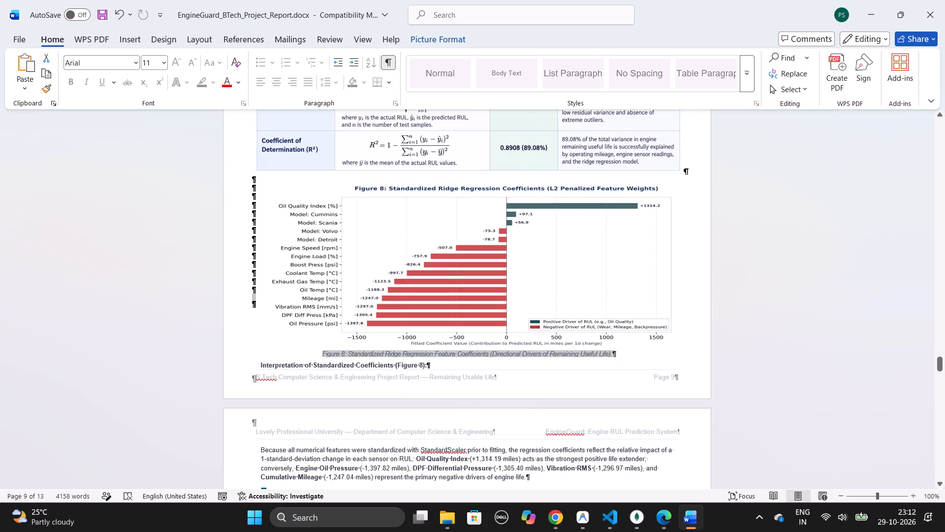
{"action": "left_click_drag", "start_coordinate": [291, 346], "coordinate": [294, 347]}
{"action": "left_click", "coordinate": [372, 309]}
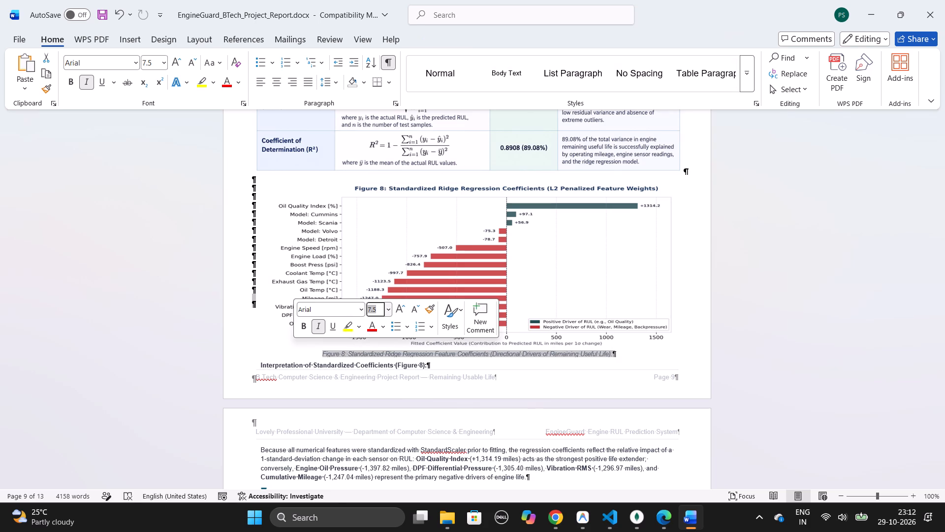
{"action": "type", "text": "11"}
{"action": "key", "text": "Return"}
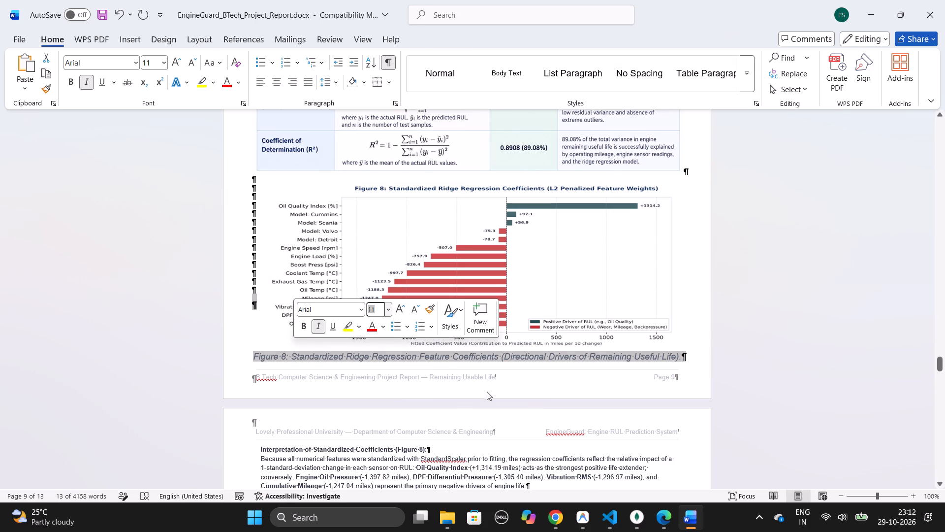
Set the "Interpretation of Standardized Coefficients (Figure 8):" heading to 12 pt.
{"action": "scroll", "coordinate": [480, 396], "scroll_direction": "down", "scroll_amount": 1}
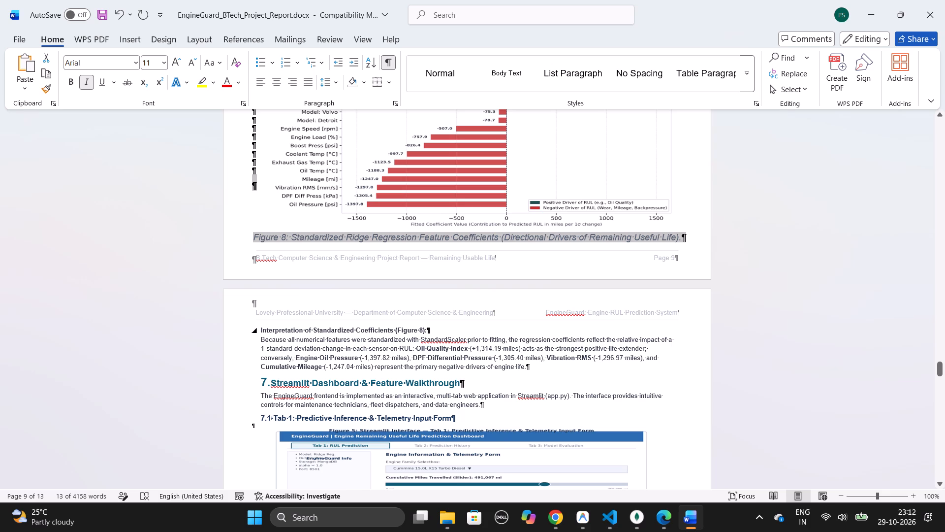
{"action": "left_click_drag", "start_coordinate": [260, 329], "coordinate": [425, 330]}
{"action": "left_click", "coordinate": [509, 293]}
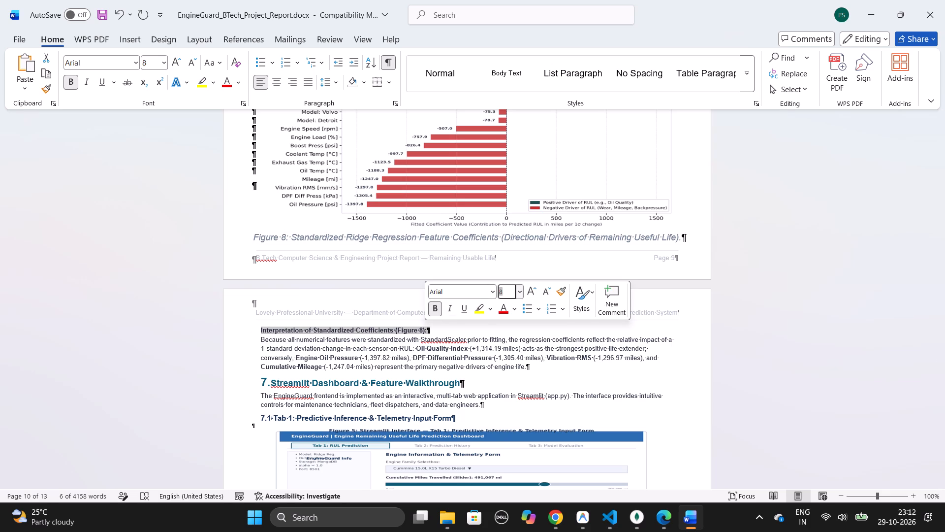
{"action": "type", "text": "12"}
{"action": "key", "text": "Return"}
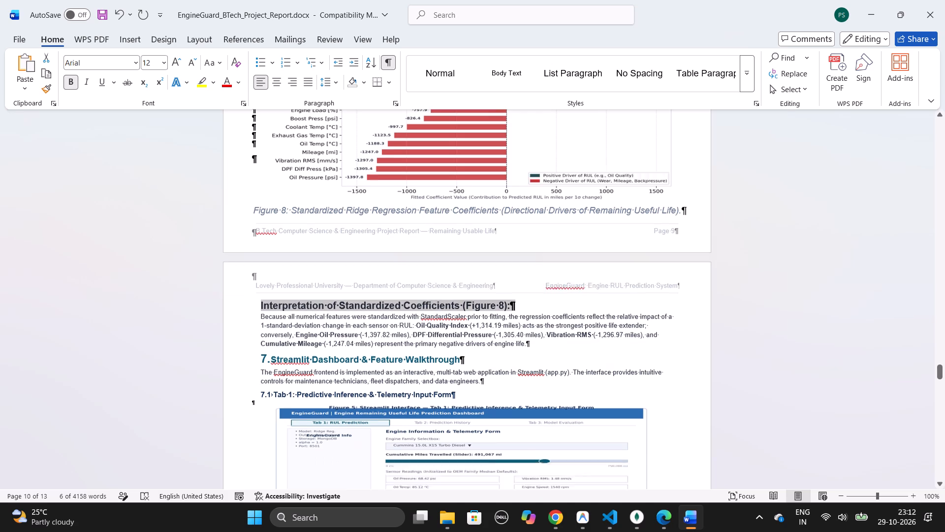
Set the paragraph under the Figure 8 interpretation heading to 11 pt.
{"action": "left_click_drag", "start_coordinate": [525, 274], "coordinate": [335, 263]}
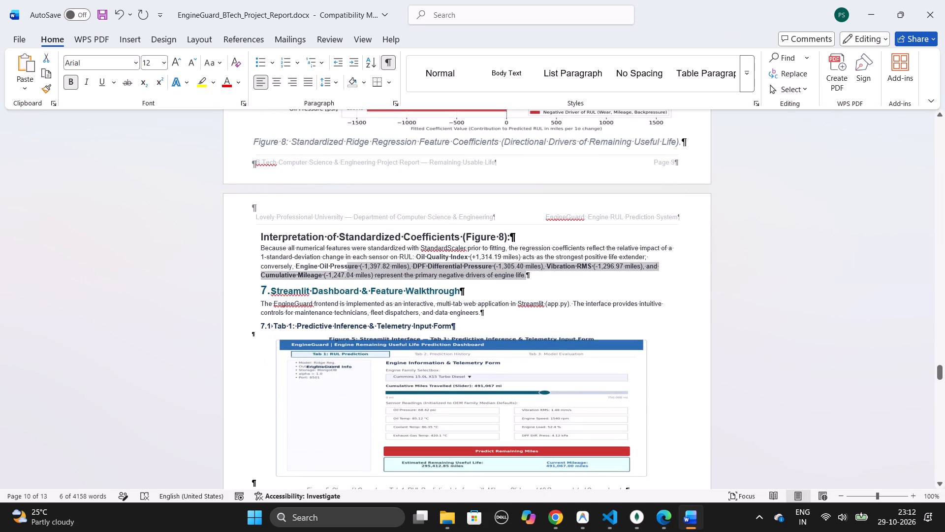
{"action": "left_click_drag", "start_coordinate": [335, 263], "coordinate": [244, 246]}
{"action": "left_click", "coordinate": [326, 210]}
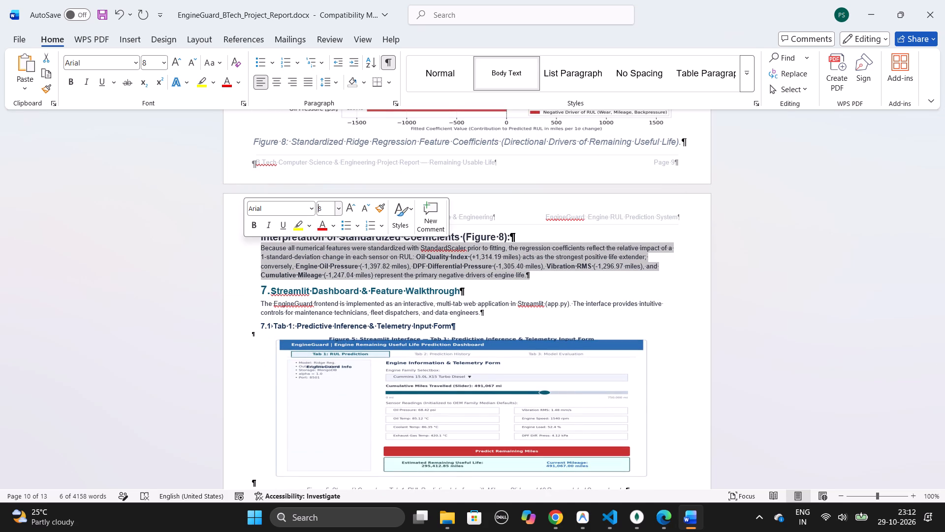
{"action": "type", "text": "11"}
{"action": "key", "text": "Return"}
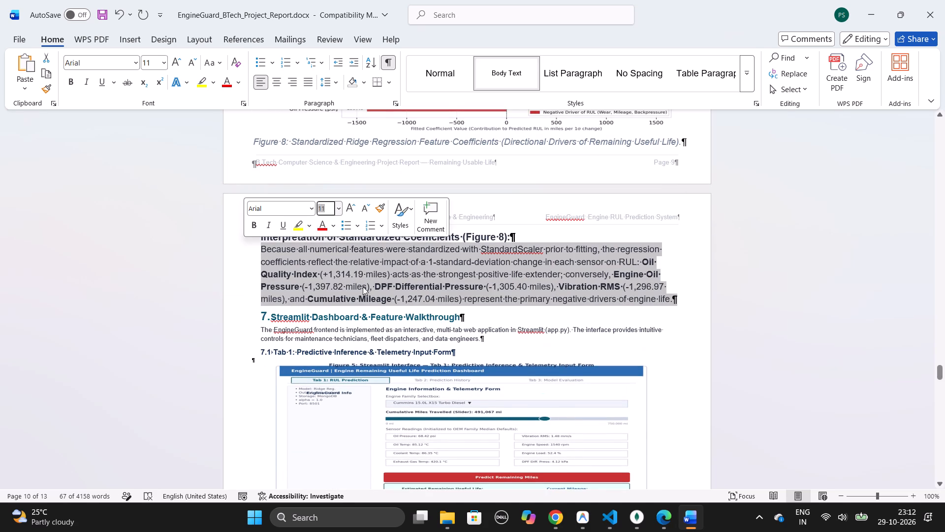
{"action": "left_click", "coordinate": [392, 304]}
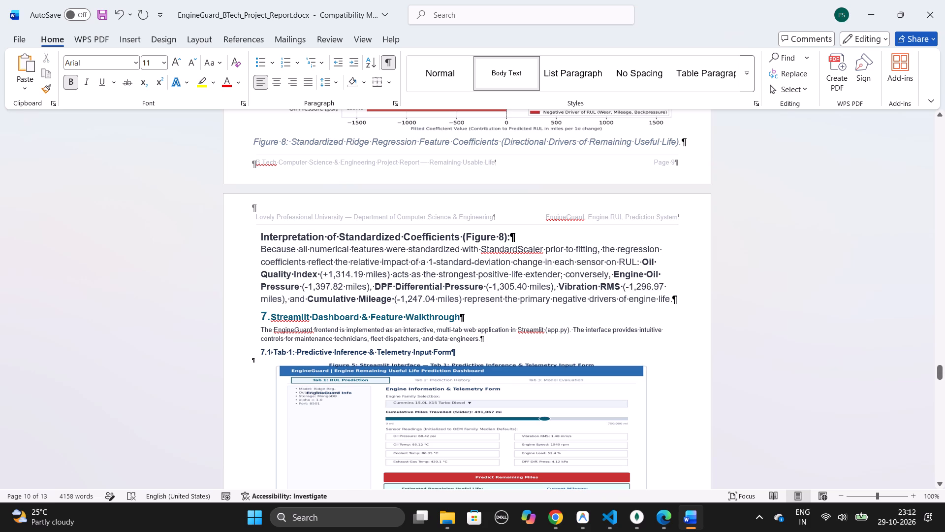
Hide the formatting marks in the document.
{"action": "key", "text": "ctrl+shift+8"}
{"action": "key", "text": "ctrl+shift+8"}
{"action": "key", "text": "ctrl+shift+8"}
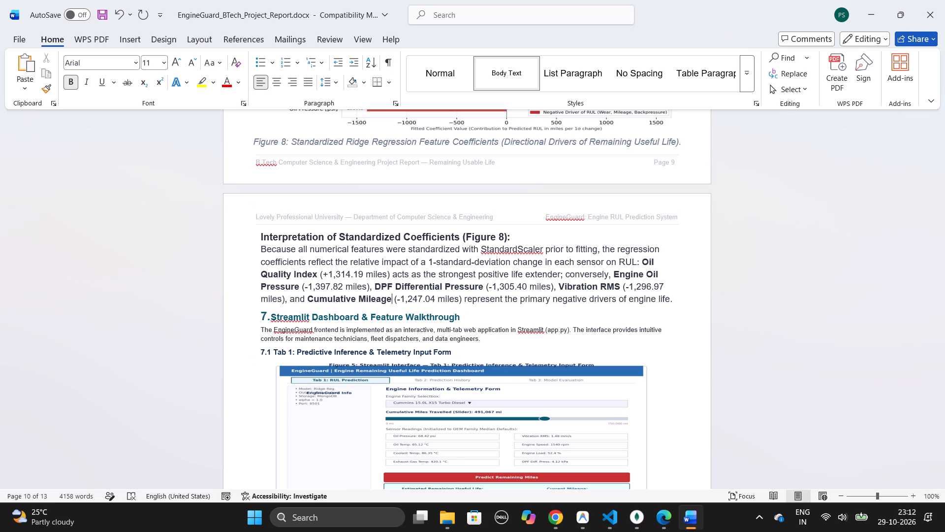
Set the section 7 heading "Streamlit Dashboard & Feature Walkthrough" to 14 pt.
{"action": "scroll", "coordinate": [392, 304], "scroll_direction": "down", "scroll_amount": 1}
{"action": "left_click_drag", "start_coordinate": [468, 235], "coordinate": [343, 243]}
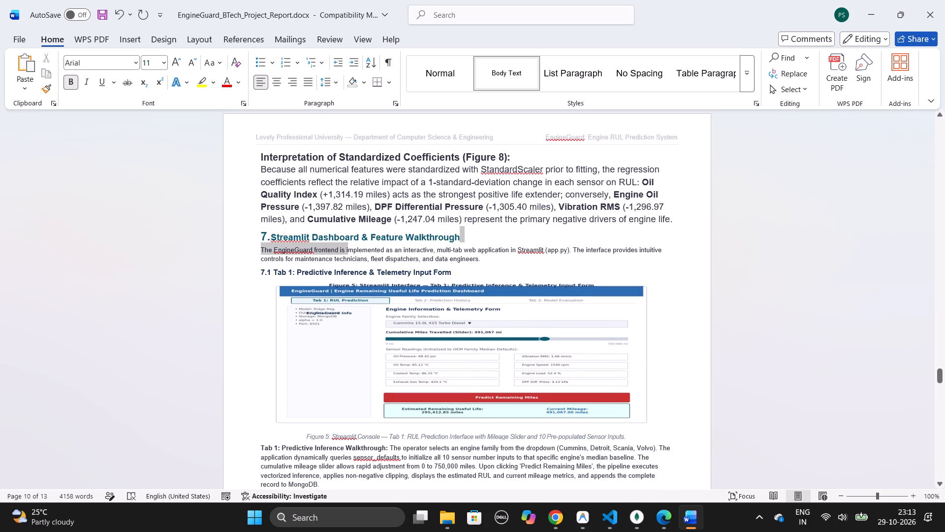
{"action": "left_click_drag", "start_coordinate": [343, 243], "coordinate": [281, 235]}
{"action": "left_click", "coordinate": [364, 196]}
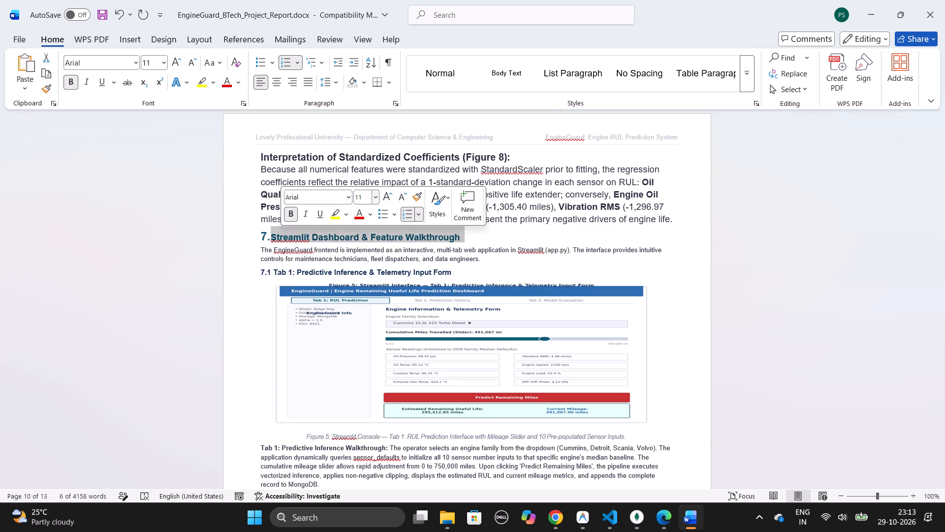
{"action": "type", "text": "14"}
{"action": "key", "text": "Return"}
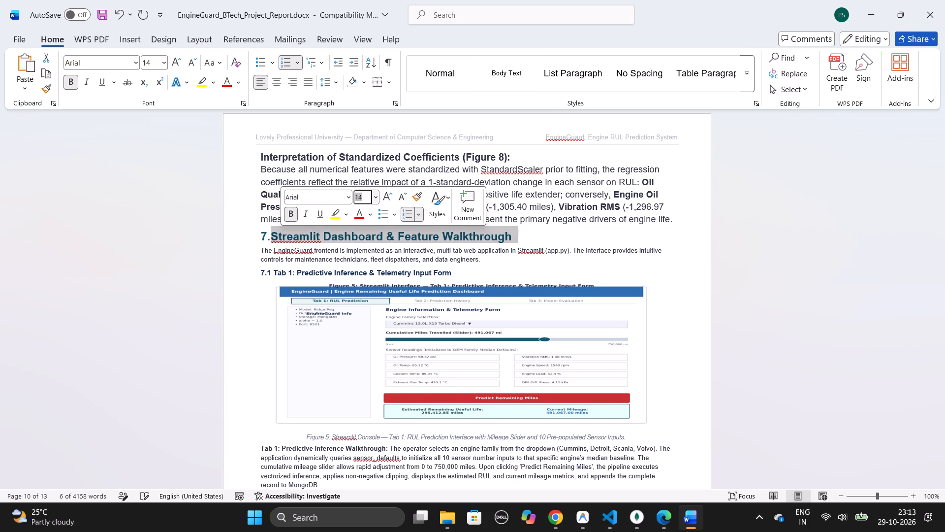
Set the section 7 introductory paragraph about the EngineGuard frontend to 11 pt.
{"action": "left_click", "coordinate": [478, 261]}
{"action": "left_click_drag", "start_coordinate": [482, 261], "coordinate": [469, 257]}
{"action": "left_click", "coordinate": [487, 258]}
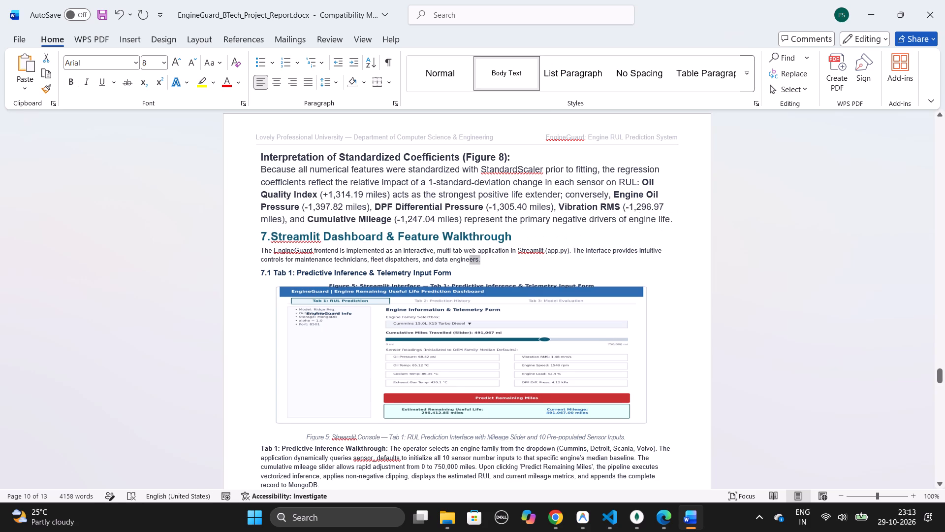
{"action": "left_click_drag", "start_coordinate": [487, 258], "coordinate": [235, 249]}
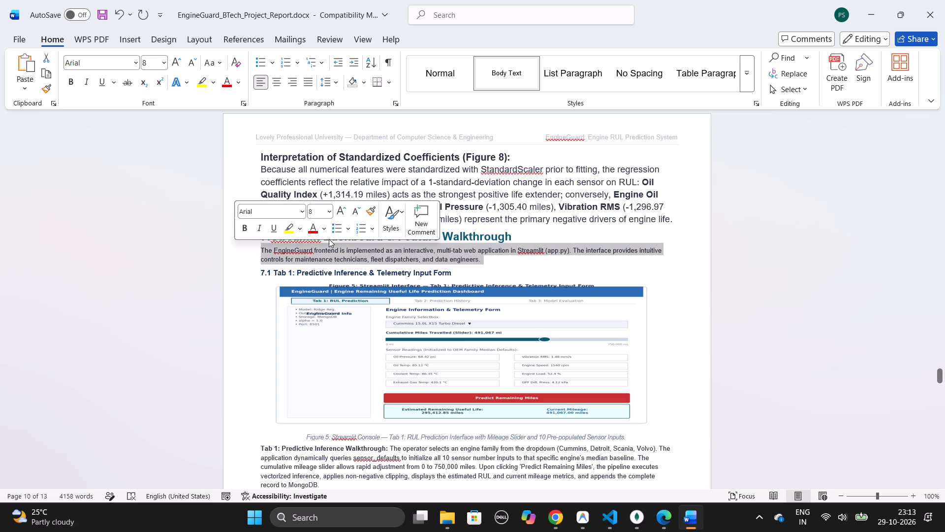
{"action": "left_click", "coordinate": [313, 211]}
{"action": "type", "text": "11"}
{"action": "key", "text": "Return"}
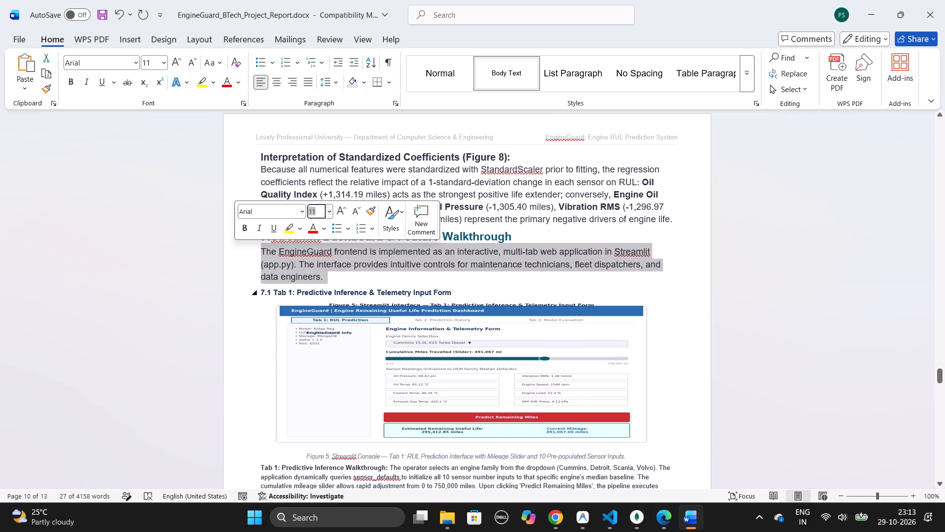
Set the 7.1 heading "Tab 1: Predictive Inference & Telemetry Input Form" to 12 pt.
{"action": "left_click_drag", "start_coordinate": [453, 294], "coordinate": [266, 291]}
{"action": "left_click", "coordinate": [350, 253]}
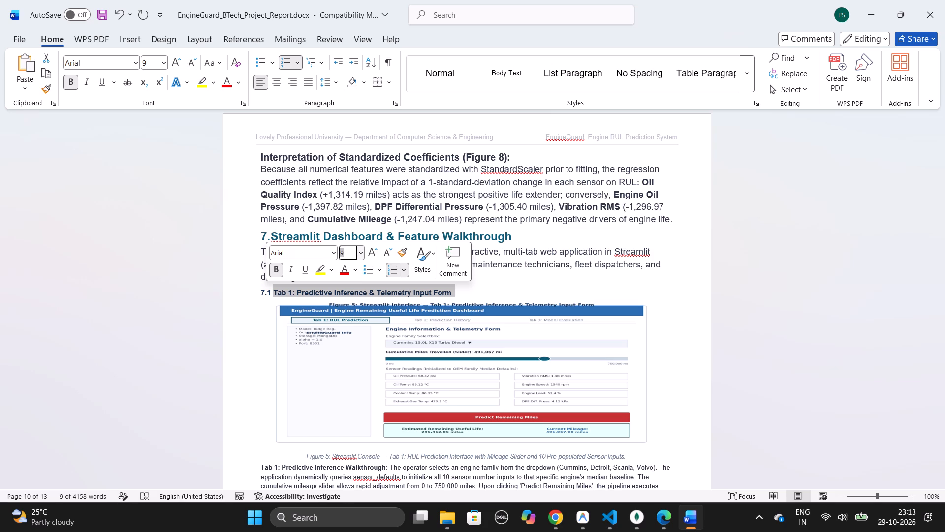
{"action": "type", "text": "12"}
{"action": "key", "text": "Return"}
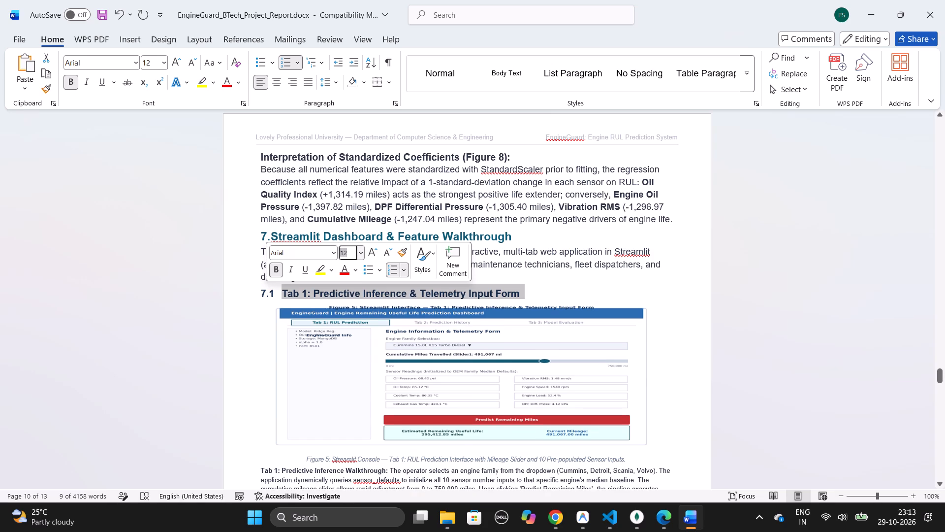
Lower the top edge of the Figure 5 Streamlit interface picture slightly, keeping its width and bottom edge.
{"action": "left_click", "coordinate": [453, 326]}
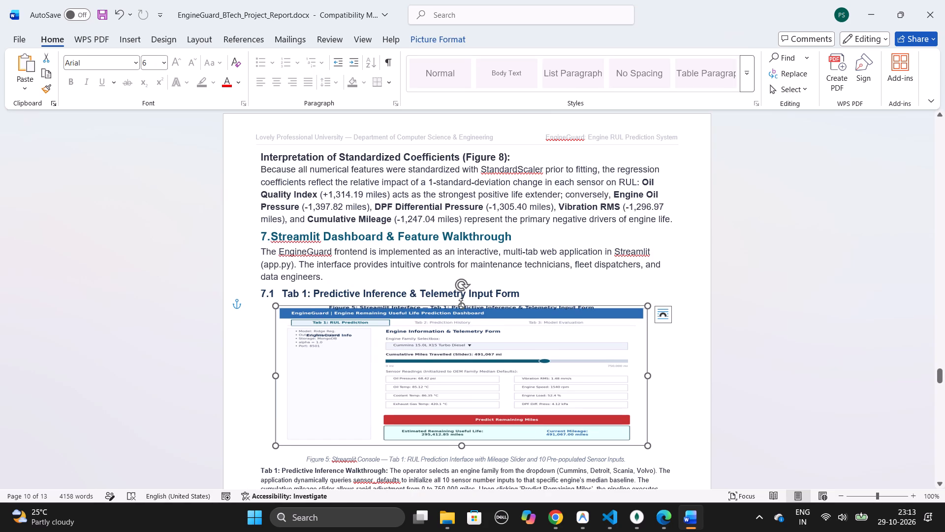
{"action": "left_click_drag", "start_coordinate": [463, 304], "coordinate": [464, 308]}
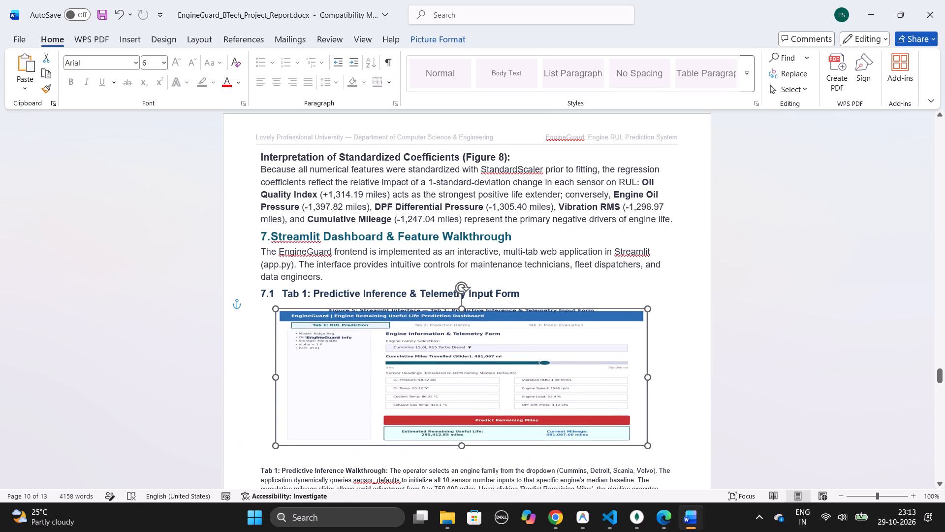
{"action": "left_click_drag", "start_coordinate": [464, 308], "coordinate": [464, 309]}
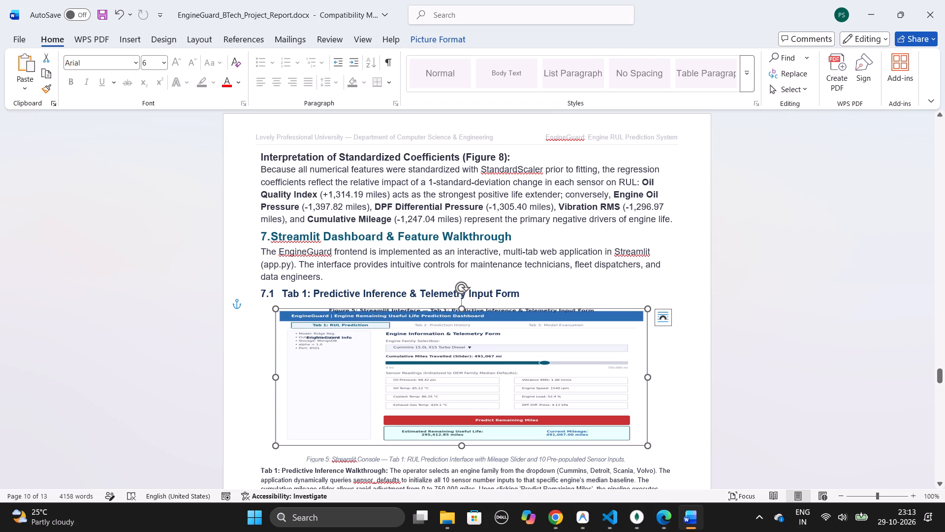
Switch to Visual Studio Code and look back through the engine_rul_project_starter terminal's earlier git commands and output.
{"action": "key", "text": "alt+Tab"}
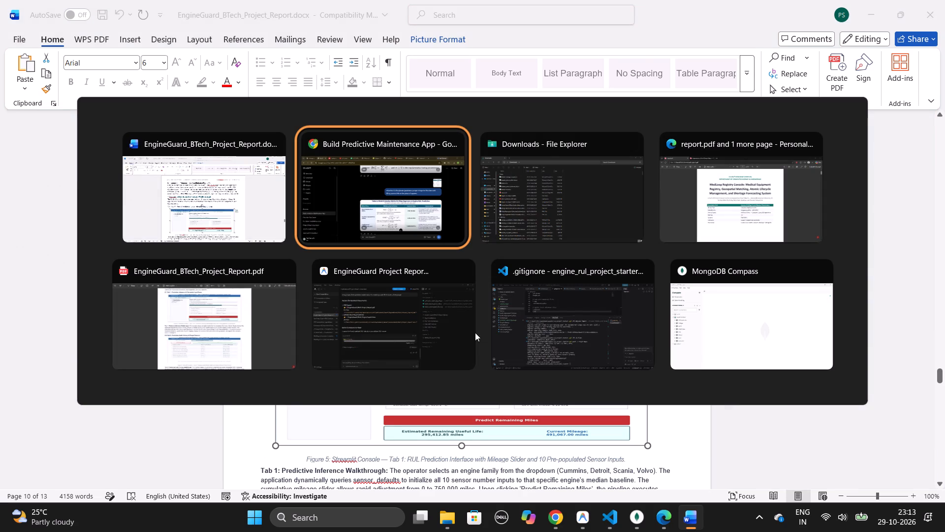
{"action": "key", "text": "alt+Tab"}
{"action": "key", "text": "alt+Tab"}
{"action": "key", "text": "alt+Tab"}
{"action": "key", "text": "alt+Tab"}
{"action": "key", "text": "alt+Tab"}
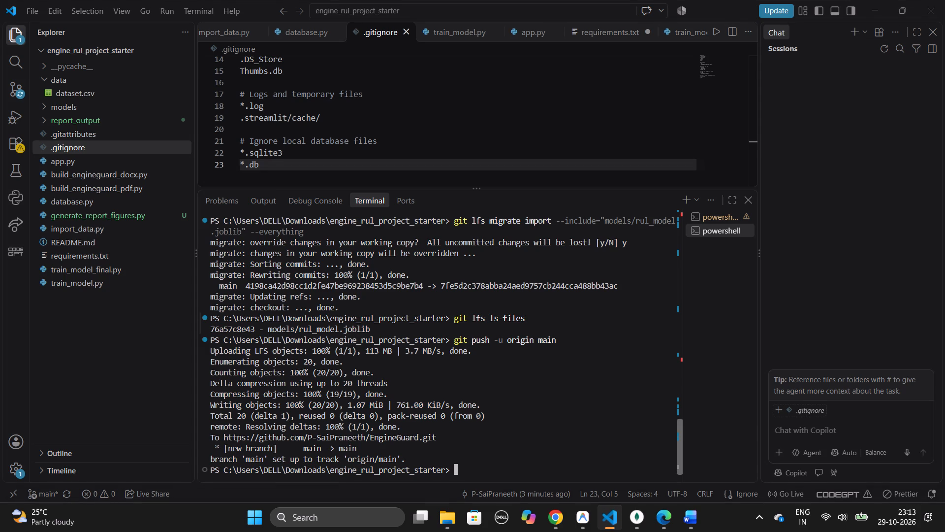
{"action": "scroll", "coordinate": [475, 332], "scroll_direction": "down", "scroll_amount": 1}
{"action": "key", "text": "Up"}
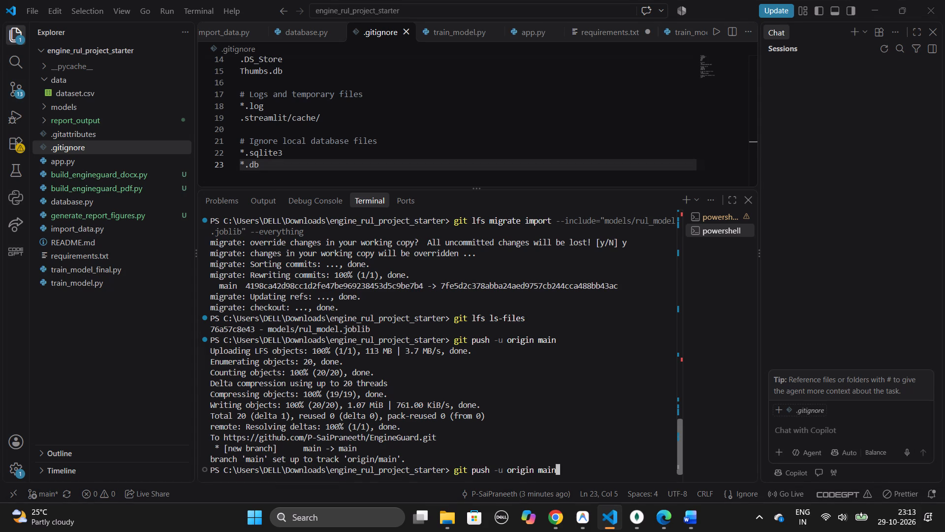
{"action": "key", "text": "Up"}
{"action": "key", "text": "Up"}
{"action": "key", "text": "Down"}
{"action": "key", "text": "Down"}
{"action": "key", "text": "Down"}
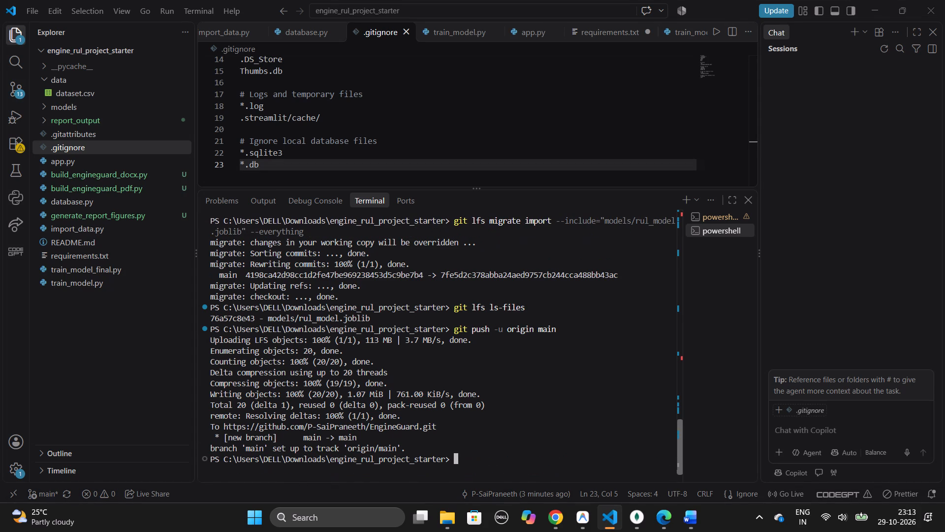
{"action": "scroll", "coordinate": [483, 456], "scroll_direction": "up", "scroll_amount": 4}
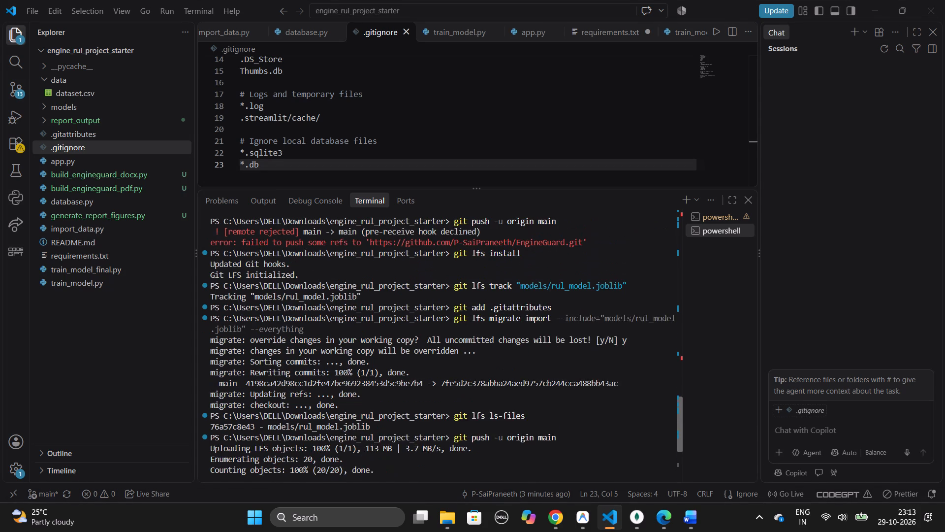
{"action": "scroll", "coordinate": [483, 456], "scroll_direction": "up", "scroll_amount": 2}
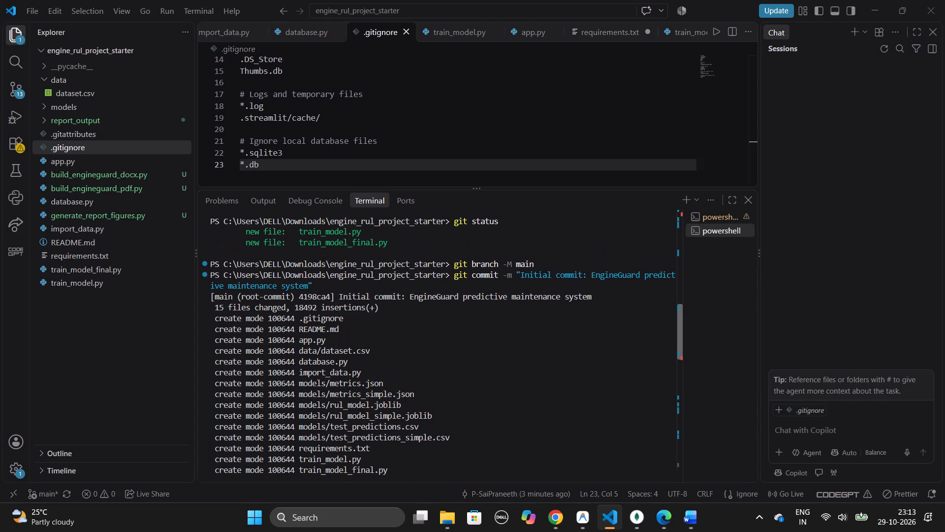
{"action": "scroll", "coordinate": [493, 383], "scroll_direction": "up", "scroll_amount": 1}
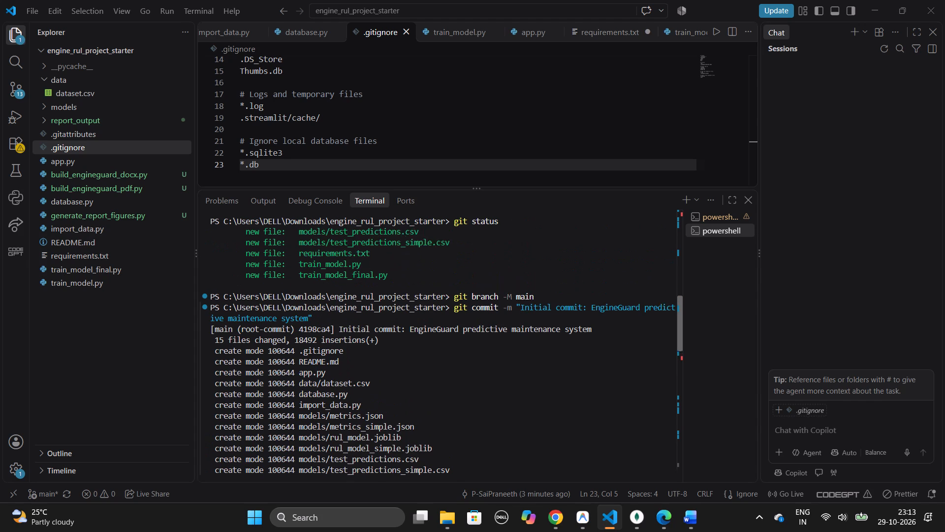
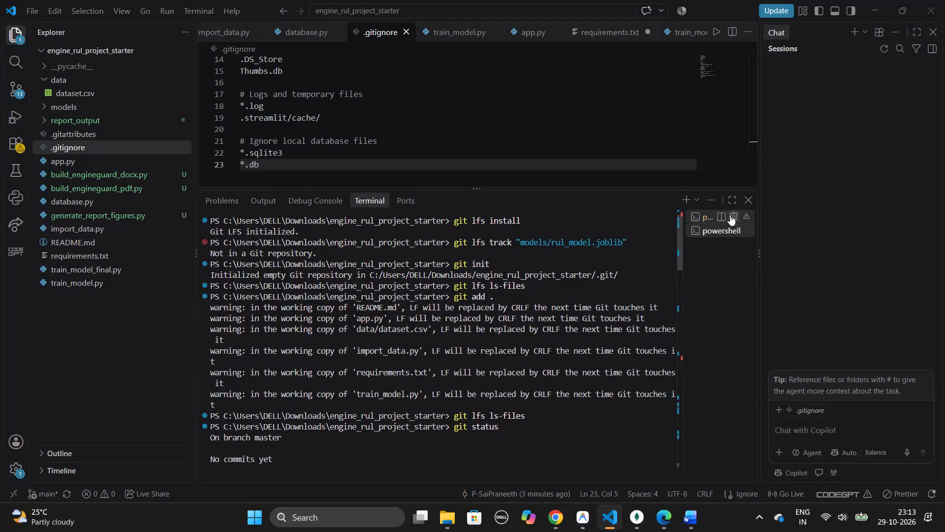
Run the Streamlit app from the first PowerShell terminal using the earlier command "py -3.13 -m streamlit run app.py".
{"action": "left_click", "coordinate": [708, 214]}
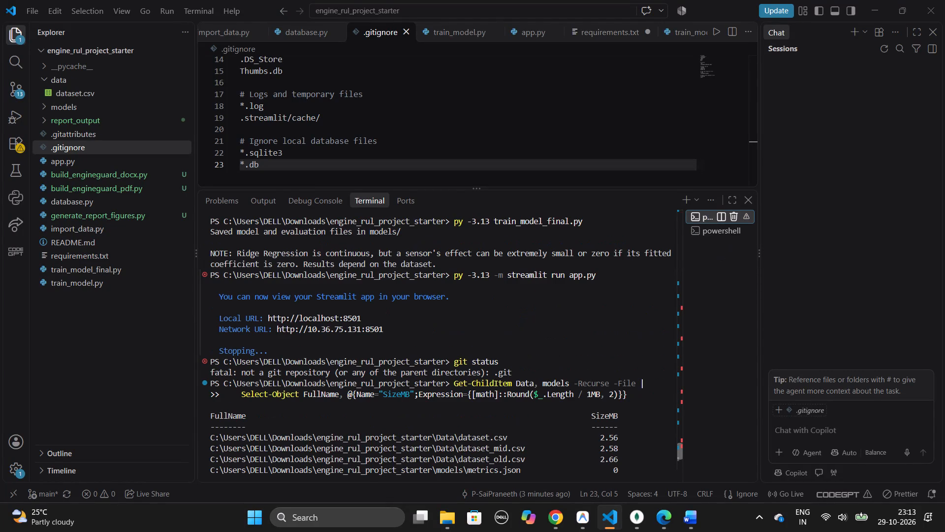
{"action": "scroll", "coordinate": [501, 356], "scroll_direction": "down", "scroll_amount": 5}
{"action": "left_click", "coordinate": [469, 318]}
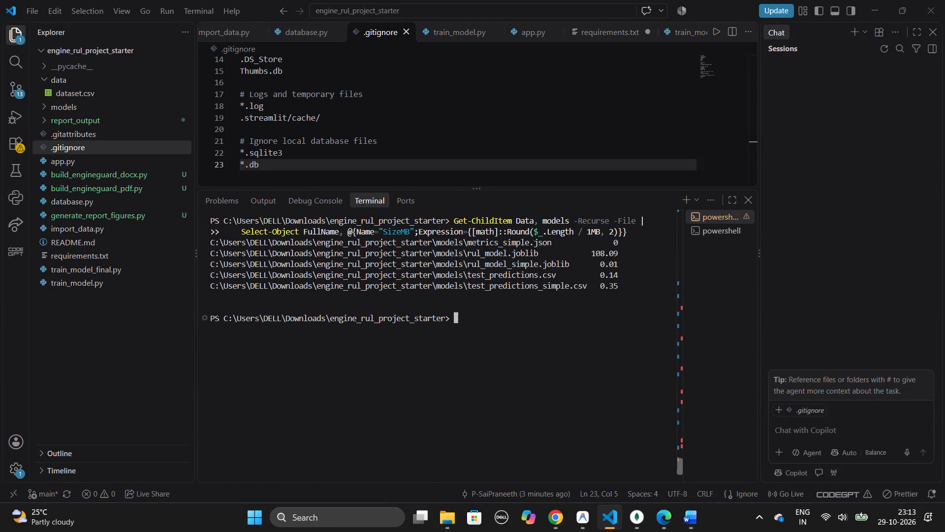
{"action": "type", "text": "py"}
{"action": "key", "text": "space"}
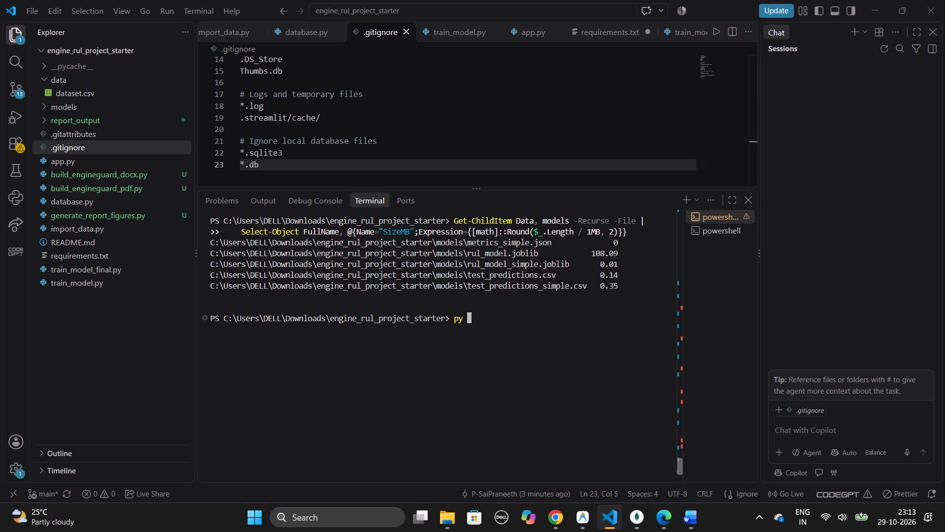
{"action": "scroll", "coordinate": [469, 318], "scroll_direction": "up", "scroll_amount": 5}
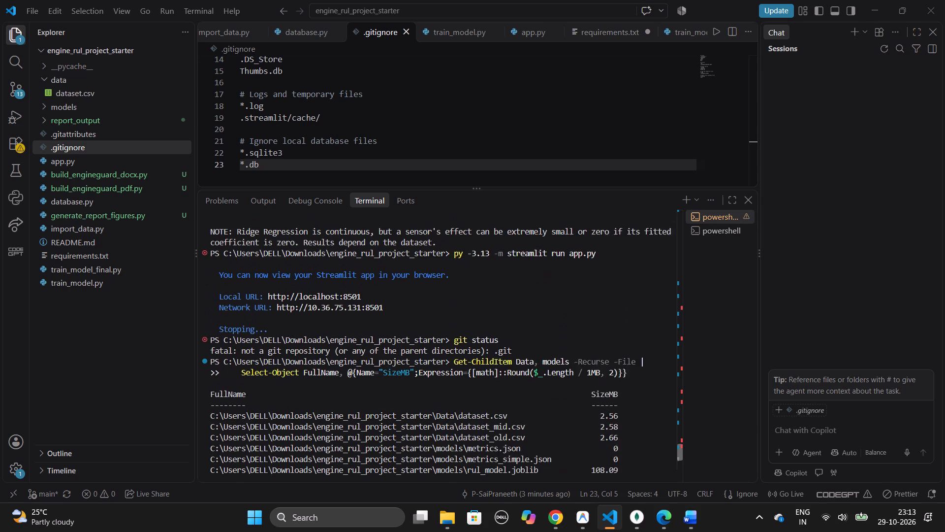
{"action": "scroll", "coordinate": [469, 318], "scroll_direction": "down", "scroll_amount": 5}
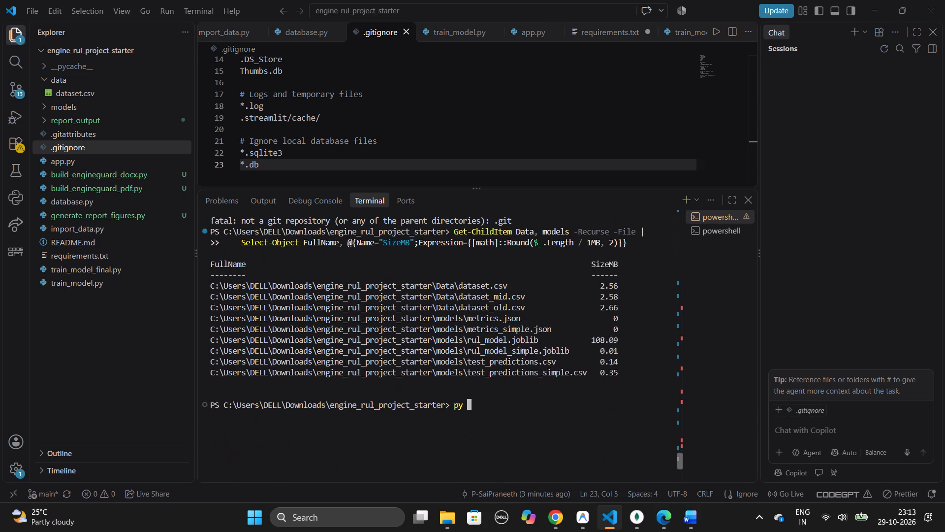
{"action": "key", "text": "BackSpace"}
{"action": "key", "text": "BackSpace"}
{"action": "key", "text": "BackSpace"}
{"action": "key", "text": "BackSpace"}
{"action": "key", "text": "Up"}
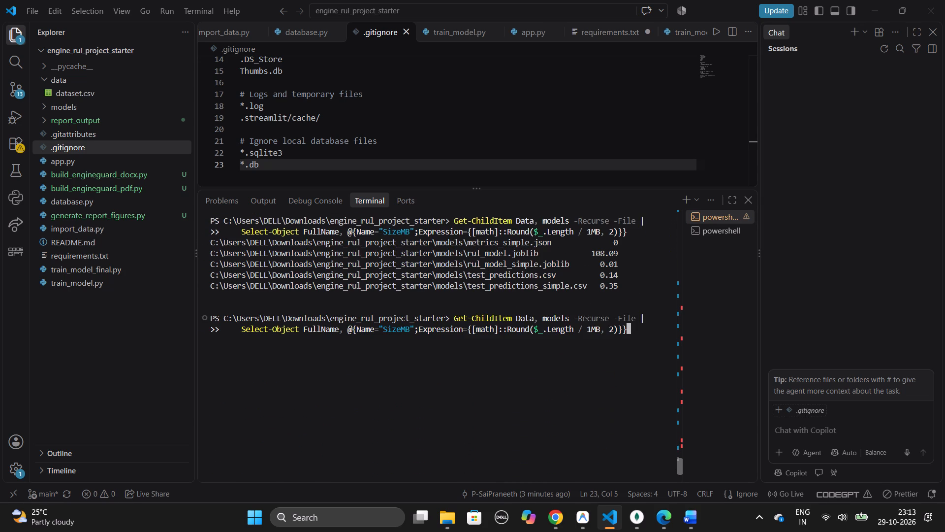
{"action": "key", "text": "Up"}
{"action": "key", "text": "Up"}
{"action": "key", "text": "Up"}
{"action": "key", "text": "Down"}
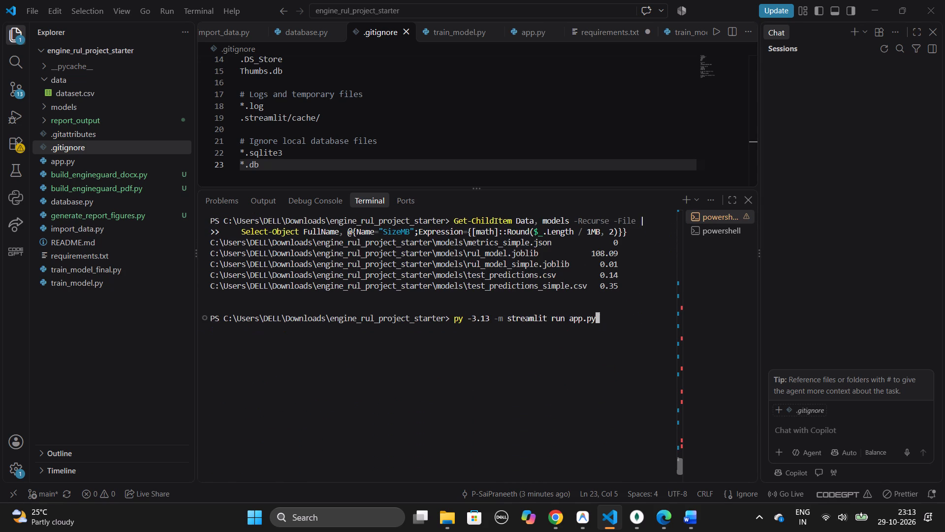
{"action": "key", "text": "Return"}
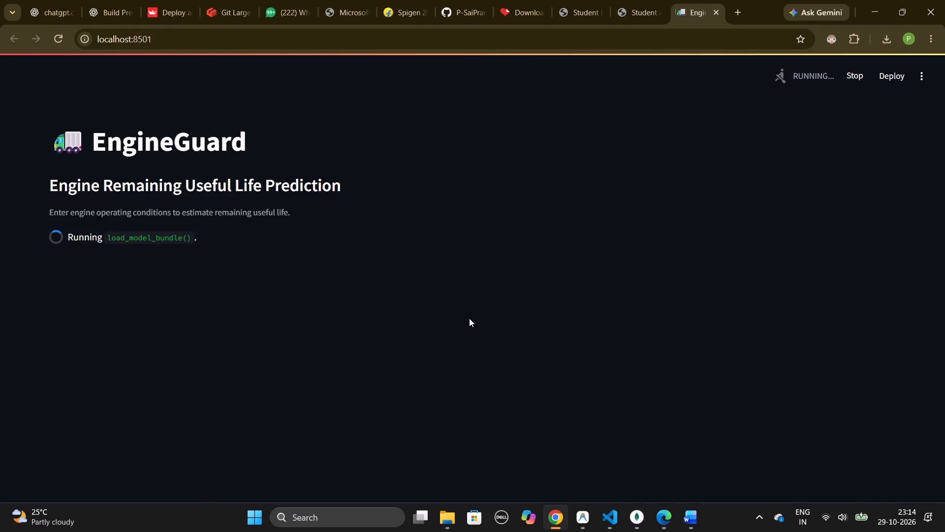
Capture a screen snip of the app's RUL Prediction form in Chrome, from Engine information down to Predict Remaining Miles, without the sidebar.
{"action": "scroll", "coordinate": [469, 318], "scroll_direction": "down", "scroll_amount": 2}
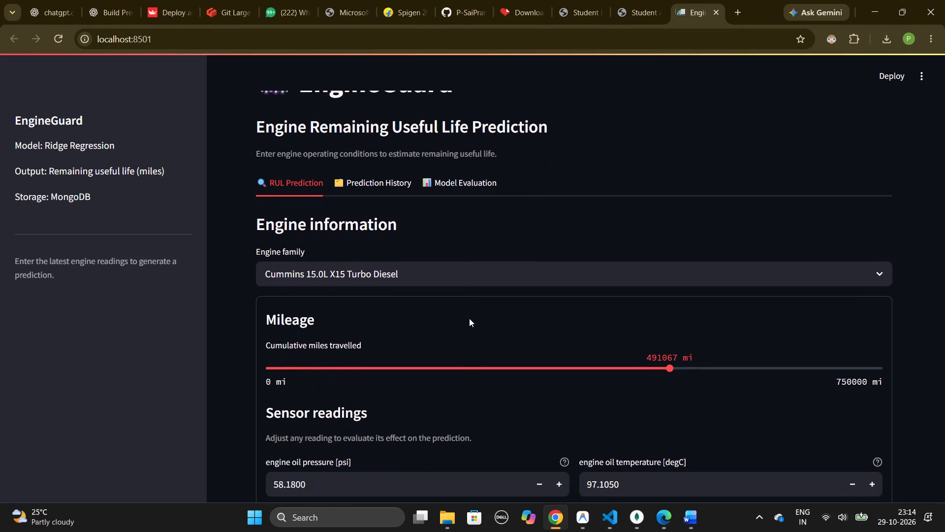
{"action": "scroll", "coordinate": [469, 318], "scroll_direction": "down", "scroll_amount": 1}
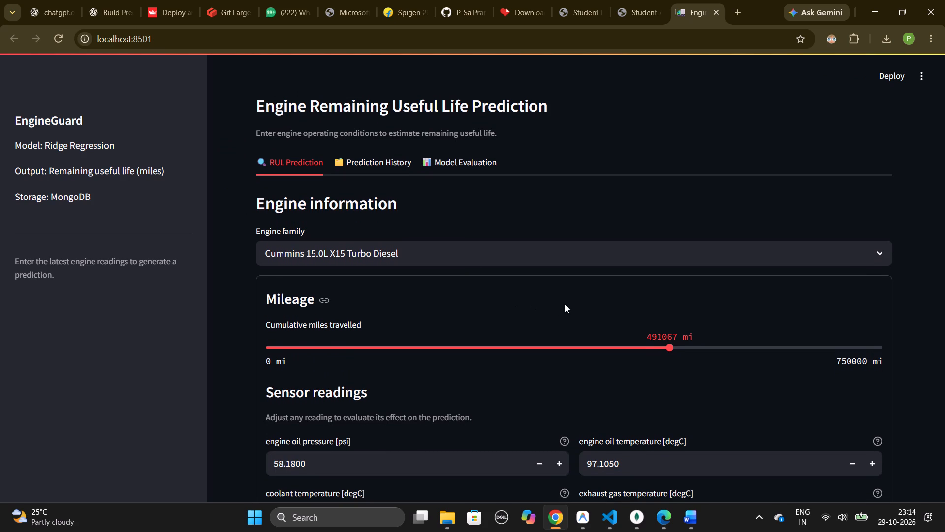
{"action": "scroll", "coordinate": [565, 304], "scroll_direction": "down", "scroll_amount": 1}
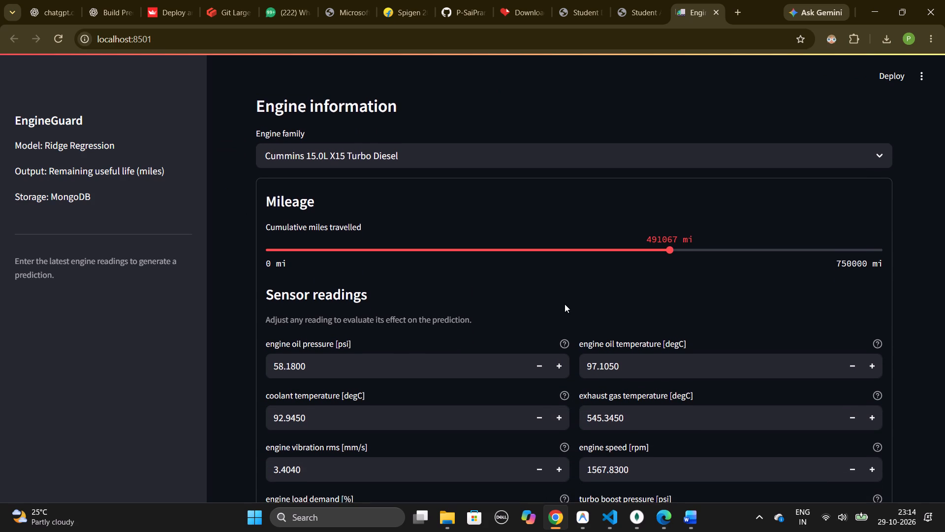
{"action": "scroll", "coordinate": [565, 304], "scroll_direction": "down", "scroll_amount": 1}
{"action": "key", "text": "ctrl+minus"}
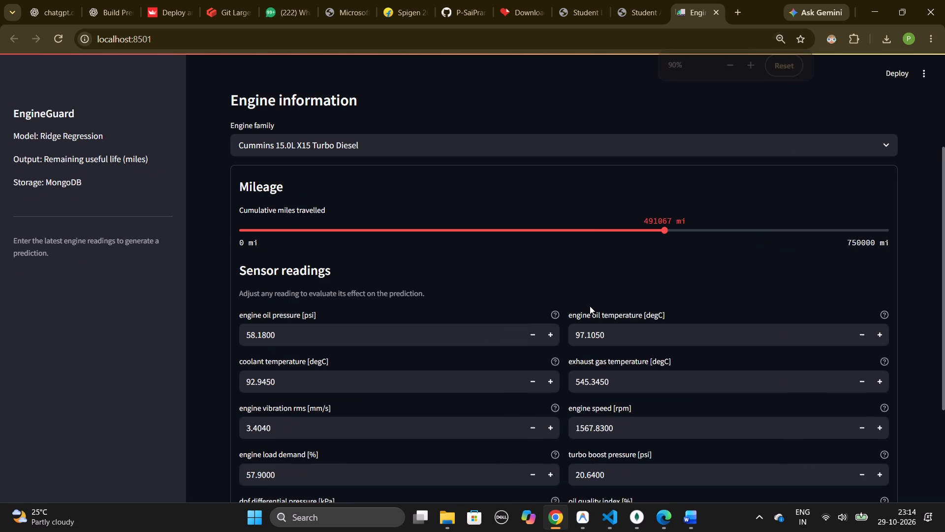
{"action": "key", "text": "ctrl+minus"}
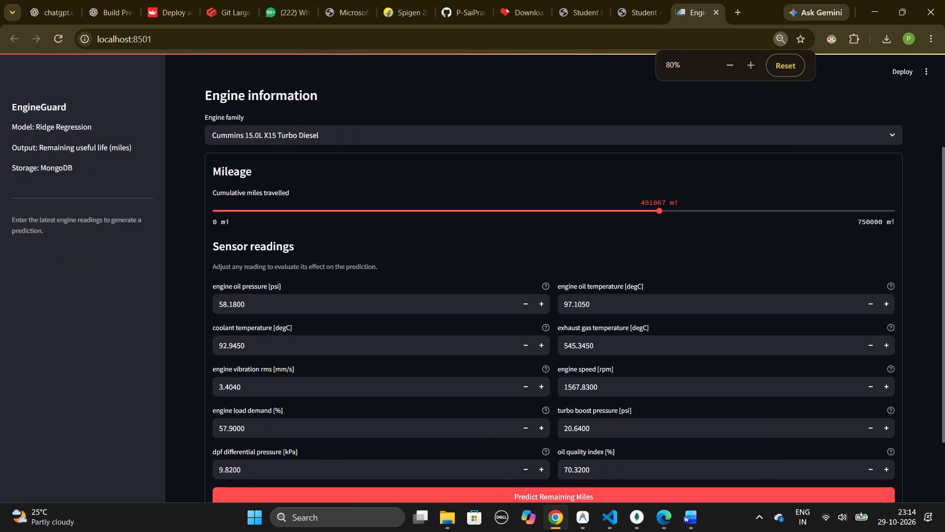
{"action": "scroll", "coordinate": [590, 306], "scroll_direction": "down", "scroll_amount": 1}
{"action": "scroll", "coordinate": [613, 238], "scroll_direction": "down", "scroll_amount": 1}
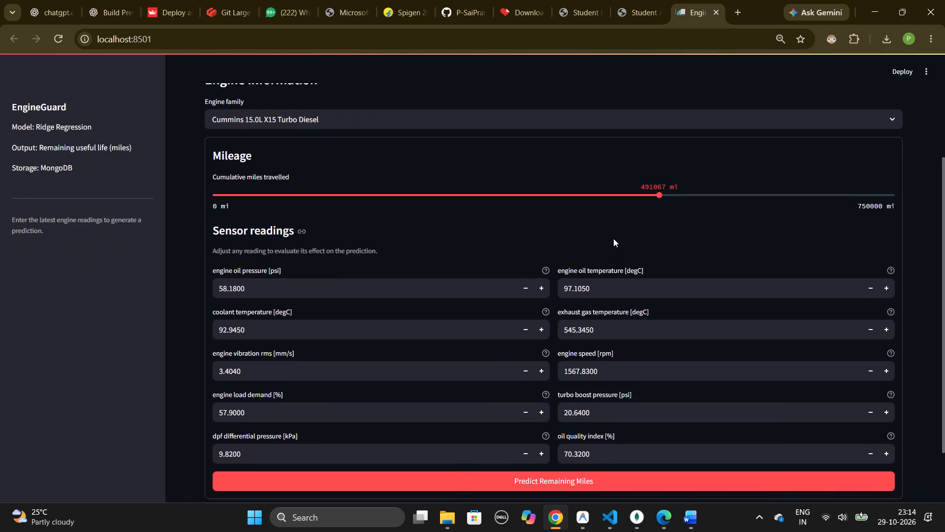
{"action": "scroll", "coordinate": [613, 238], "scroll_direction": "down", "scroll_amount": 2}
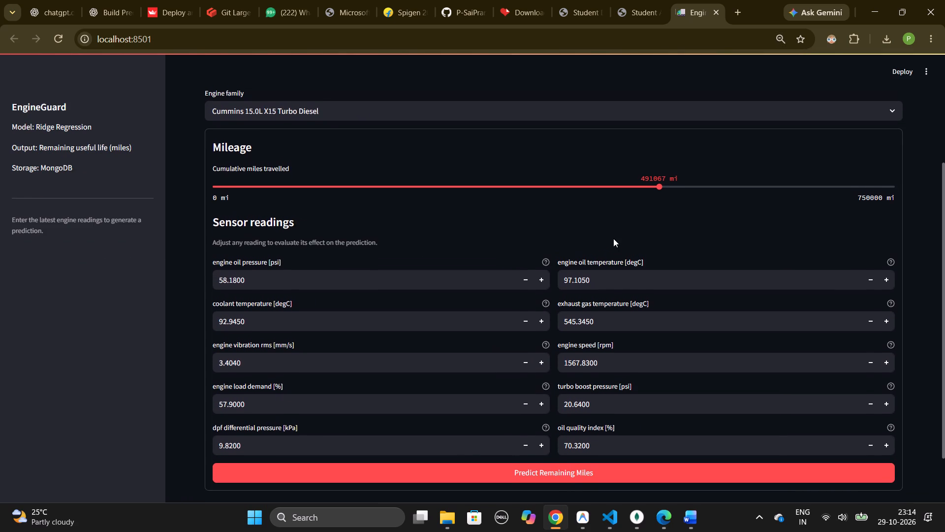
{"action": "scroll", "coordinate": [613, 238], "scroll_direction": "up", "scroll_amount": 1}
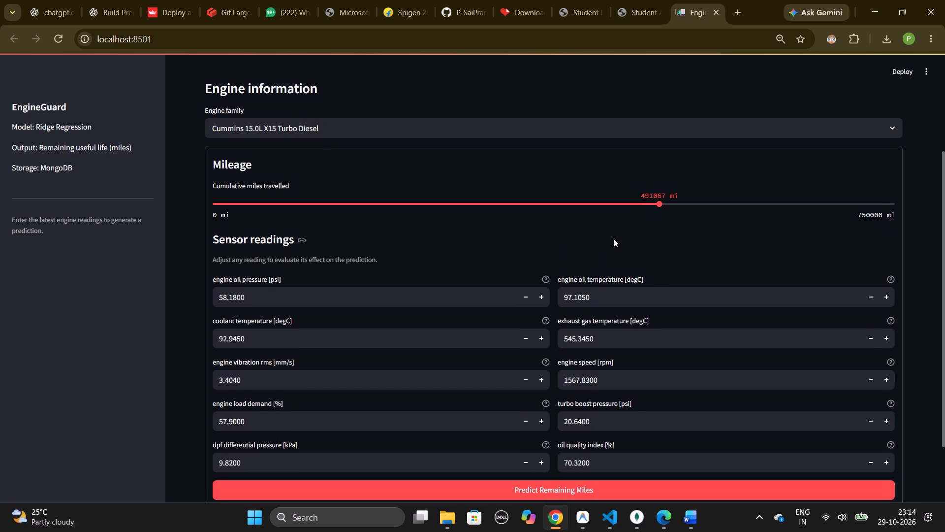
{"action": "key", "text": "shift+super+s"}
{"action": "left_click_drag", "start_coordinate": [163, 78], "coordinate": [771, 453]}
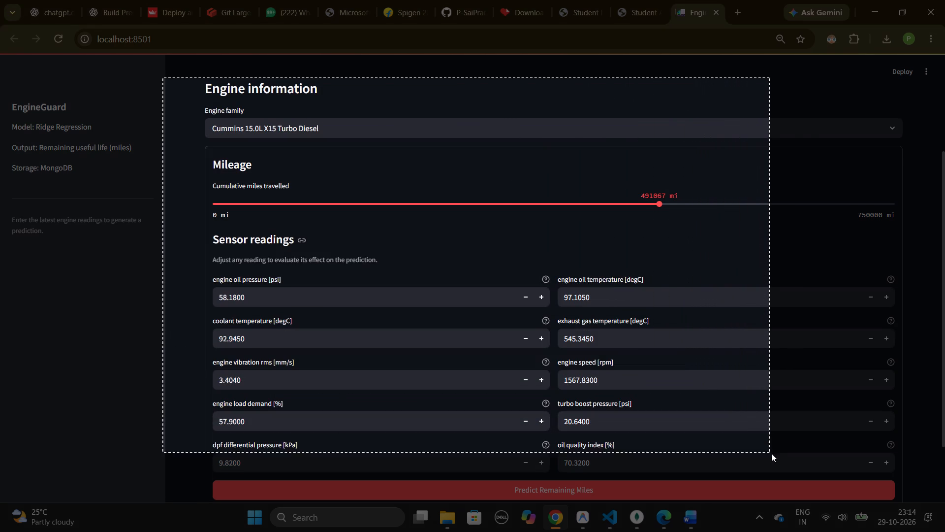
{"action": "left_click_drag", "start_coordinate": [771, 453], "coordinate": [942, 504]}
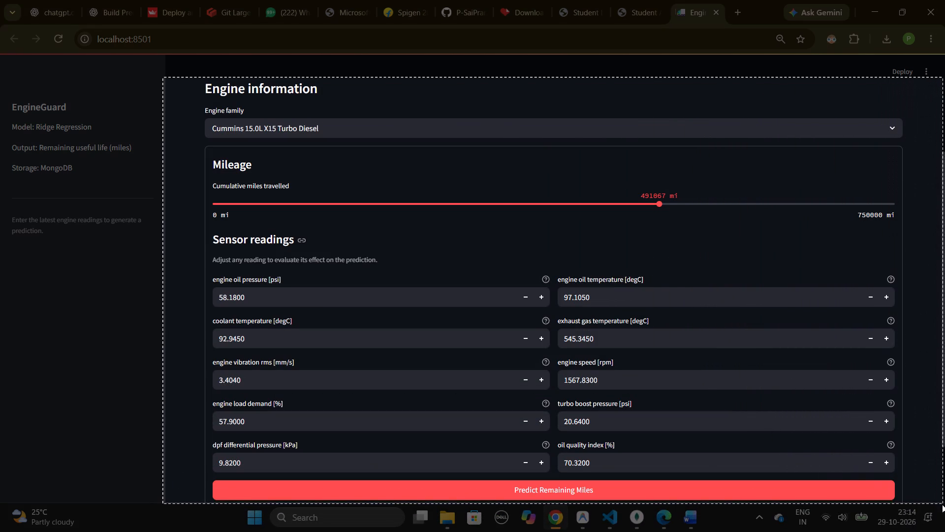
{"action": "left_click_drag", "start_coordinate": [942, 504], "coordinate": [944, 501]}
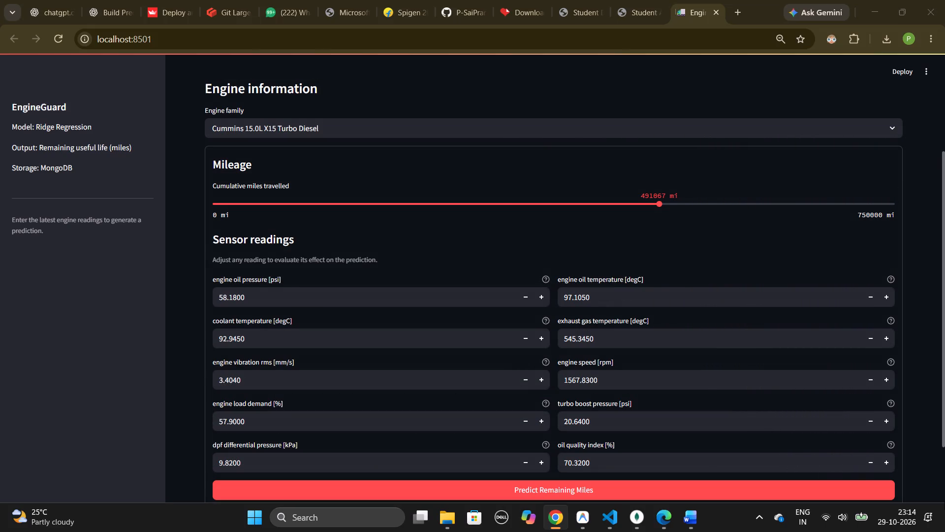
Switch back to the Word report and replace the Figure 5 Streamlit interface picture under heading 7.1 with the captured snip.
{"action": "key", "text": "alt+Tab"}
{"action": "key", "text": "alt+Tab"}
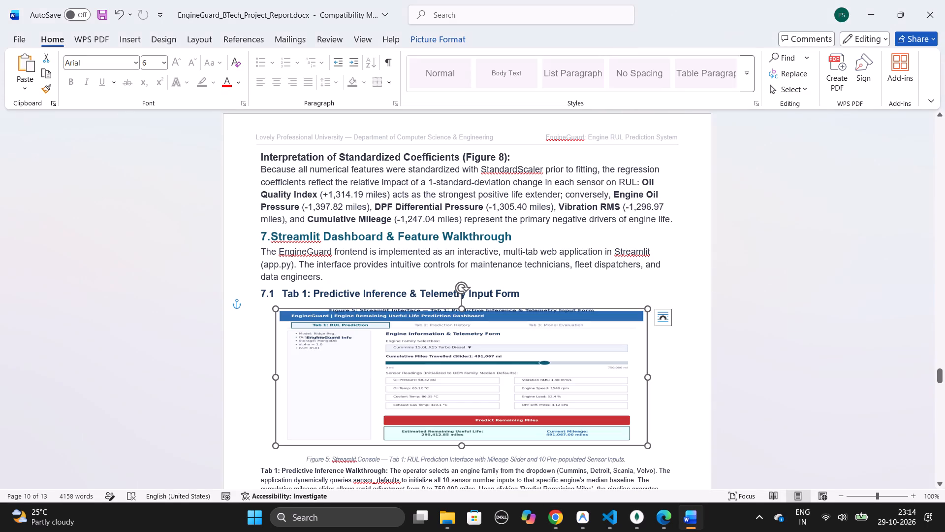
{"action": "key", "text": "Delete"}
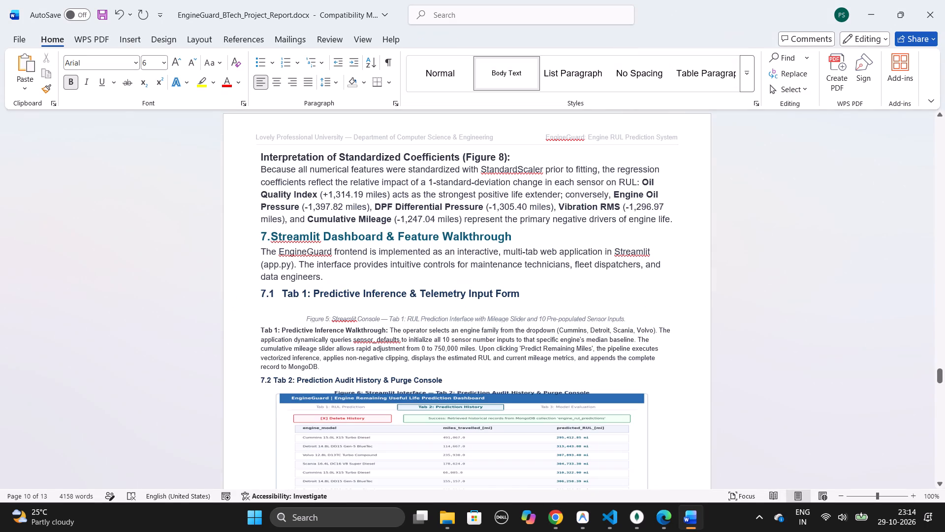
{"action": "key", "text": "ctrl+v"}
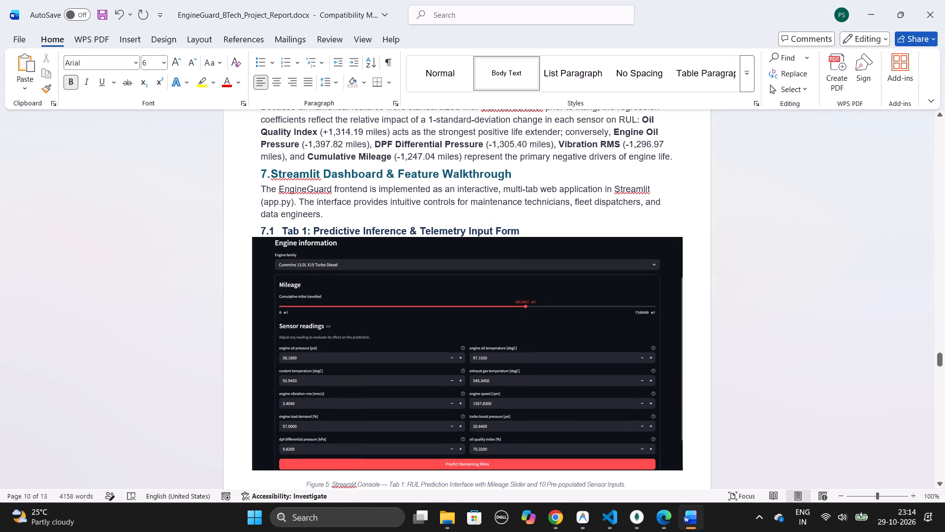
Set the Figure 5 caption "Streamlit Console — Tab 1: RUL Prediction Interface" below the new screenshot to 11 pt.
{"action": "scroll", "coordinate": [561, 369], "scroll_direction": "down", "scroll_amount": 1}
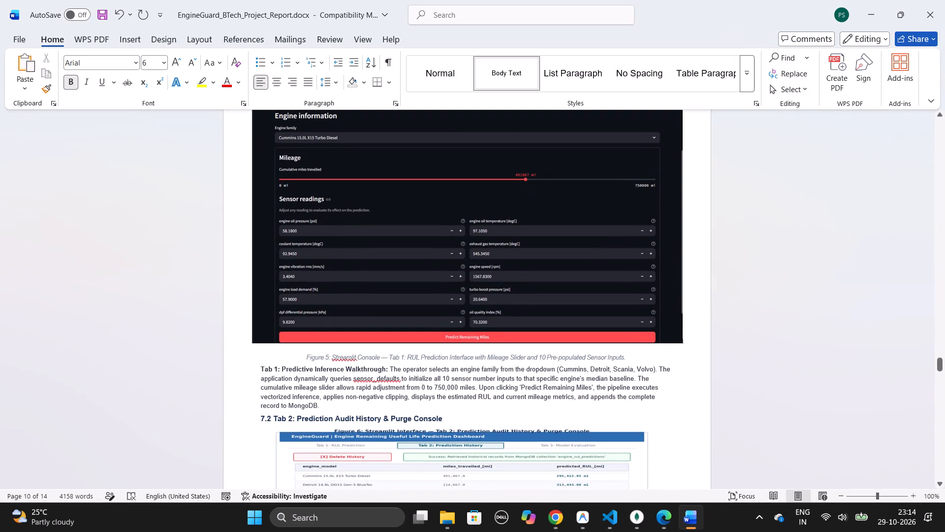
{"action": "left_click_drag", "start_coordinate": [632, 359], "coordinate": [318, 353]}
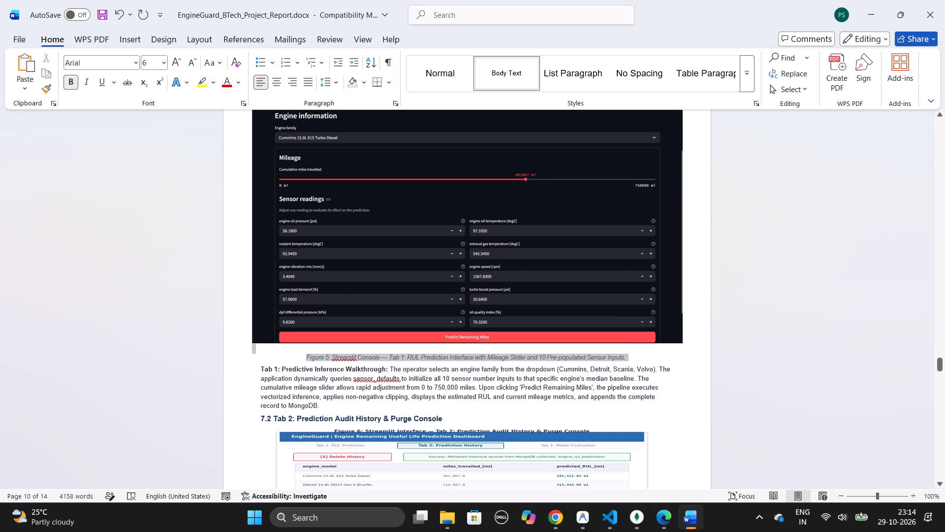
{"action": "left_click_drag", "start_coordinate": [318, 353], "coordinate": [312, 351]}
{"action": "left_click", "coordinate": [391, 313]}
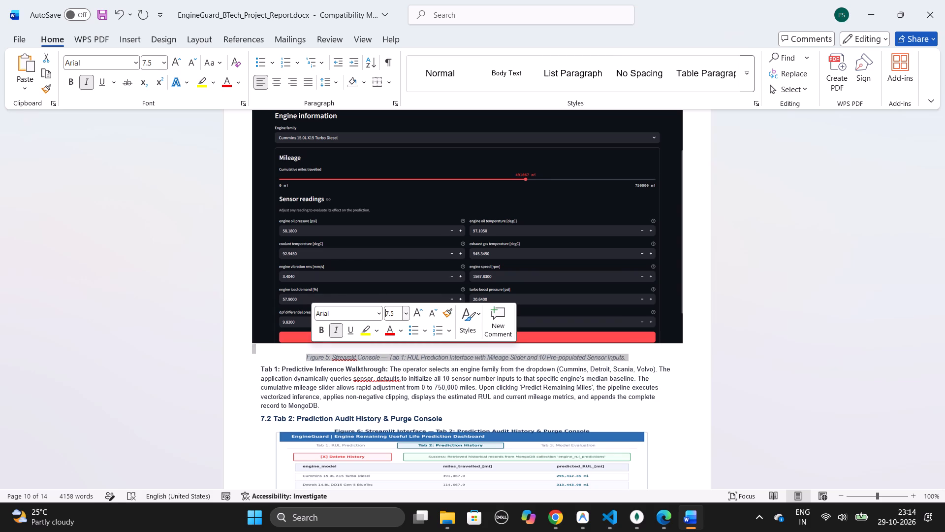
{"action": "type", "text": "11"}
{"action": "key", "text": "Return"}
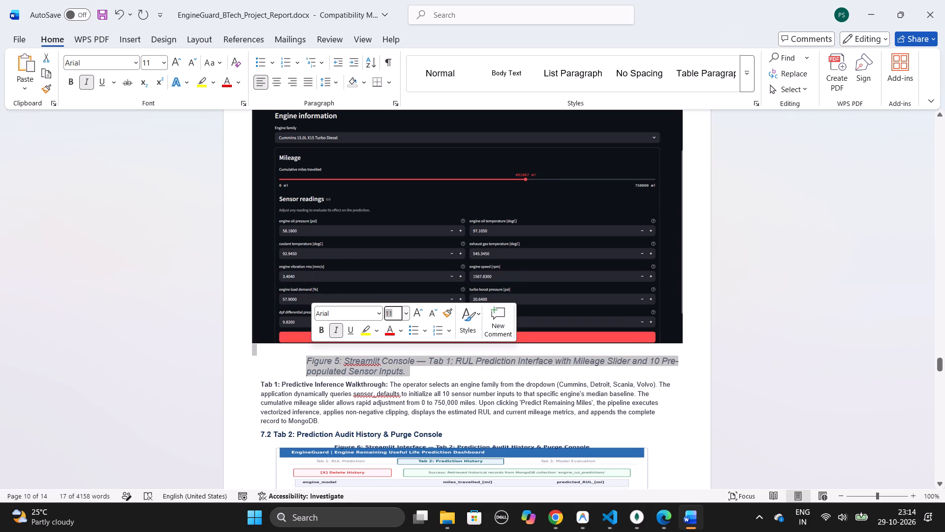
{"action": "left_click", "coordinate": [423, 375]}
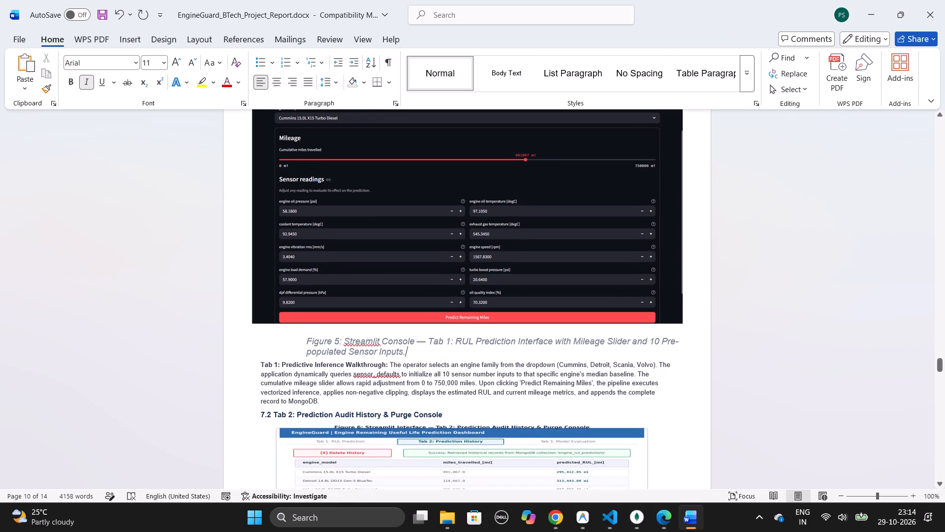
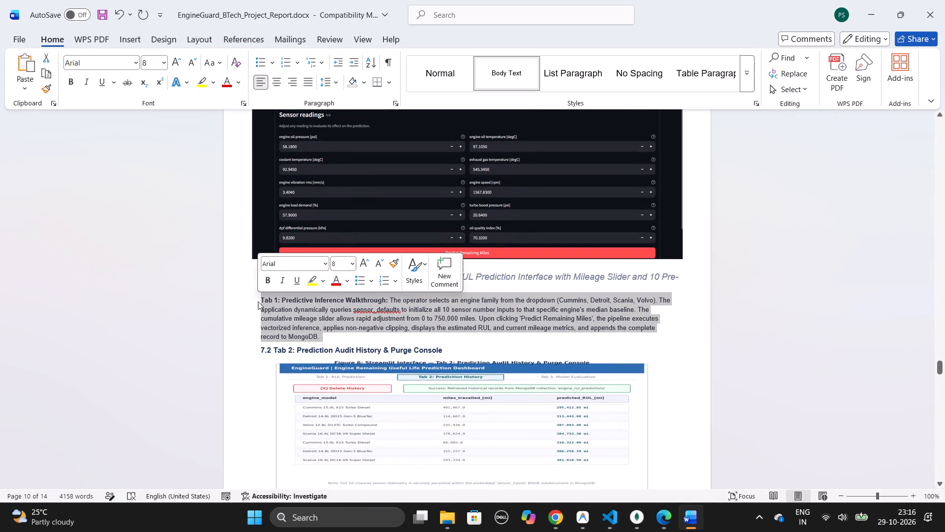
Set the "Tab 1: Predictive Inference Walkthrough" paragraph below the Figure 5 caption to 11 pt.
{"action": "left_click", "coordinate": [341, 261]}
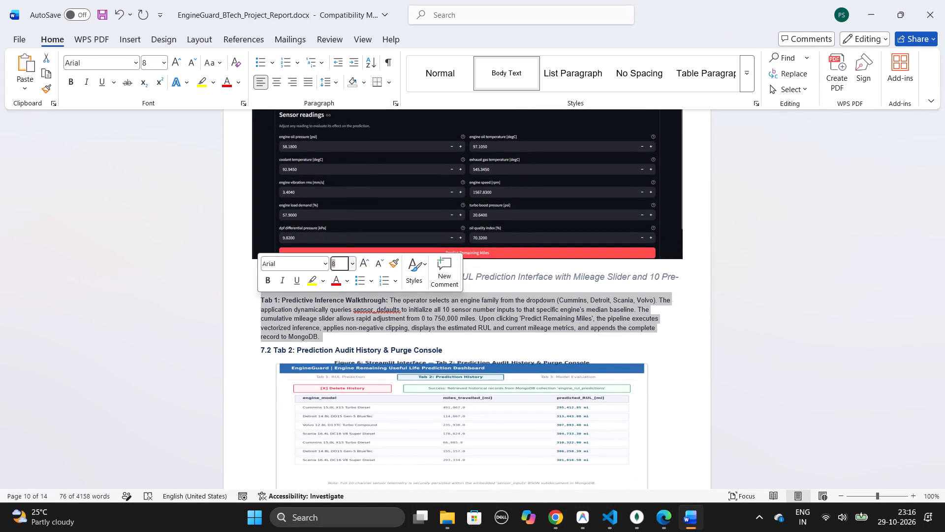
{"action": "type", "text": "11"}
{"action": "key", "text": "Return"}
{"action": "left_click", "coordinate": [509, 364]}
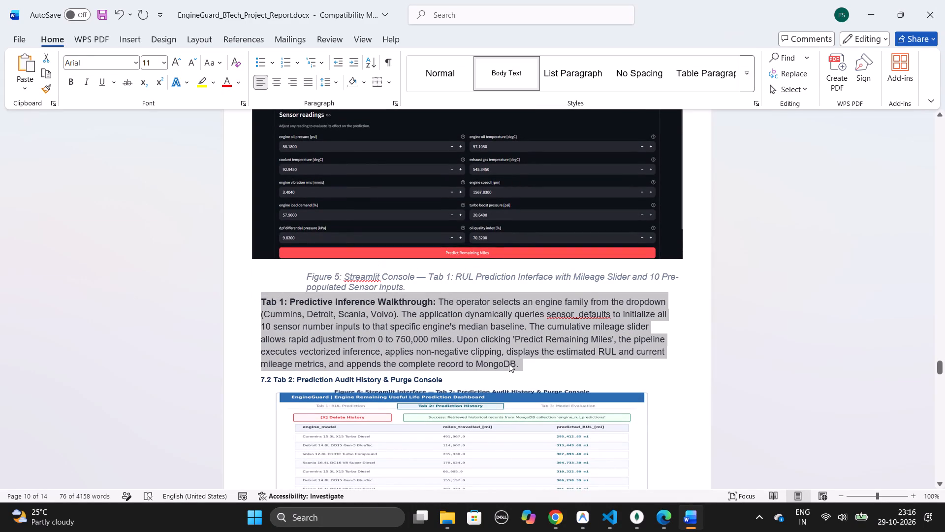
Reduce the height of the Figure 6 prediction history picture under heading 7.2 so it ends above the page 10 footer.
{"action": "scroll", "coordinate": [509, 364], "scroll_direction": "down", "scroll_amount": 1}
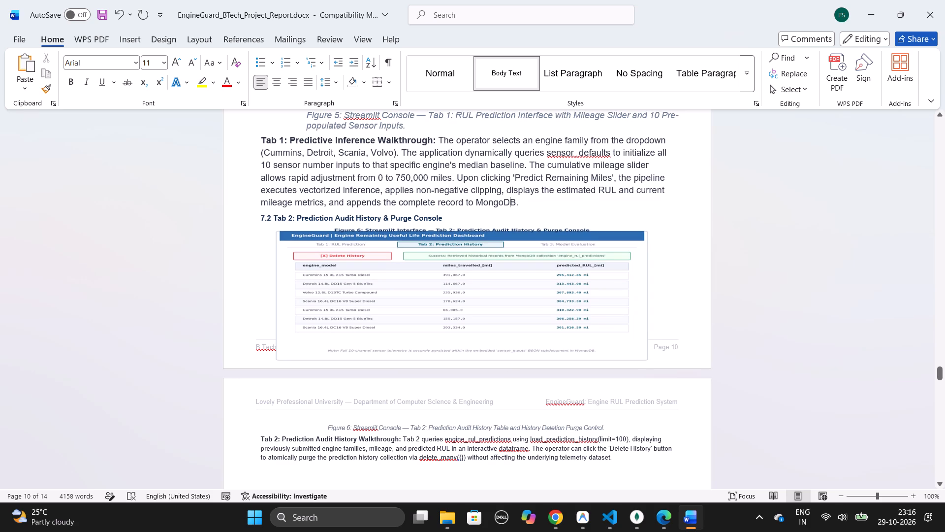
{"action": "left_click", "coordinate": [483, 270]}
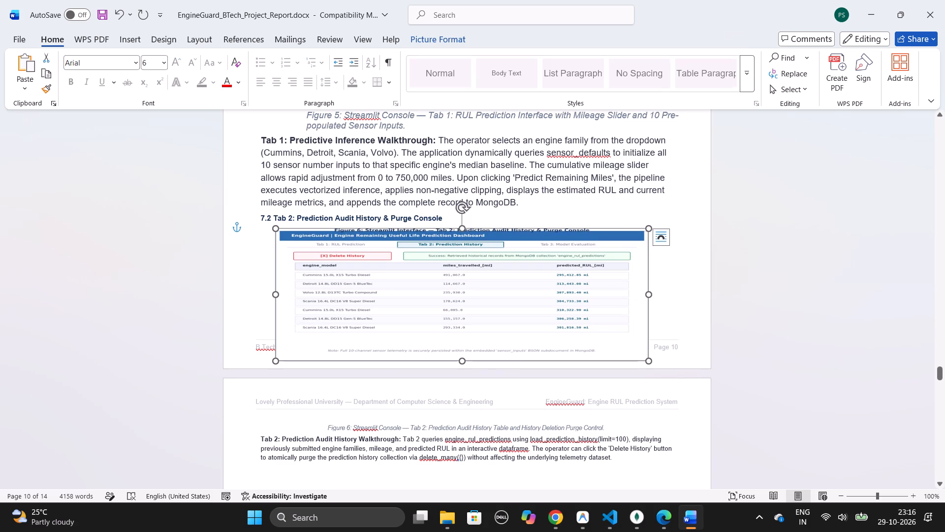
{"action": "left_click_drag", "start_coordinate": [462, 360], "coordinate": [449, 326]}
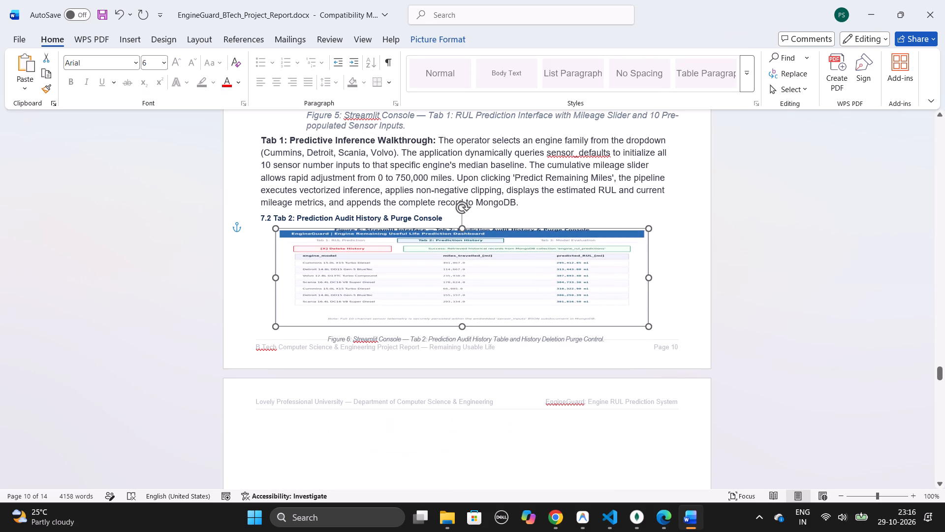
{"action": "left_click_drag", "start_coordinate": [449, 326], "coordinate": [449, 329]}
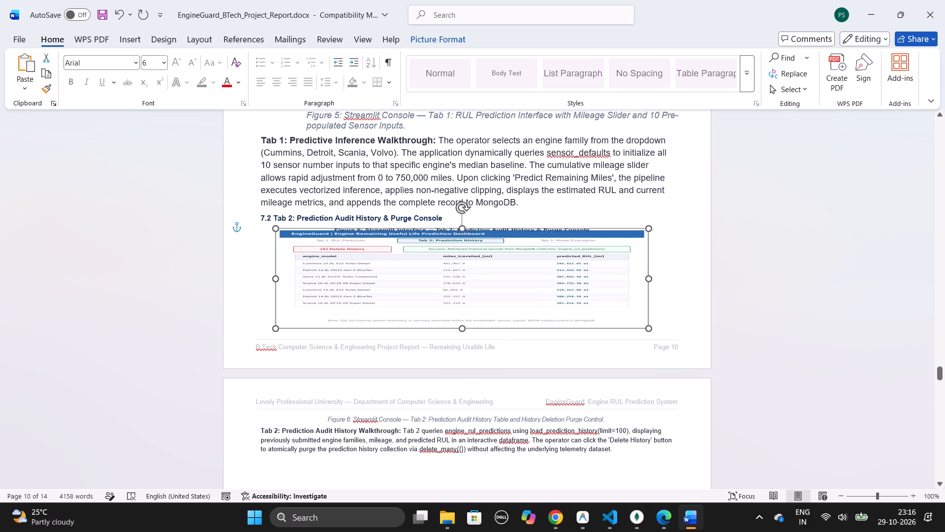
{"action": "left_click_drag", "start_coordinate": [449, 329], "coordinate": [450, 331]}
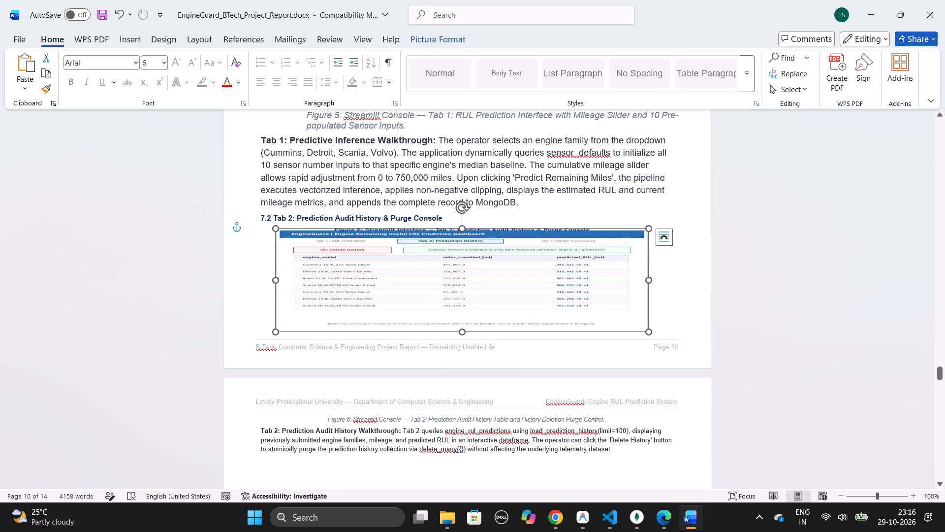
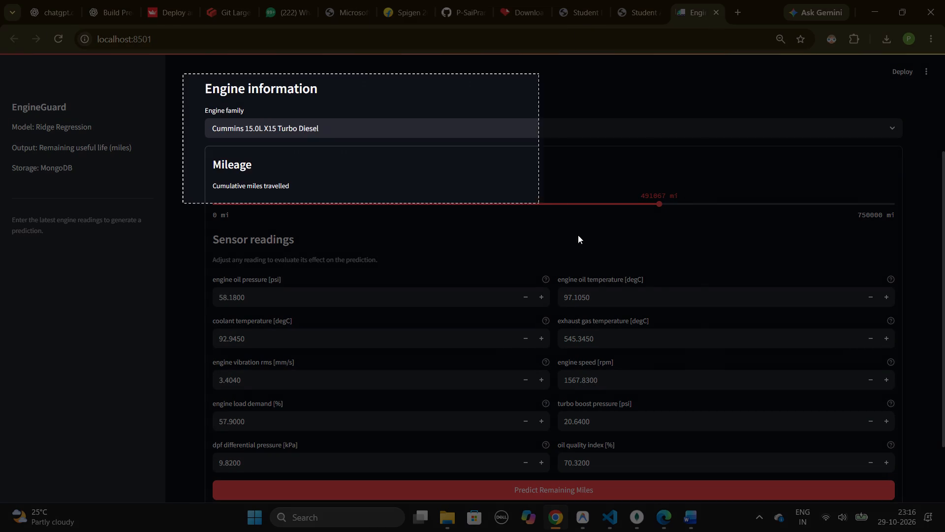
Capture a screen snip of the EngineGuard input form, covering the Engine information, Mileage and Sensor readings sections.
{"action": "left_click_drag", "start_coordinate": [578, 235], "coordinate": [878, 472]}
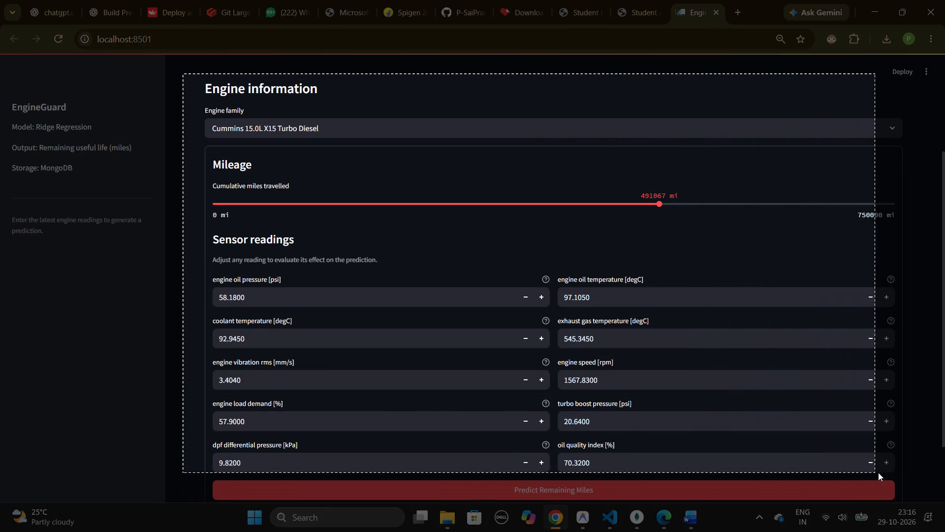
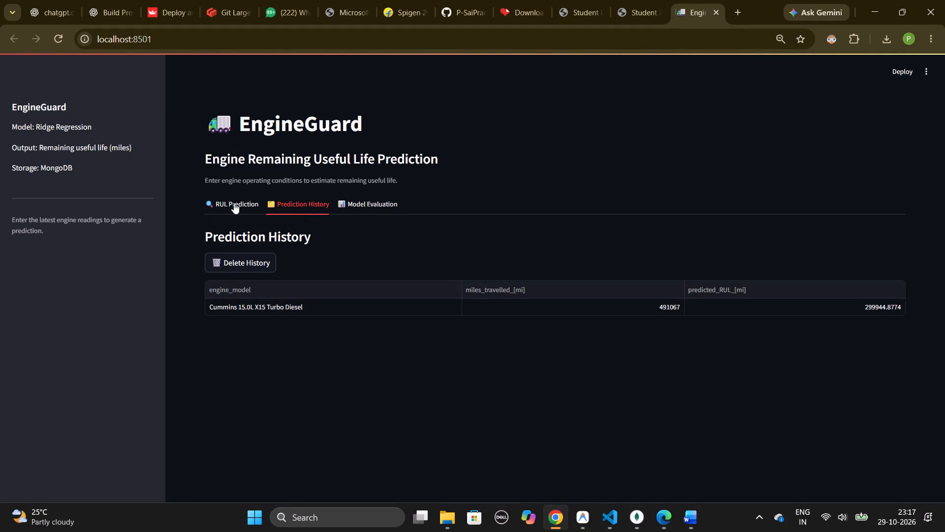
Run an RUL prediction for the Scania 16.4L DC16 V8 Super Diesel with the mileage set to about 407,000 miles.
{"action": "left_click", "coordinate": [233, 204]}
{"action": "scroll", "coordinate": [233, 204], "scroll_direction": "down", "scroll_amount": 1}
{"action": "left_click", "coordinate": [252, 209]}
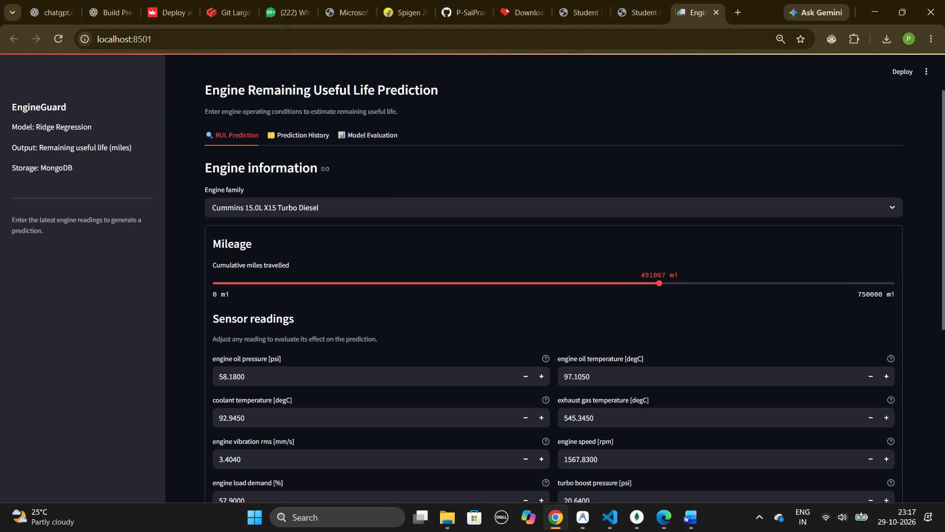
{"action": "left_click", "coordinate": [279, 262]}
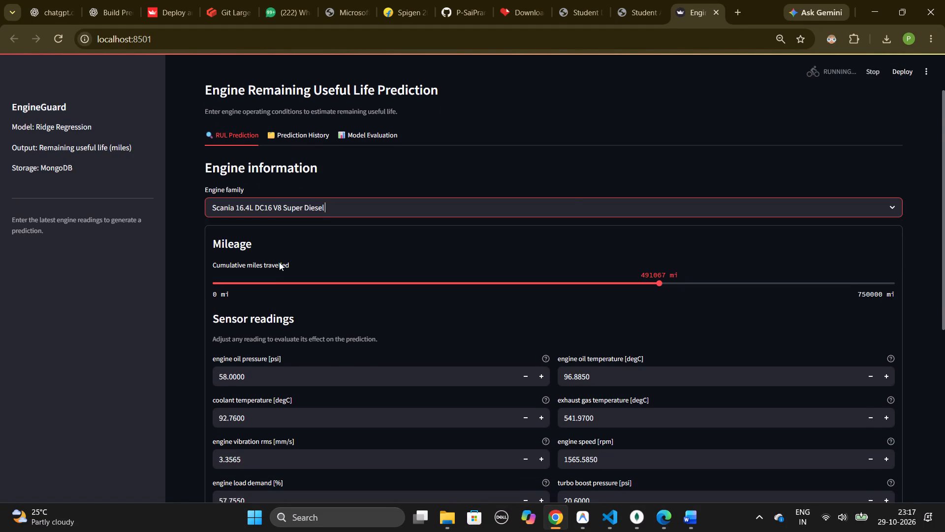
{"action": "scroll", "coordinate": [279, 262], "scroll_direction": "down", "scroll_amount": 1}
{"action": "scroll", "coordinate": [533, 264], "scroll_direction": "down", "scroll_amount": 1}
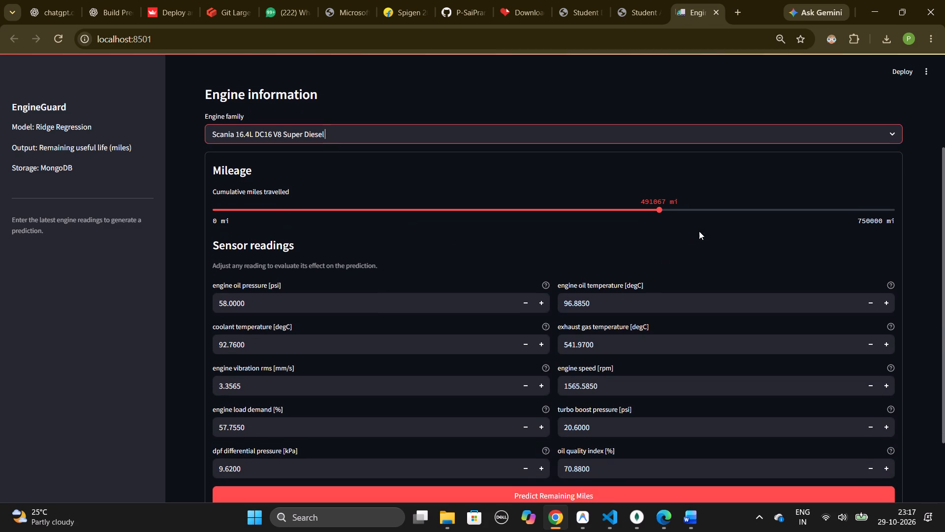
{"action": "left_click_drag", "start_coordinate": [658, 210], "coordinate": [583, 209]}
{"action": "scroll", "coordinate": [583, 209], "scroll_direction": "down", "scroll_amount": 1}
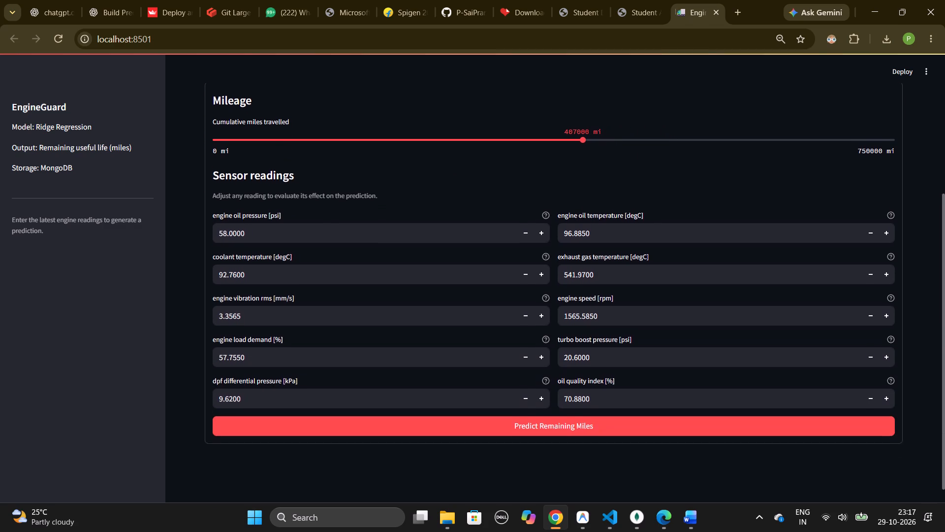
{"action": "scroll", "coordinate": [583, 209], "scroll_direction": "down", "scroll_amount": 1}
{"action": "left_click", "coordinate": [570, 419]}
{"action": "scroll", "coordinate": [570, 419], "scroll_direction": "down", "scroll_amount": 1}
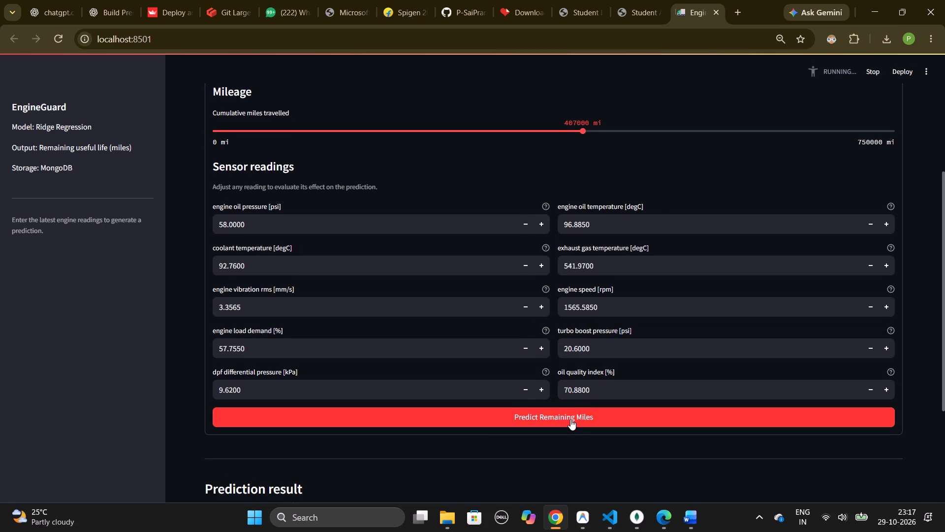
{"action": "scroll", "coordinate": [570, 419], "scroll_direction": "down", "scroll_amount": 2}
Run another prediction for the Scania engine with the mileage lowered to about 363,000 miles.
{"action": "scroll", "coordinate": [570, 419], "scroll_direction": "up", "scroll_amount": 3}
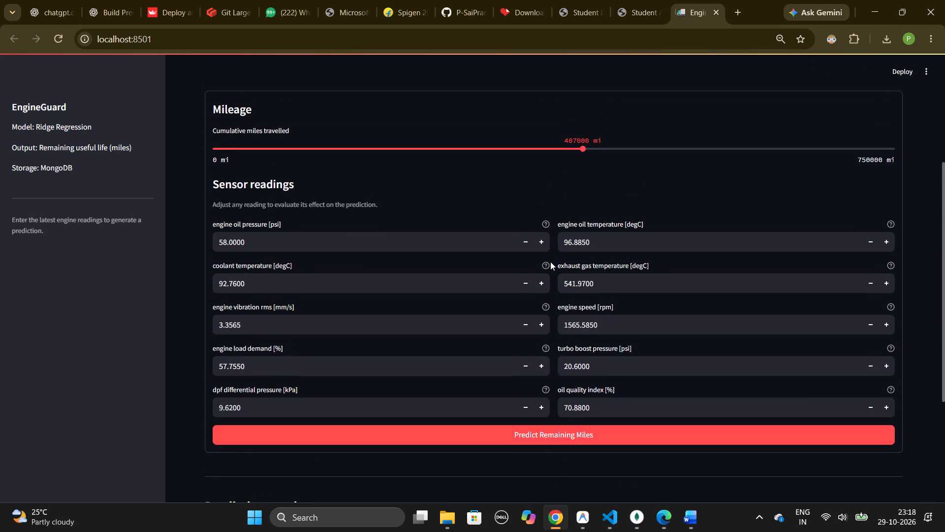
{"action": "scroll", "coordinate": [550, 262], "scroll_direction": "up", "scroll_amount": 2}
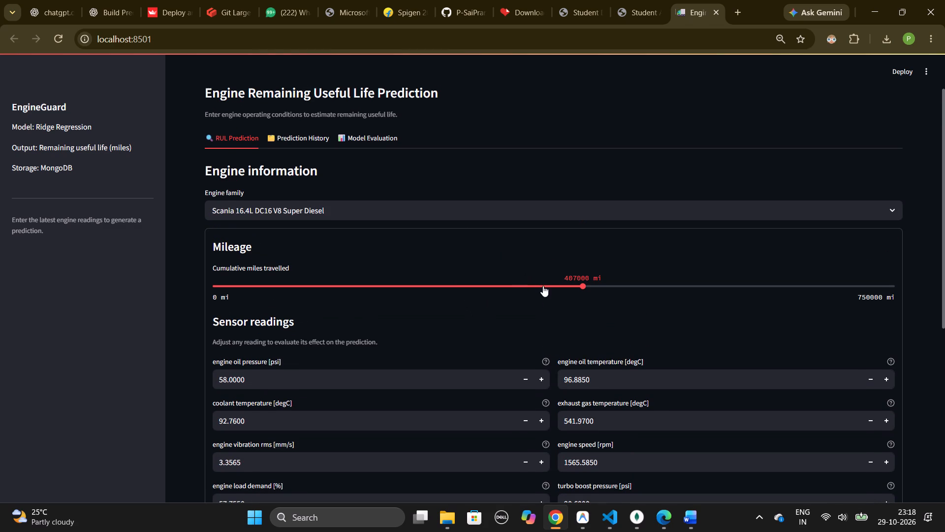
{"action": "left_click", "coordinate": [543, 286]}
{"action": "scroll", "coordinate": [543, 286], "scroll_direction": "down", "scroll_amount": 4}
{"action": "left_click", "coordinate": [549, 311]}
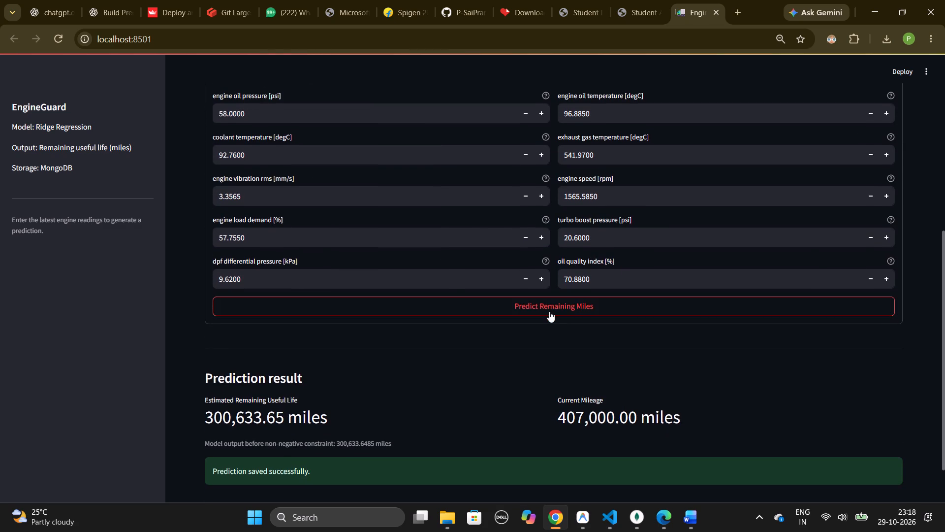
Run a prediction for the Volvo 12.8L D13TC Turbo Compound with the mileage set to about 423,000 miles.
{"action": "scroll", "coordinate": [538, 366], "scroll_direction": "up", "scroll_amount": 2}
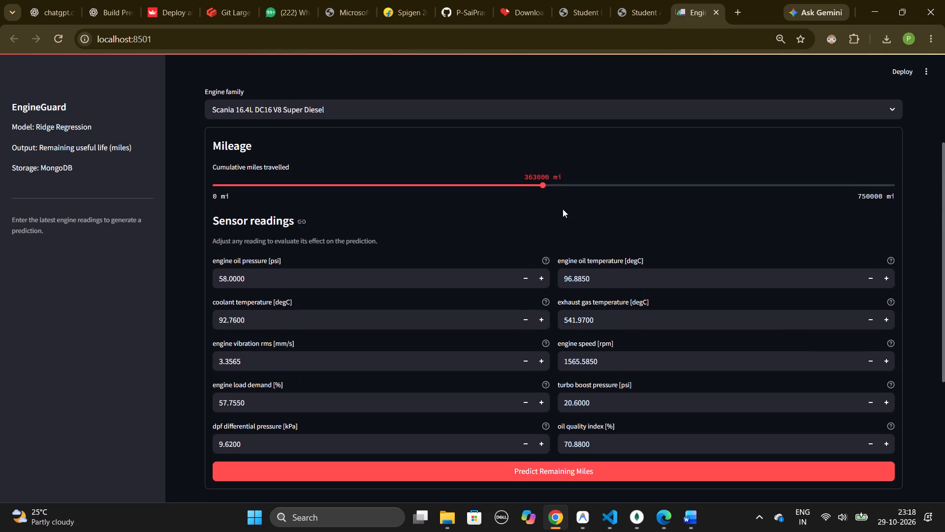
{"action": "left_click", "coordinate": [581, 107]}
{"action": "left_click", "coordinate": [585, 187]}
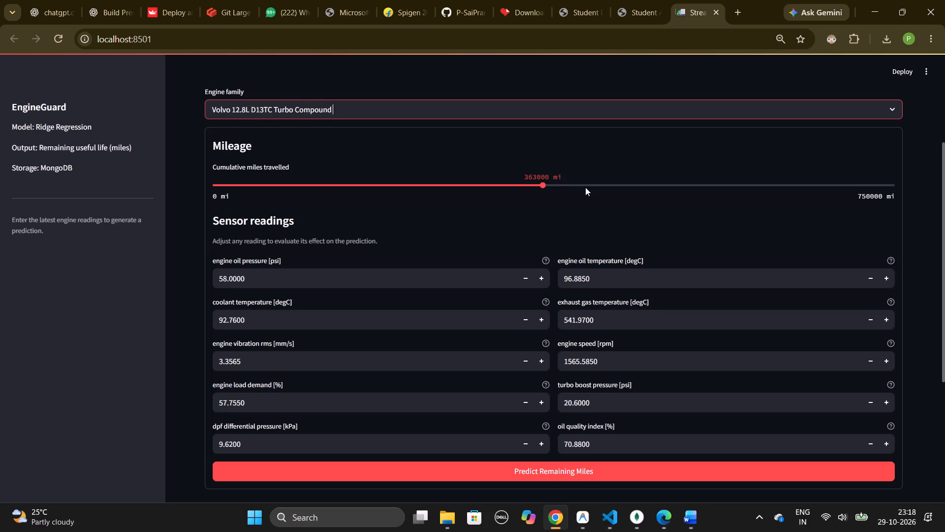
{"action": "left_click", "coordinate": [605, 188]}
{"action": "left_click", "coordinate": [597, 185]}
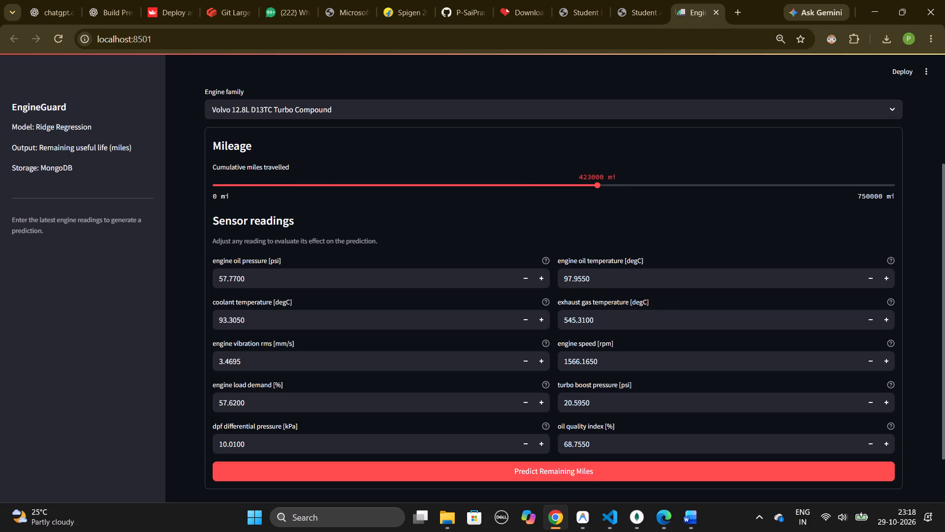
{"action": "scroll", "coordinate": [597, 185], "scroll_direction": "down", "scroll_amount": 1}
{"action": "left_click", "coordinate": [543, 403]}
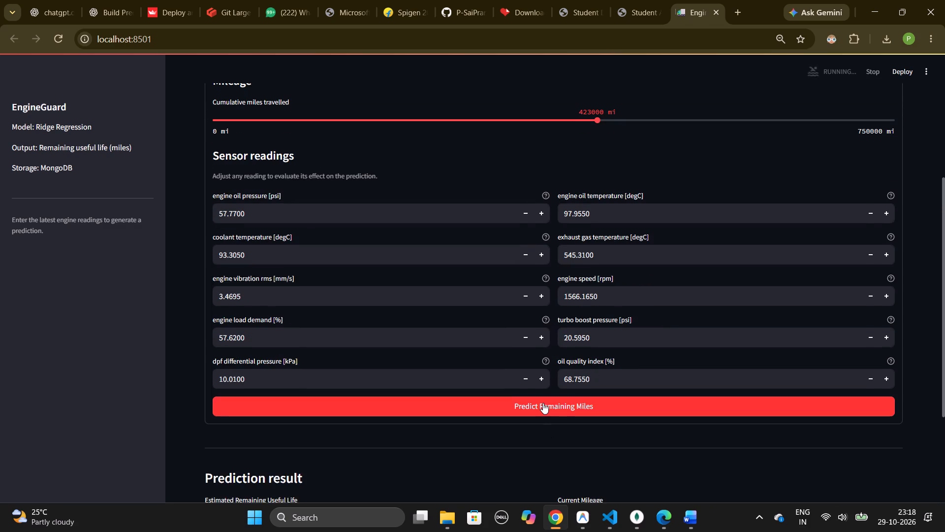
{"action": "scroll", "coordinate": [543, 403], "scroll_direction": "down", "scroll_amount": 1}
Capture a screen snip of the EngineGuard Prediction History page, covering the title and the full table of predictions.
{"action": "scroll", "coordinate": [543, 403], "scroll_direction": "up", "scroll_amount": 4}
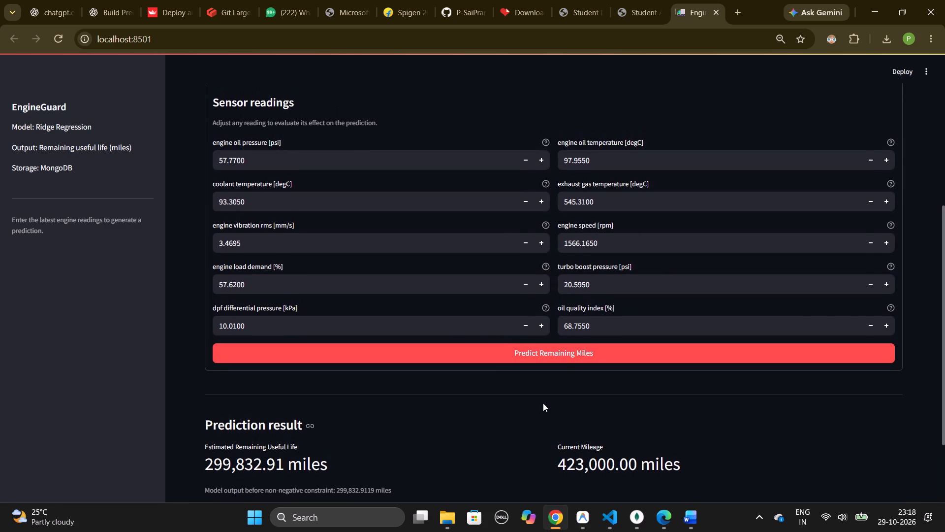
{"action": "scroll", "coordinate": [543, 403], "scroll_direction": "up", "scroll_amount": 4}
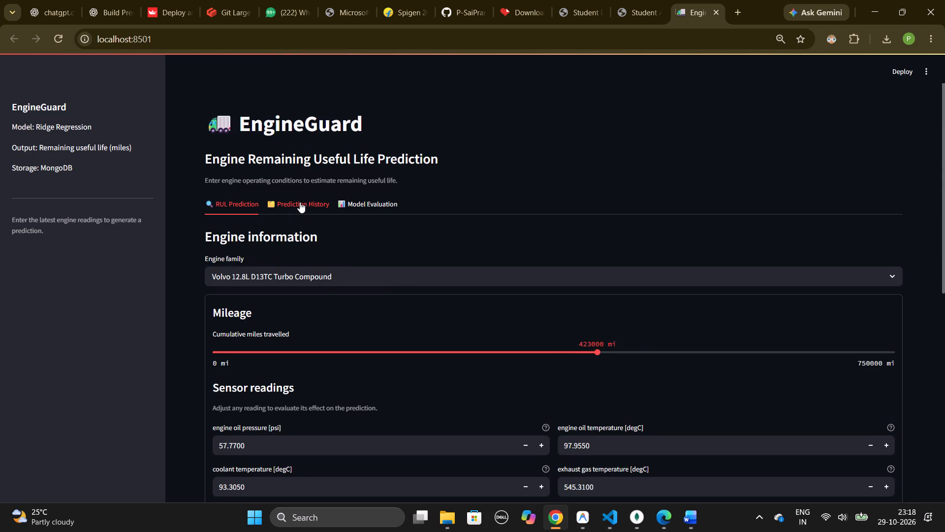
{"action": "left_click", "coordinate": [300, 202]}
{"action": "key", "text": "shift+super+s"}
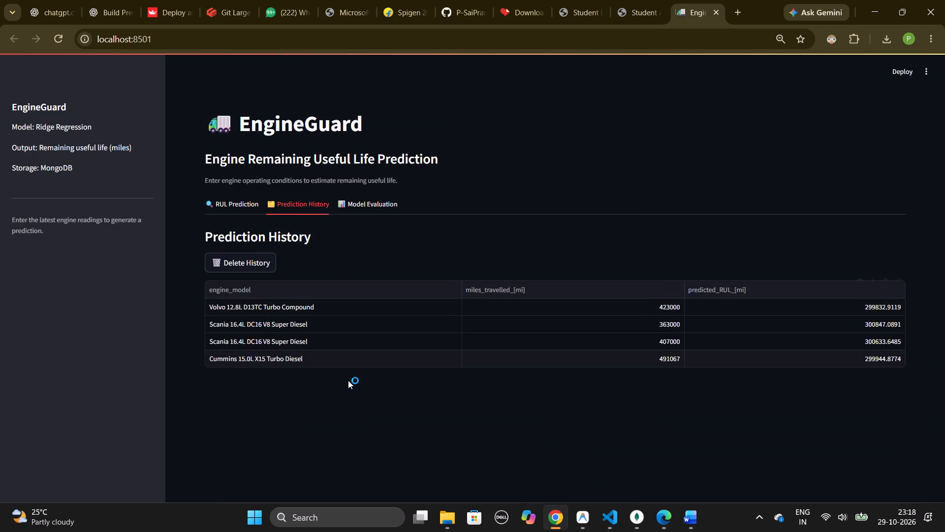
{"action": "left_click_drag", "start_coordinate": [163, 98], "coordinate": [891, 463]}
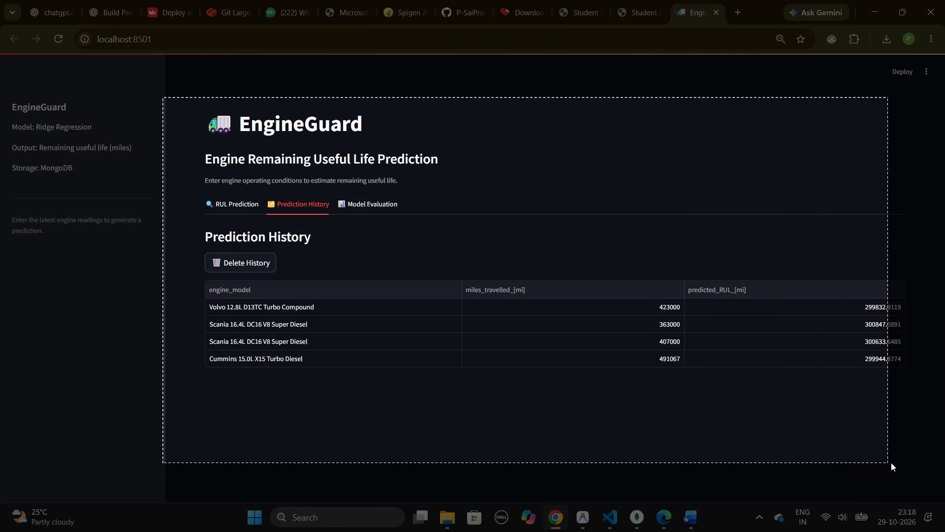
{"action": "left_click_drag", "start_coordinate": [891, 463], "coordinate": [944, 464]}
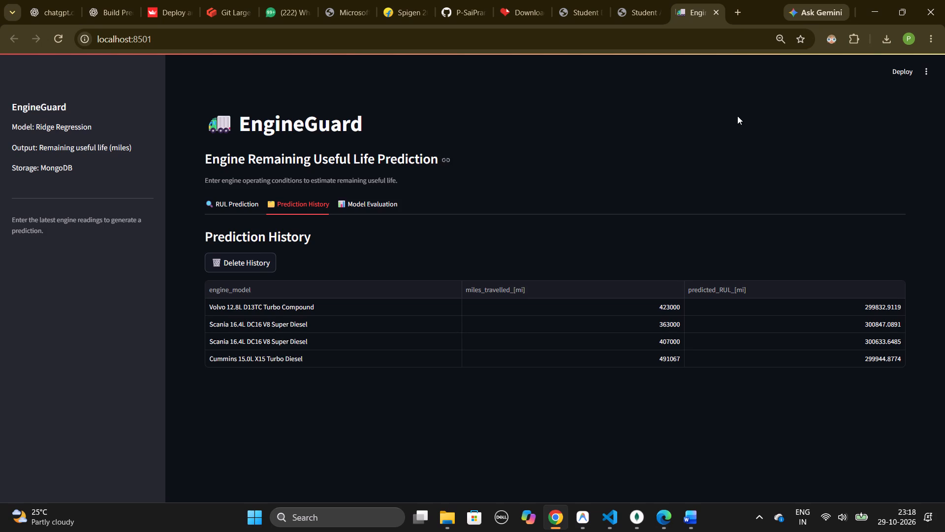
Switch to the Word report and paste the Prediction History snip above the Figure 6 caption.
{"action": "key", "text": "alt+Tab"}
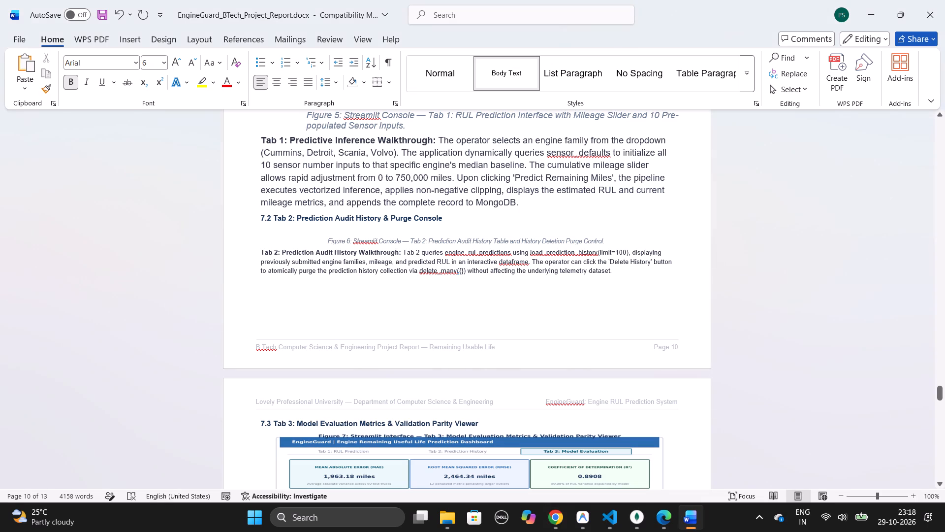
{"action": "key", "text": "ctrl+v"}
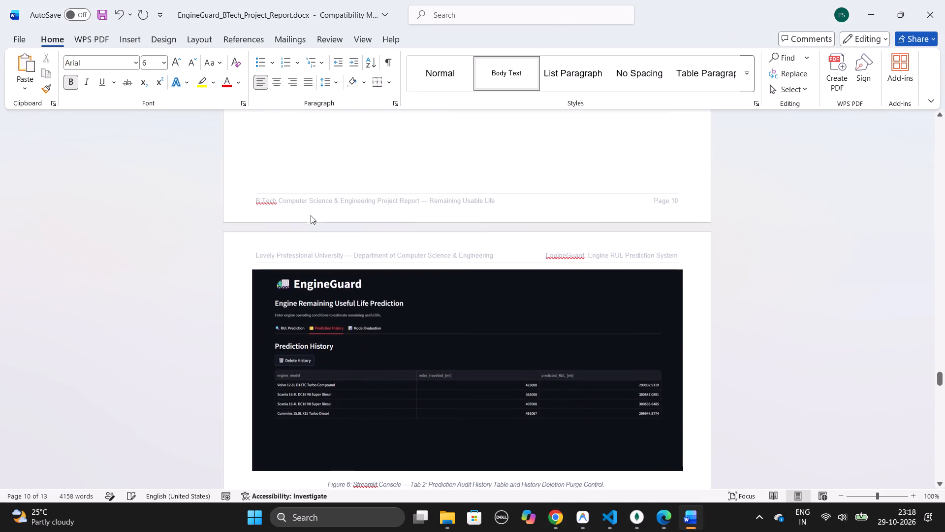
Show formatting marks and insert eight blank paragraphs after the Tab 1 walkthrough text to push heading 7.2 onto the next page.
{"action": "scroll", "coordinate": [417, 284], "scroll_direction": "up", "scroll_amount": 1}
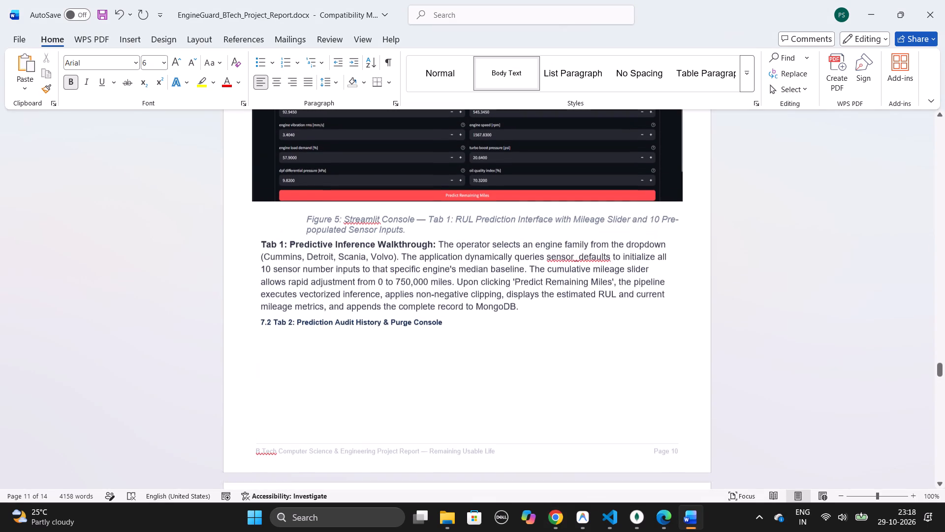
{"action": "scroll", "coordinate": [417, 284], "scroll_direction": "up", "scroll_amount": 1}
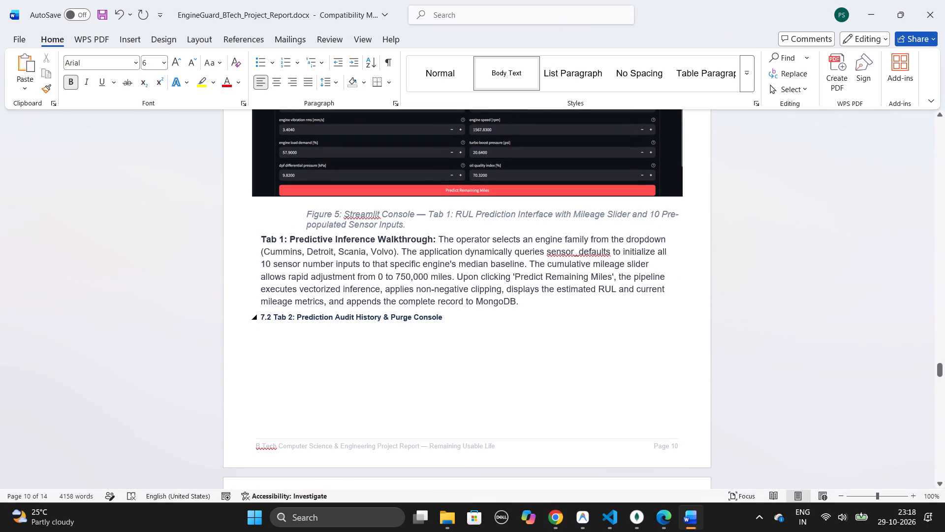
{"action": "key", "text": "ctrl+shift+8"}
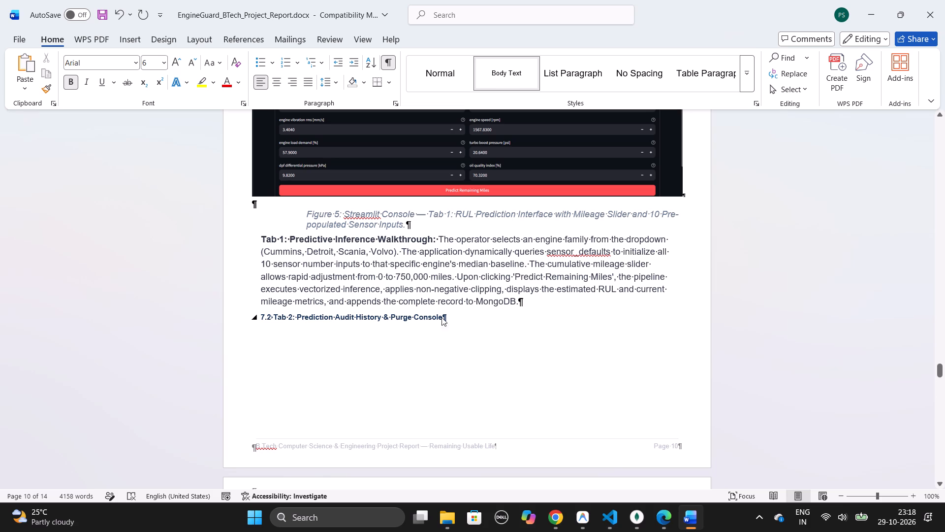
{"action": "left_click", "coordinate": [441, 316]}
{"action": "left_click", "coordinate": [539, 305]}
{"action": "key", "text": "Return"}
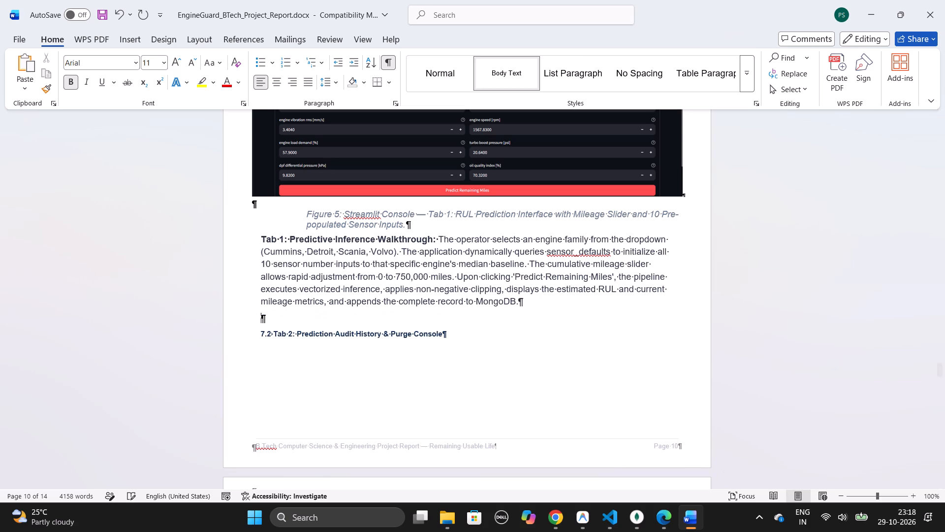
{"action": "key", "text": "Return"}
{"action": "key", "text": "Return"}
{"action": "key", "text": "Return"}
{"action": "key", "text": "Return"}
{"action": "key", "text": "Return"}
{"action": "key", "text": "Return"}
{"action": "key", "text": "Return"}
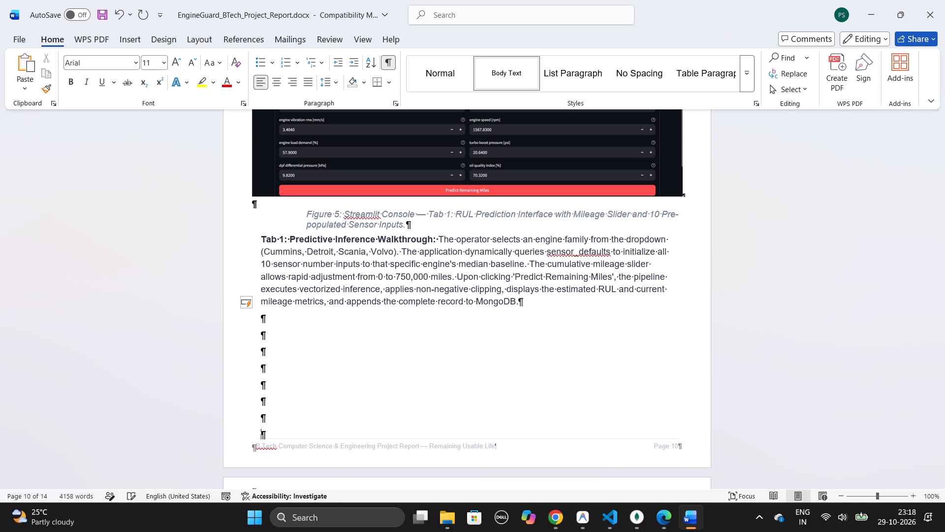
Set the font size of heading 7.2, Tab 2: Prediction Audit History & Purge Console, to 14.
{"action": "scroll", "coordinate": [592, 282], "scroll_direction": "down", "scroll_amount": 1}
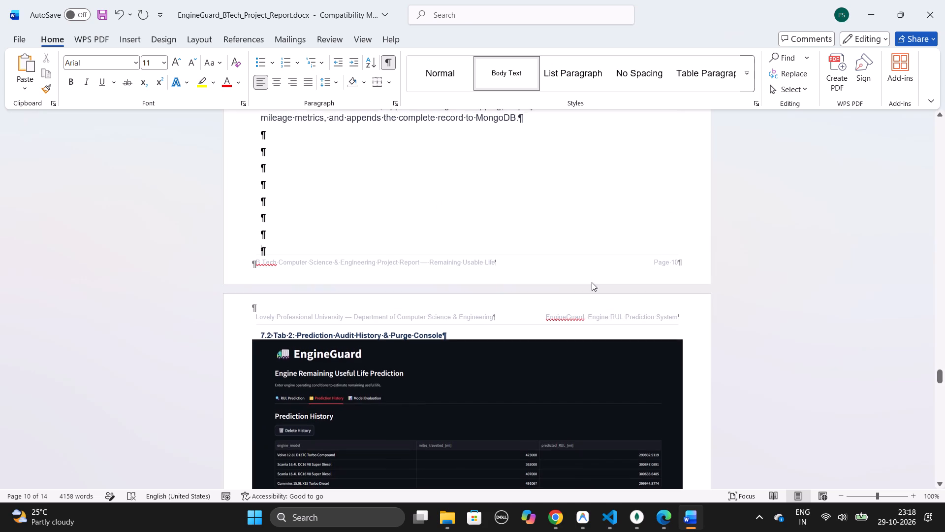
{"action": "scroll", "coordinate": [592, 282], "scroll_direction": "down", "scroll_amount": 1}
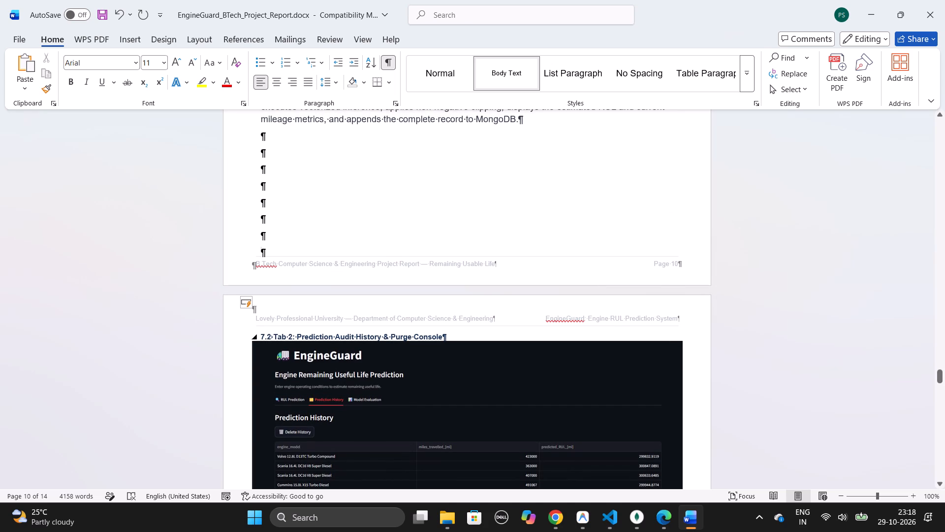
{"action": "left_click_drag", "start_coordinate": [261, 334], "coordinate": [450, 337]}
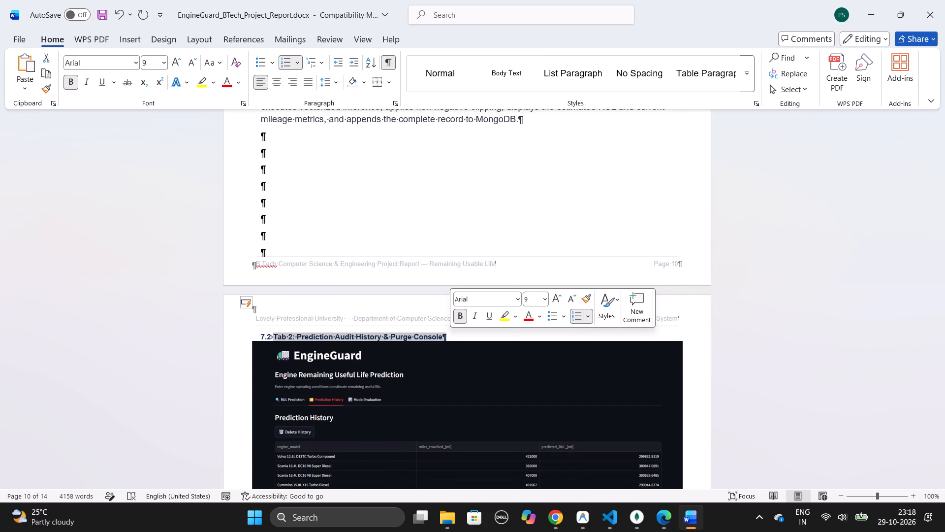
{"action": "left_click", "coordinate": [532, 299]}
{"action": "key", "text": "1"}
{"action": "key", "text": "4"}
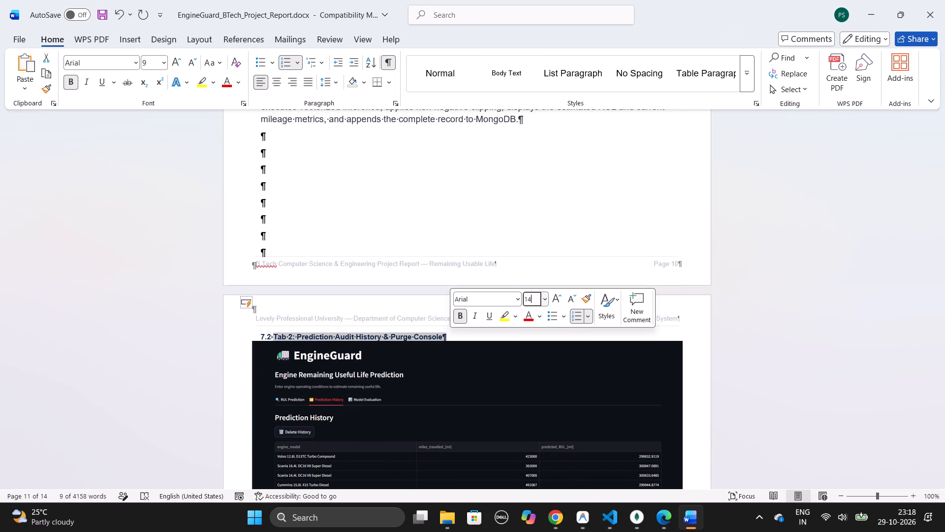
{"action": "key", "text": "Return"}
Check the font size of heading 7.1 and set heading 7.2, Tab 2: Prediction Audit History & Purge Console, to 12.
{"action": "scroll", "coordinate": [514, 237], "scroll_direction": "up", "scroll_amount": 1}
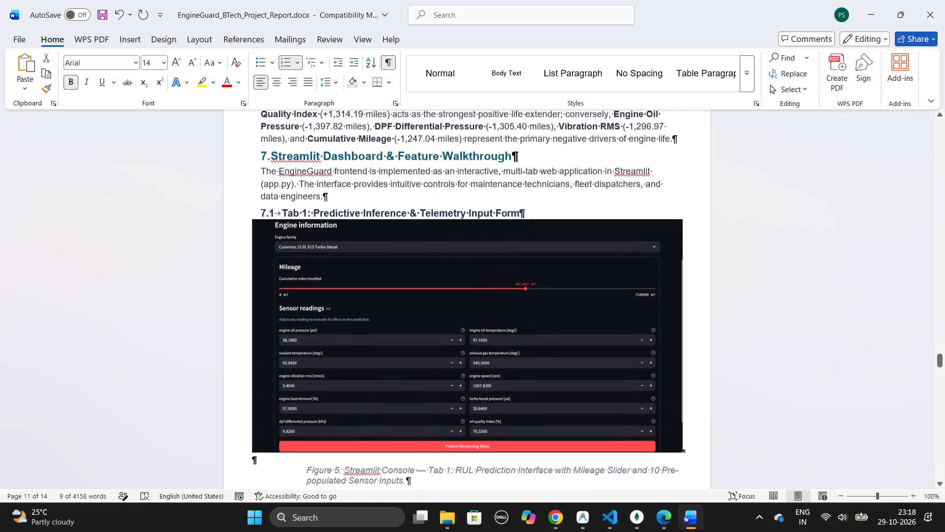
{"action": "left_click_drag", "start_coordinate": [517, 209], "coordinate": [443, 207]}
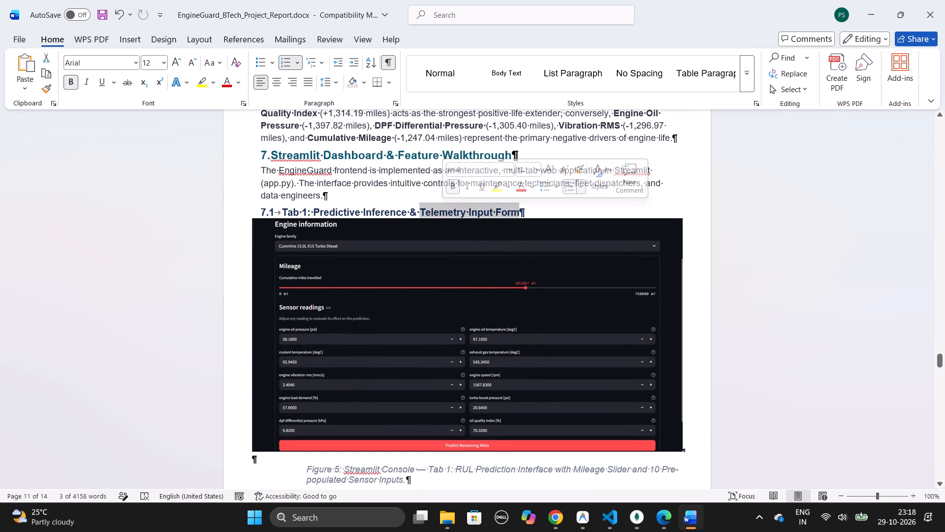
{"action": "scroll", "coordinate": [546, 276], "scroll_direction": "down", "scroll_amount": 1}
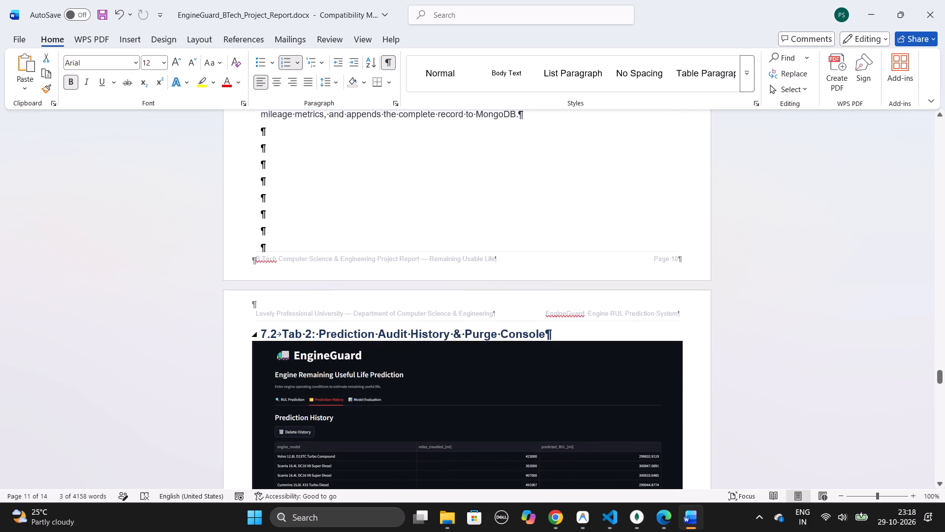
{"action": "double_click", "coordinate": [545, 334]}
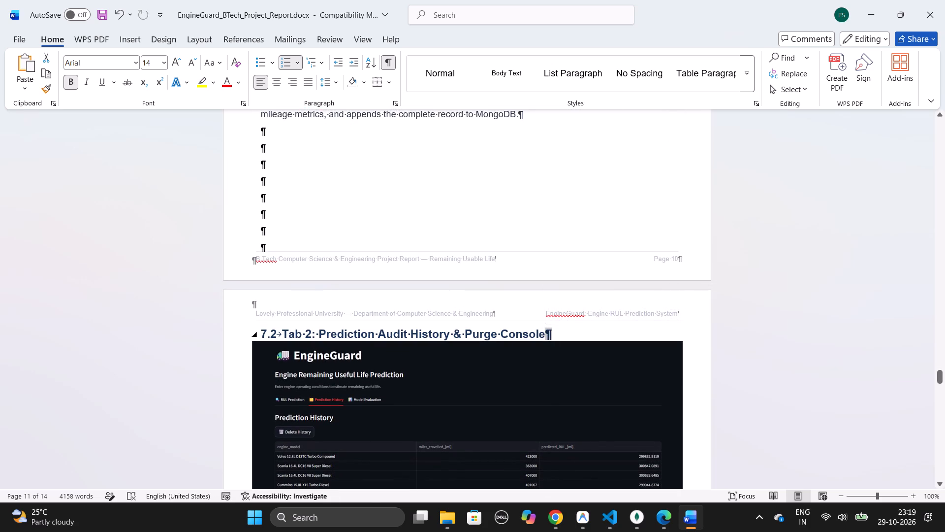
{"action": "left_click_drag", "start_coordinate": [282, 332], "coordinate": [579, 332]}
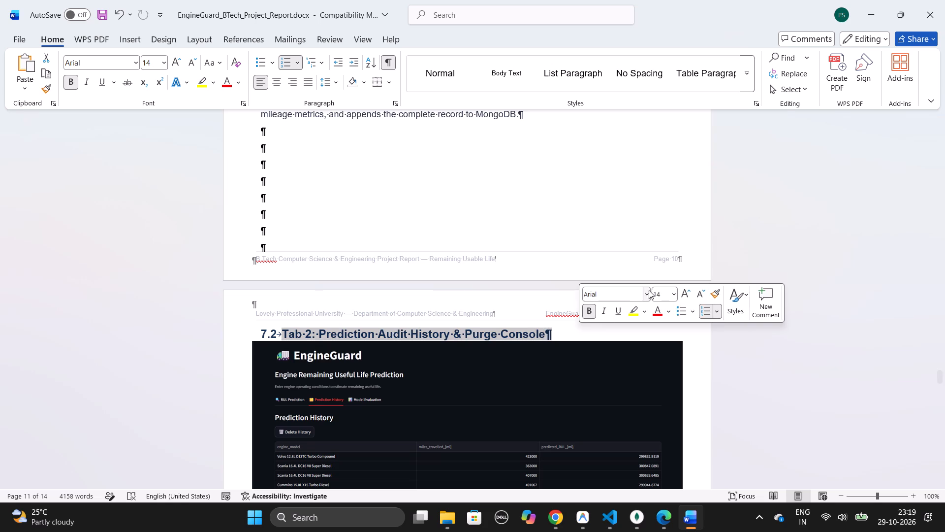
{"action": "left_click", "coordinate": [661, 293]}
{"action": "type", "text": "12"}
{"action": "key", "text": "Return"}
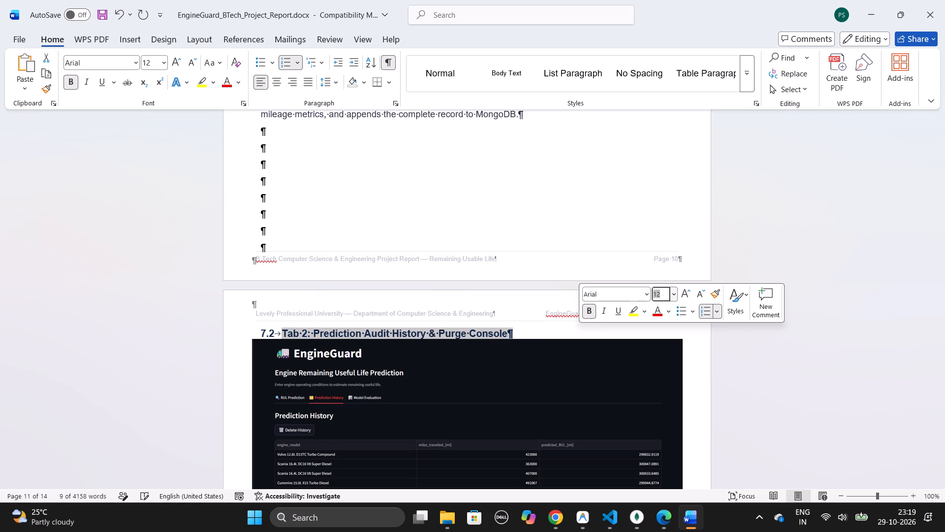
{"action": "left_click", "coordinate": [572, 324]}
Set the Prediction History screenshot's text wrapping to Through and move it slightly down, leaving a small gap beneath heading 7.2.
{"action": "scroll", "coordinate": [572, 324], "scroll_direction": "down", "scroll_amount": 1}
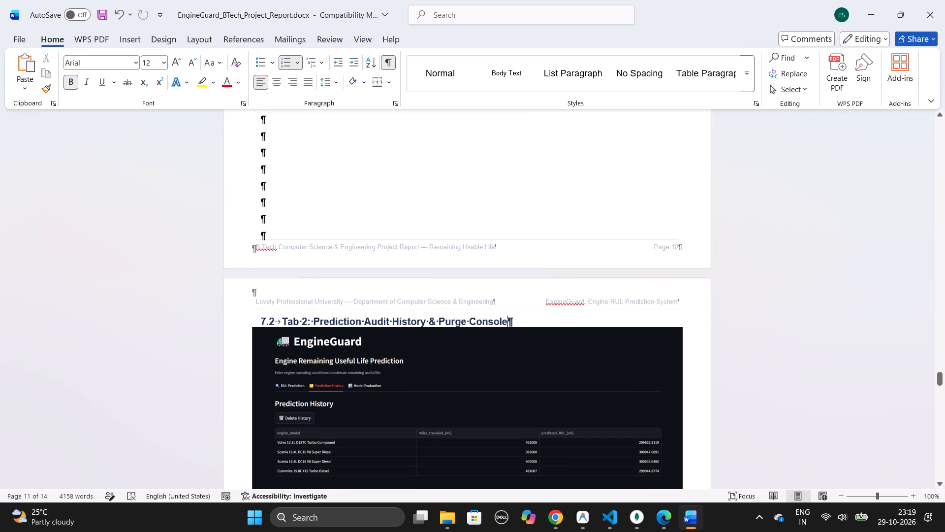
{"action": "scroll", "coordinate": [572, 324], "scroll_direction": "down", "scroll_amount": 1}
{"action": "left_click", "coordinate": [488, 296]}
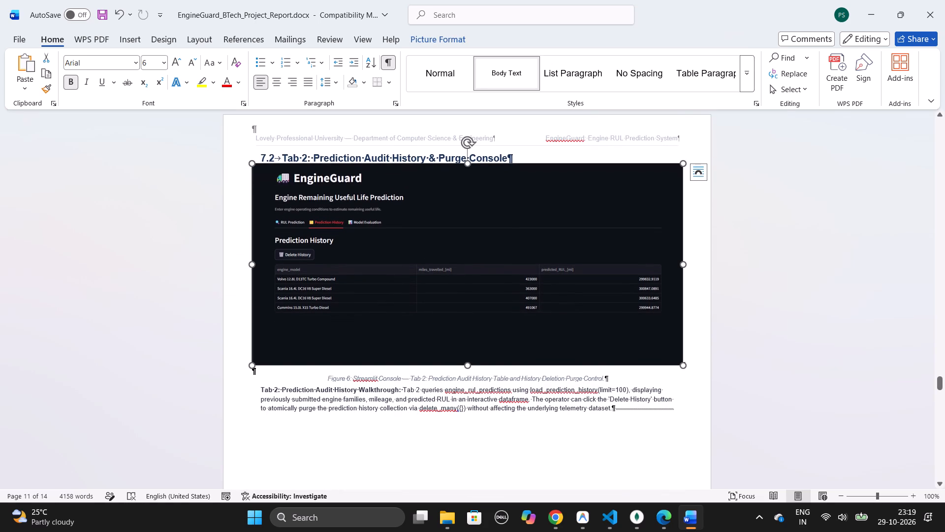
{"action": "left_click", "coordinate": [488, 296]}
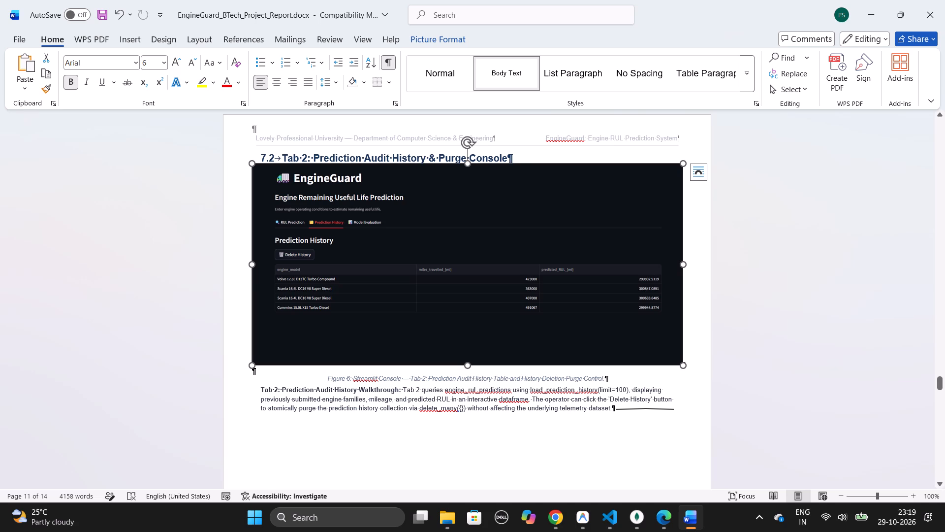
{"action": "left_click", "coordinate": [467, 164]}
{"action": "left_click", "coordinate": [701, 168]}
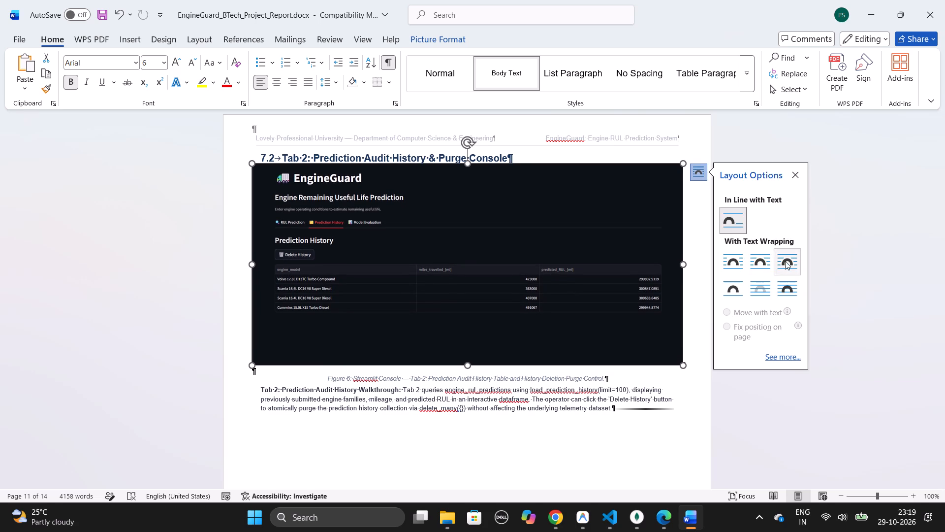
{"action": "left_click", "coordinate": [785, 261]}
{"action": "left_click_drag", "start_coordinate": [487, 246], "coordinate": [486, 248]}
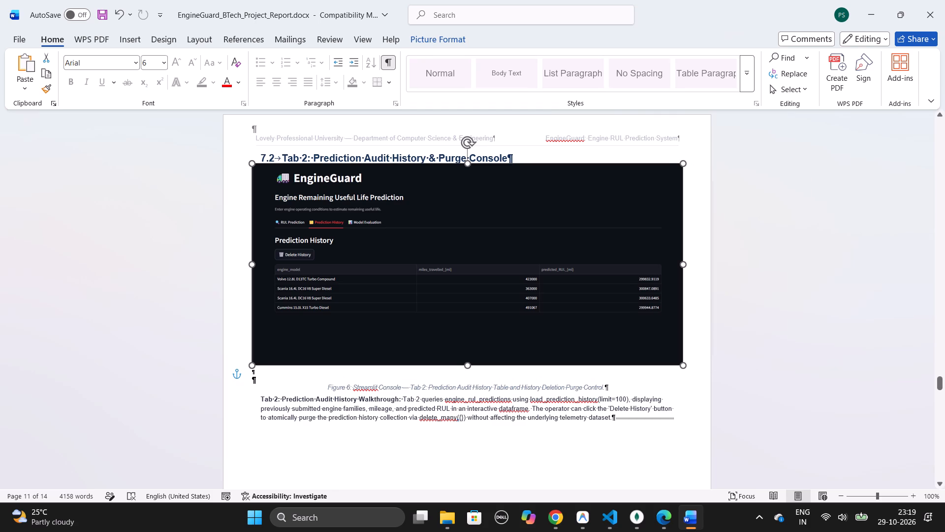
{"action": "left_click_drag", "start_coordinate": [486, 248], "coordinate": [487, 255]}
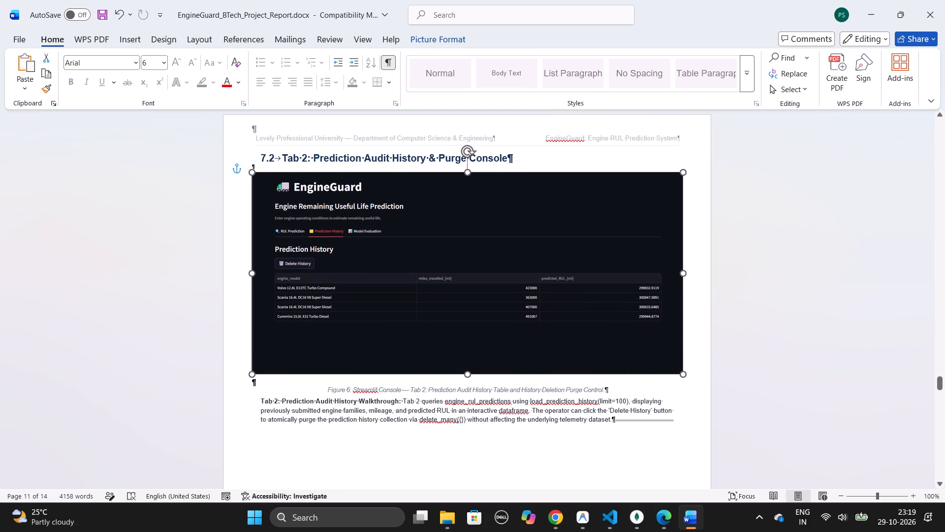
{"action": "left_click_drag", "start_coordinate": [487, 255], "coordinate": [487, 255]}
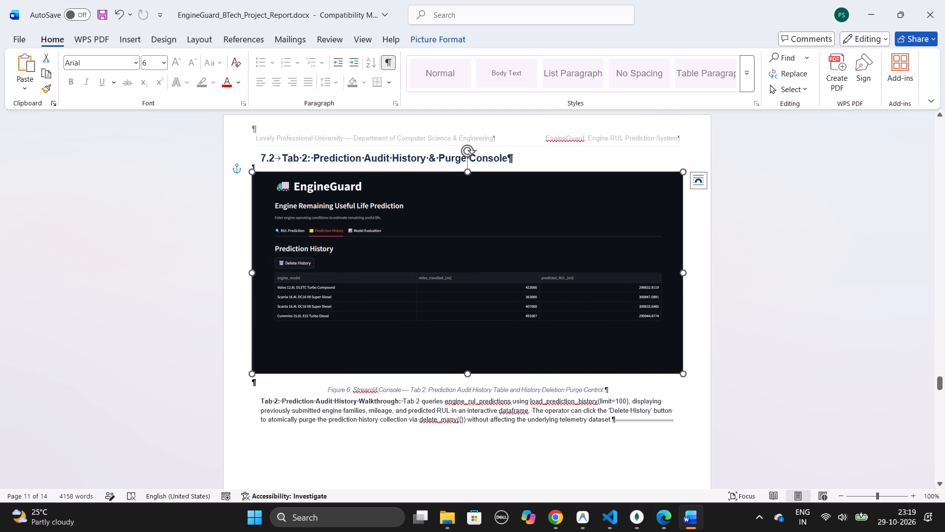
Set the font size of the Figure 6 caption to 11.
{"action": "left_click_drag", "start_coordinate": [604, 392], "coordinate": [321, 388]}
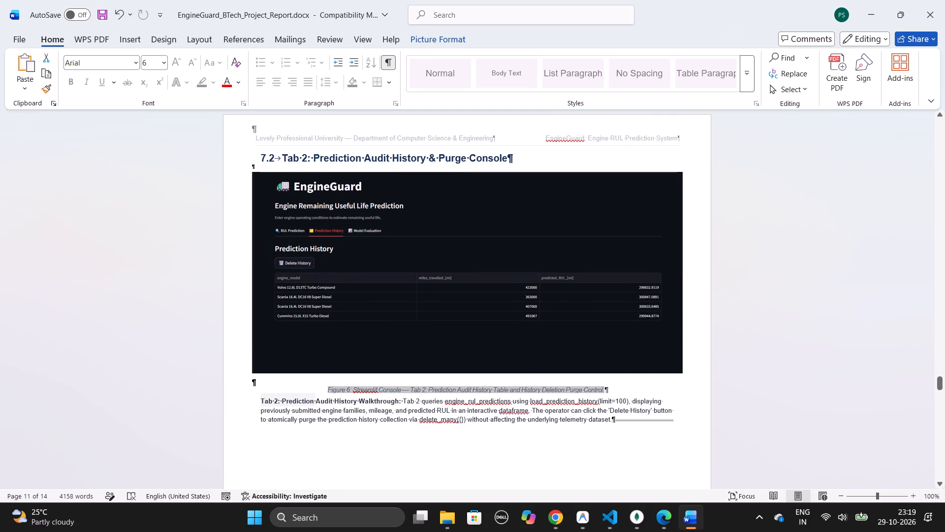
{"action": "left_click_drag", "start_coordinate": [321, 388], "coordinate": [323, 388]}
{"action": "left_click", "coordinate": [405, 348]}
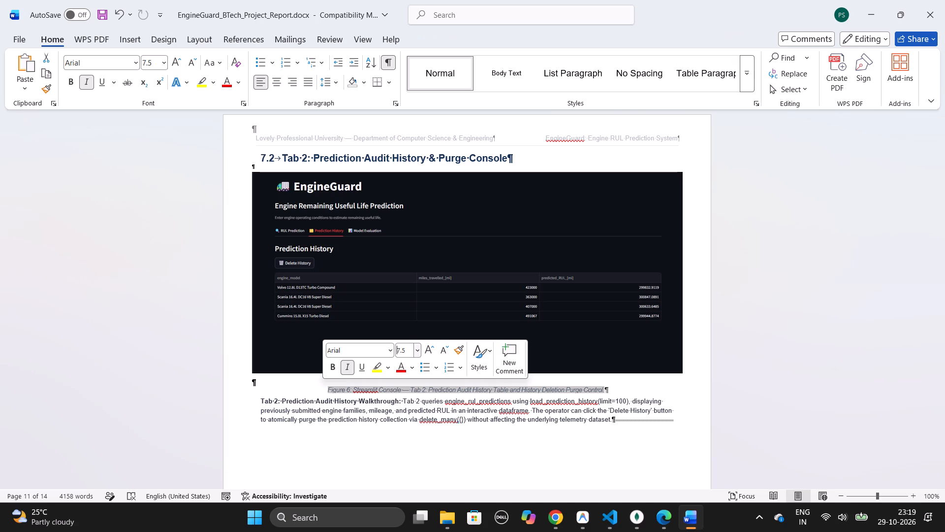
{"action": "type", "text": "11"}
{"action": "key", "text": "Return"}
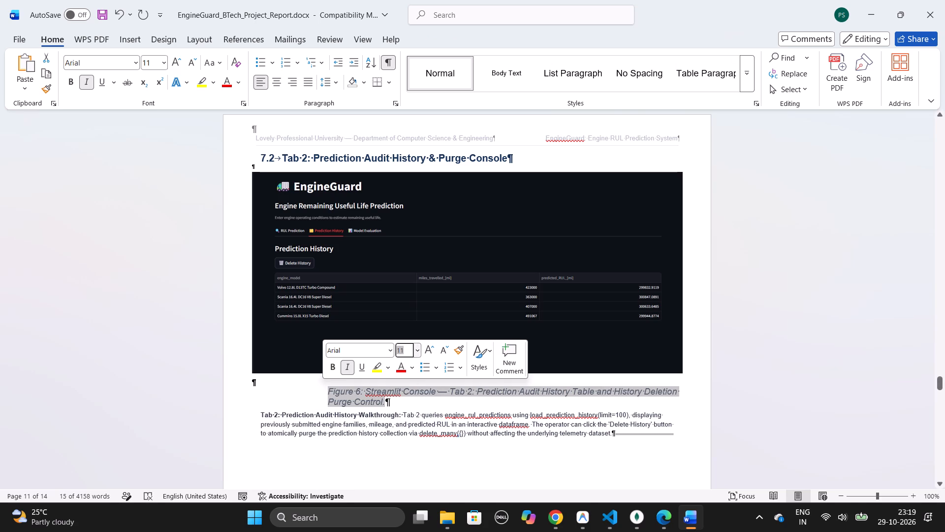
Remove the left indent from the Figure 6 caption and from the Figure 5 caption.
{"action": "left_click", "coordinate": [327, 393]}
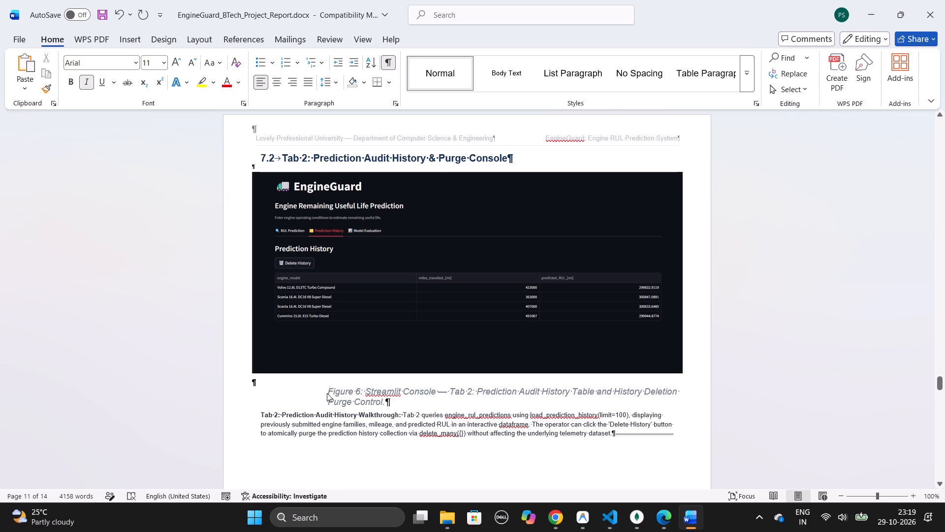
{"action": "key", "text": "BackSpace"}
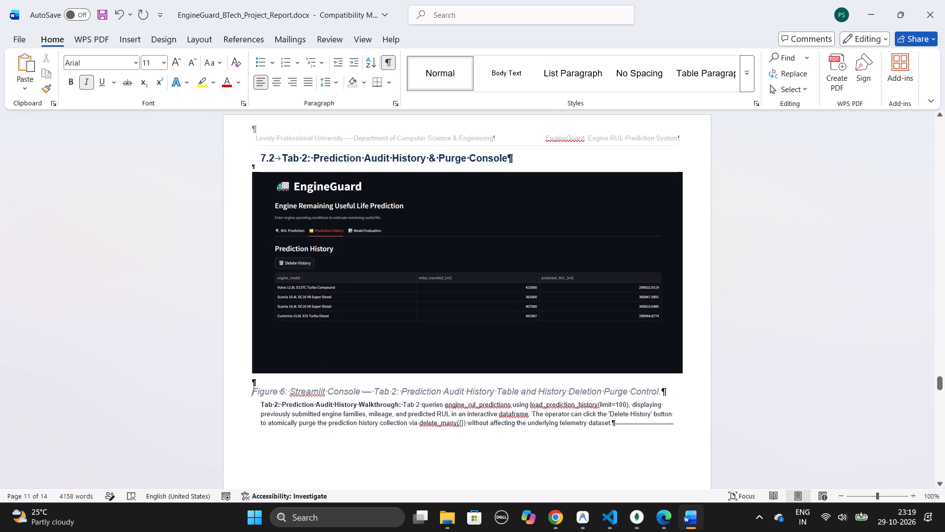
{"action": "scroll", "coordinate": [415, 391], "scroll_direction": "up", "scroll_amount": 3}
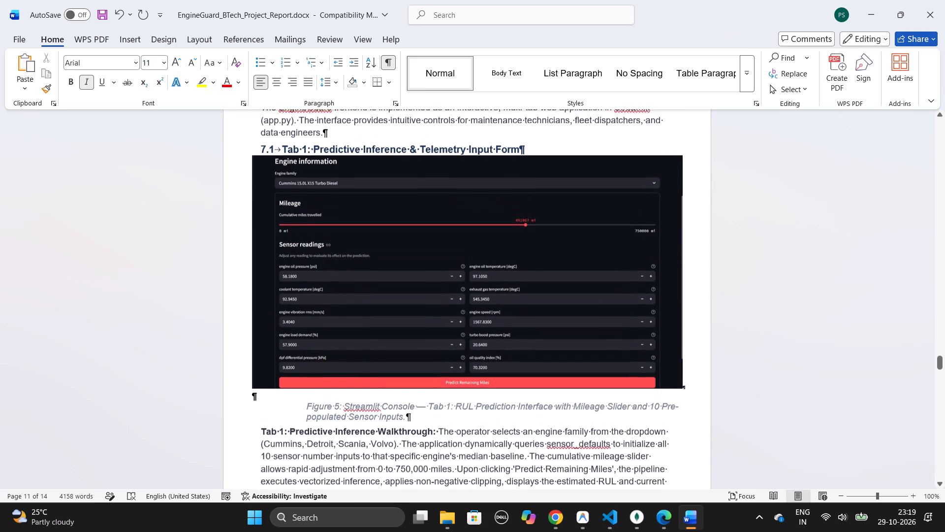
{"action": "scroll", "coordinate": [415, 391], "scroll_direction": "up", "scroll_amount": 1}
{"action": "left_click", "coordinate": [309, 404]}
{"action": "key", "text": "BackSpace"}
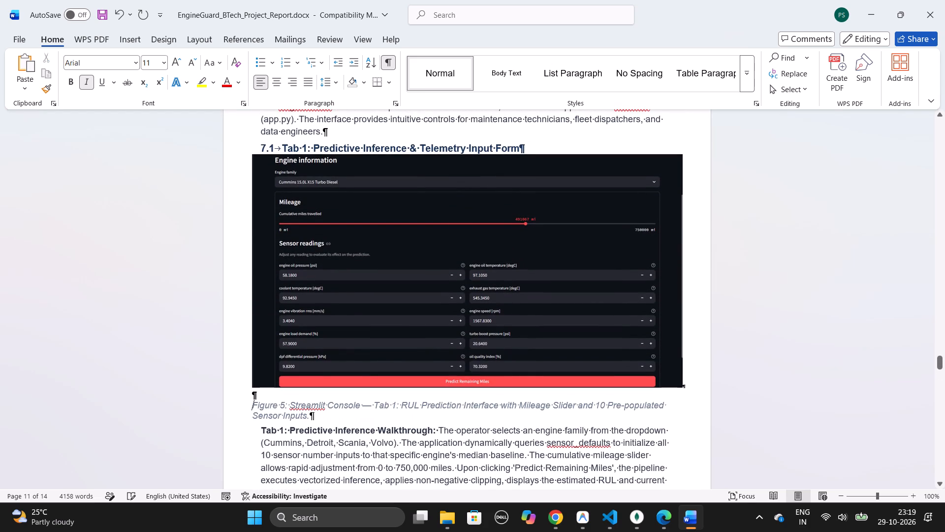
Review the layout and captions of the earlier figures on page 9 and the pages leading back to section 7.2.
{"action": "scroll", "coordinate": [309, 404], "scroll_direction": "up", "scroll_amount": 1}
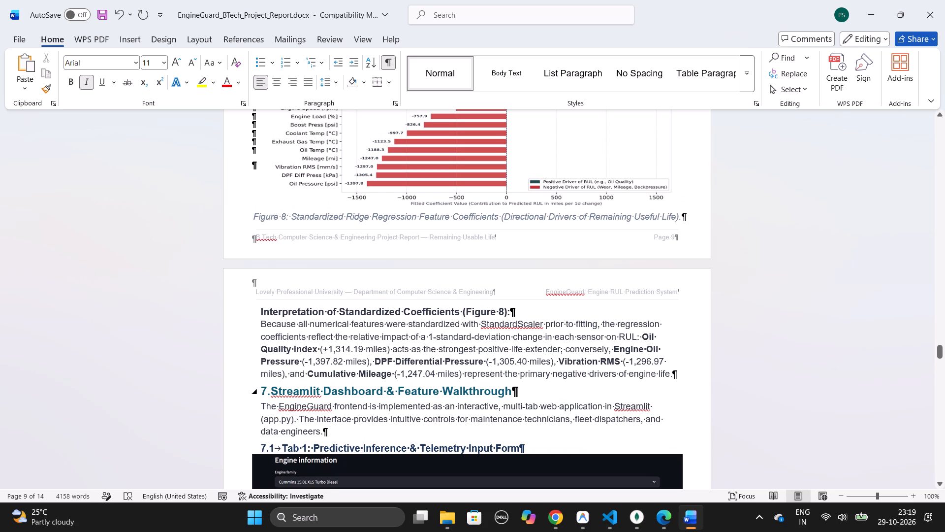
{"action": "scroll", "coordinate": [327, 392], "scroll_direction": "up", "scroll_amount": 1}
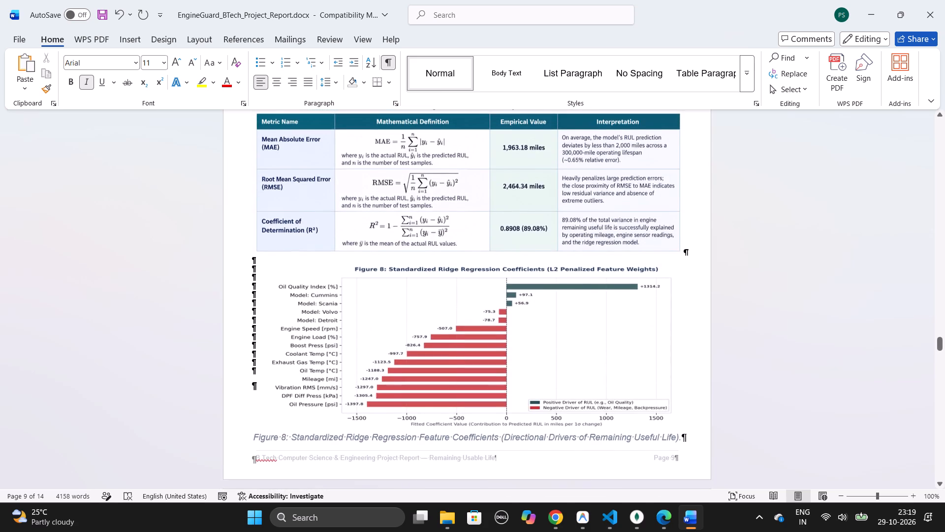
{"action": "scroll", "coordinate": [327, 392], "scroll_direction": "up", "scroll_amount": 1}
{"action": "right_click", "coordinate": [327, 392]}
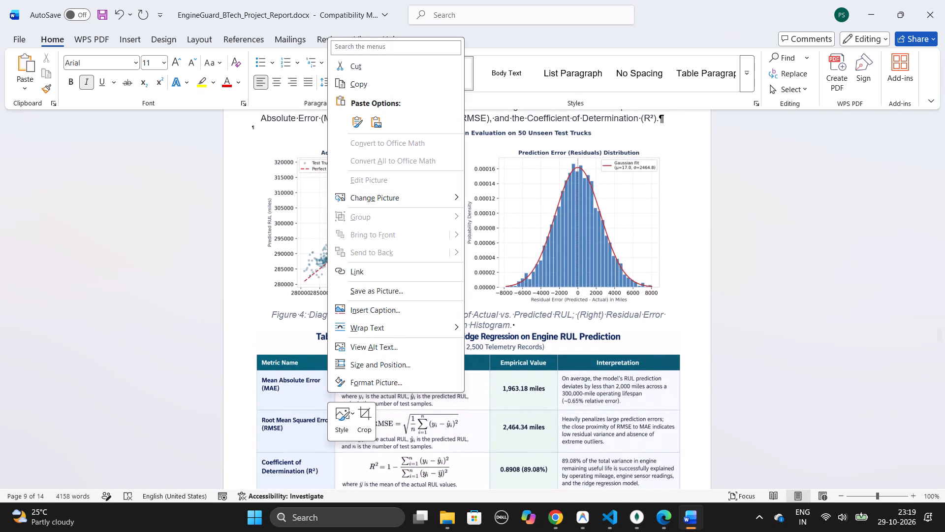
{"action": "scroll", "coordinate": [265, 312], "scroll_direction": "down", "scroll_amount": 1}
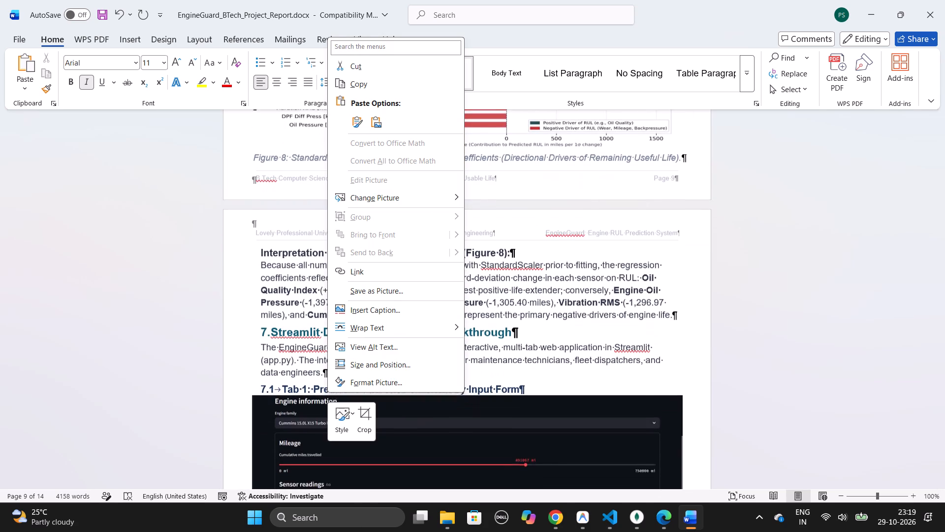
{"action": "left_click", "coordinate": [170, 326]}
{"action": "scroll", "coordinate": [344, 332], "scroll_direction": "down", "scroll_amount": 2}
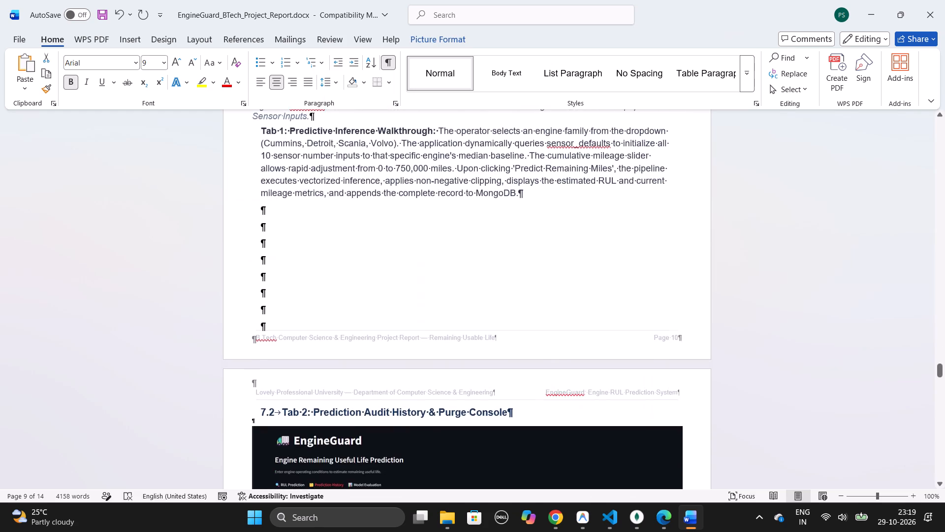
{"action": "scroll", "coordinate": [344, 332], "scroll_direction": "down", "scroll_amount": 2}
Set the font size of the Tab 2: Prediction Audit History Walkthrough paragraph to 12.
{"action": "scroll", "coordinate": [344, 332], "scroll_direction": "up", "scroll_amount": 1}
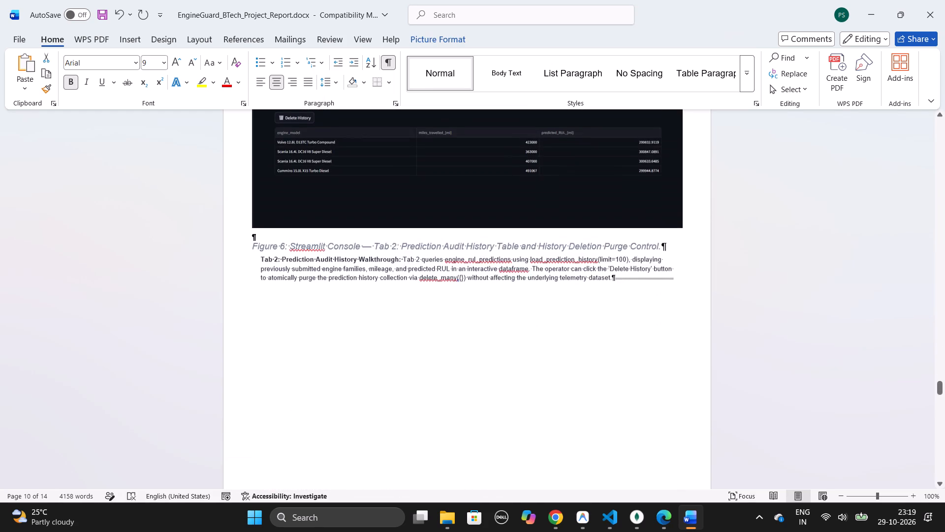
{"action": "scroll", "coordinate": [344, 332], "scroll_direction": "up", "scroll_amount": 1}
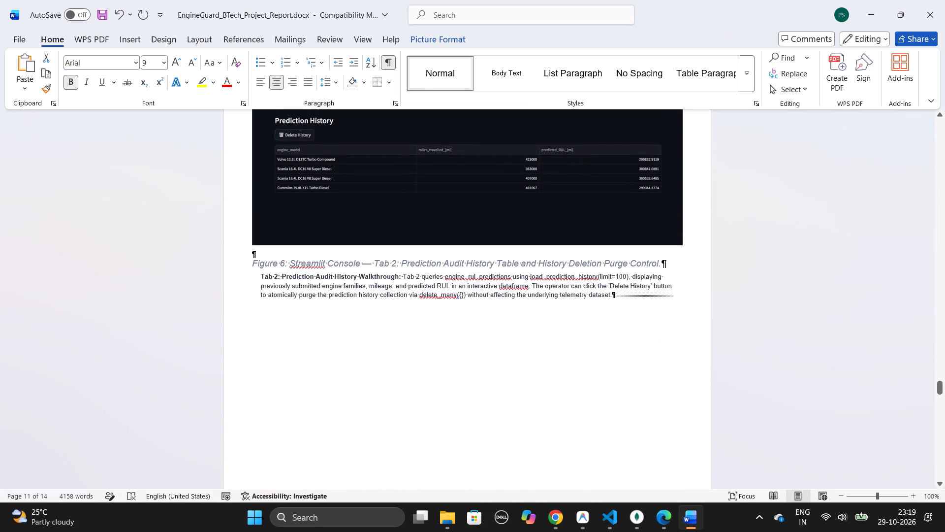
{"action": "left_click_drag", "start_coordinate": [611, 295], "coordinate": [253, 273]}
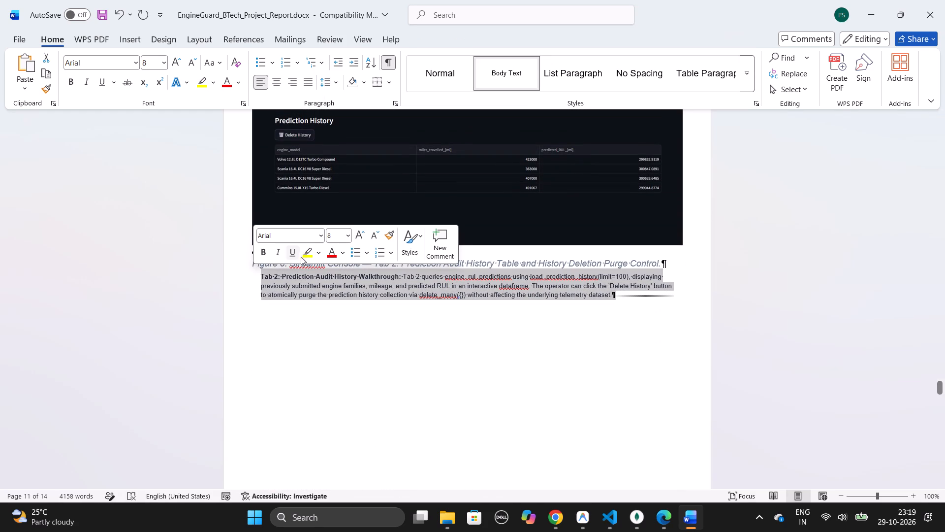
{"action": "left_click", "coordinate": [331, 233]}
{"action": "type", "text": "12"}
{"action": "key", "text": "Return"}
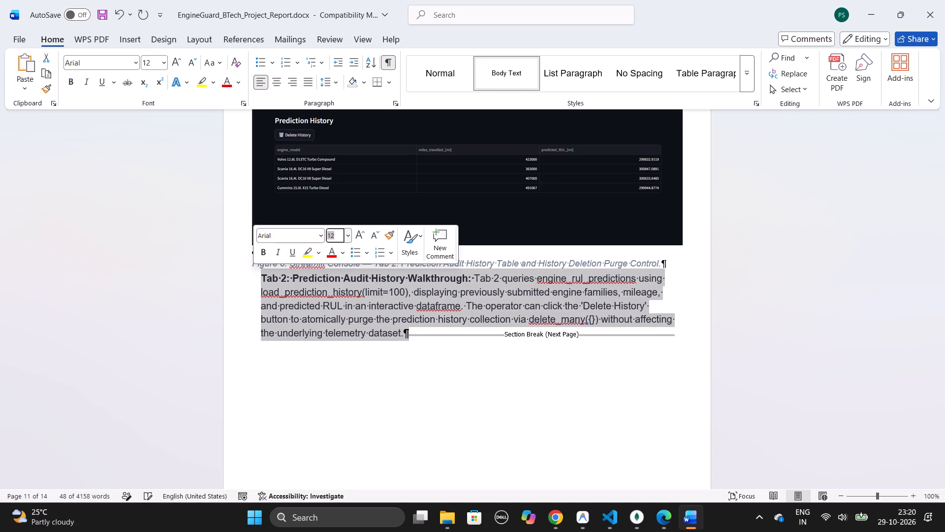
Delete the next-page section break after the Tab 2 walkthrough paragraph.
{"action": "left_click", "coordinate": [410, 335]}
{"action": "key", "text": "Delete"}
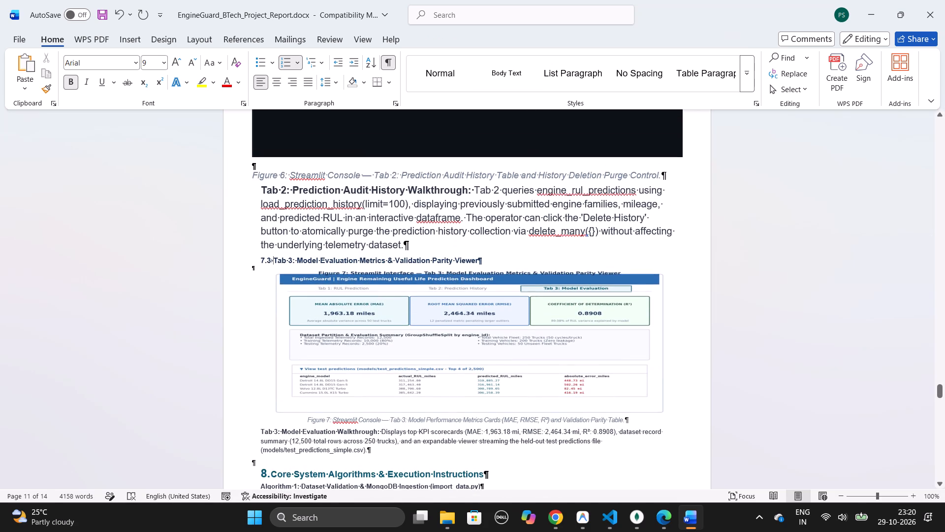
Set the font size of heading 7.3, Tab 3: Model Evaluation Metrics & Validation Parity Viewer, to 12.
{"action": "left_click_drag", "start_coordinate": [480, 260], "coordinate": [254, 249]}
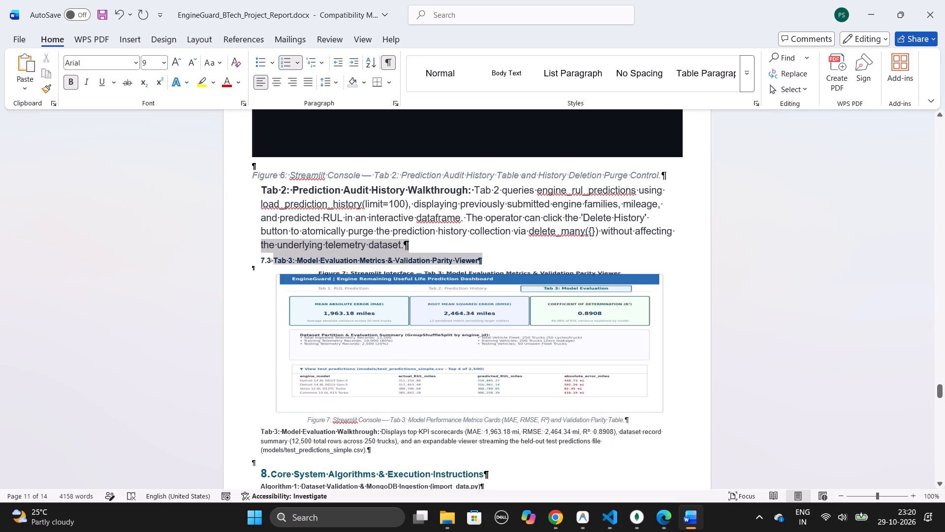
{"action": "left_click_drag", "start_coordinate": [254, 249], "coordinate": [254, 257]}
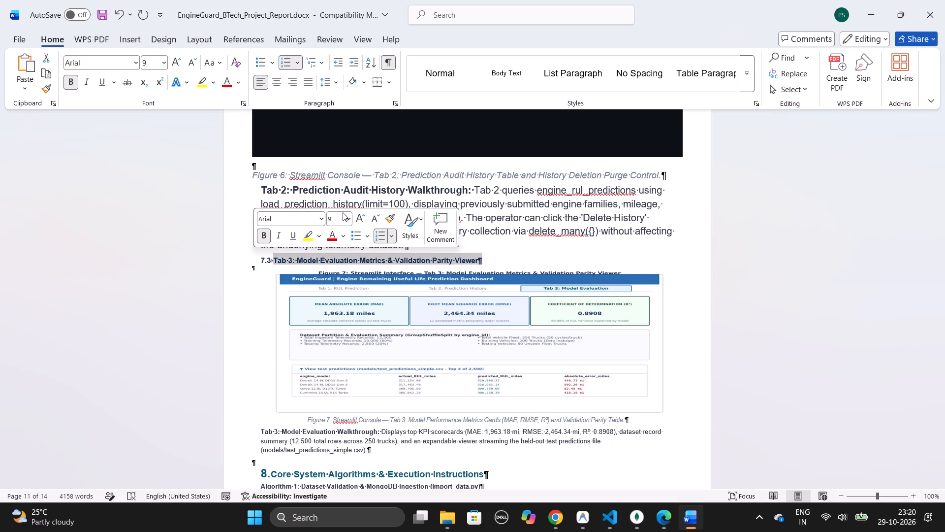
{"action": "left_click", "coordinate": [336, 216]}
{"action": "type", "text": "12"}
{"action": "key", "text": "Return"}
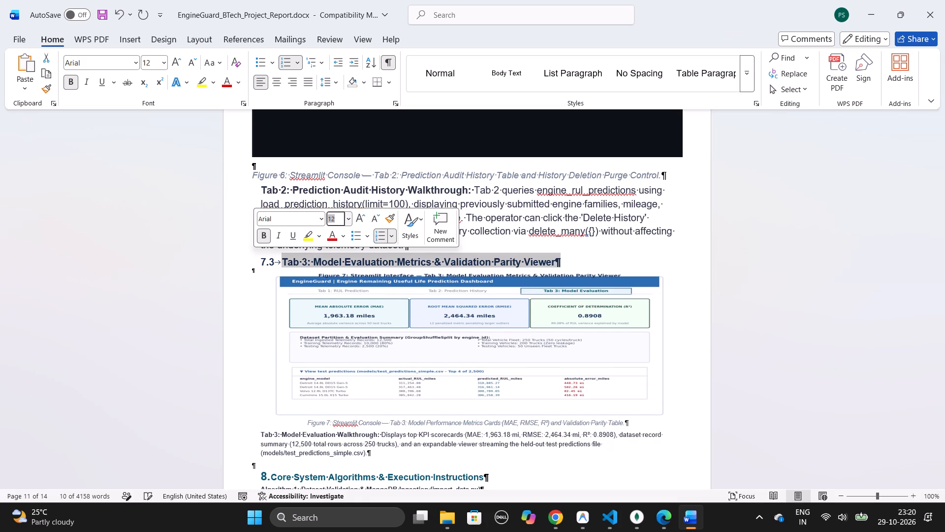
Delete the mock-up dashboard image above the Figure 7 caption.
{"action": "left_click", "coordinate": [436, 325]}
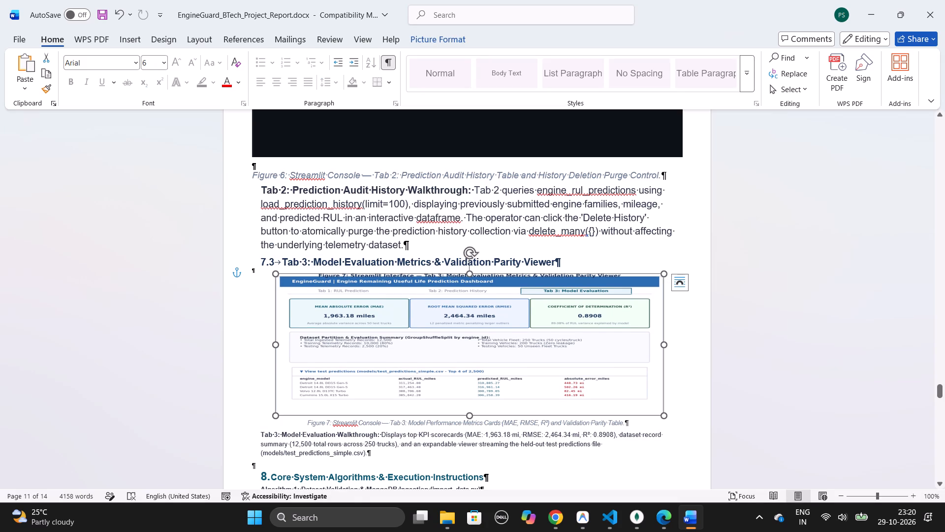
{"action": "key", "text": "Delete"}
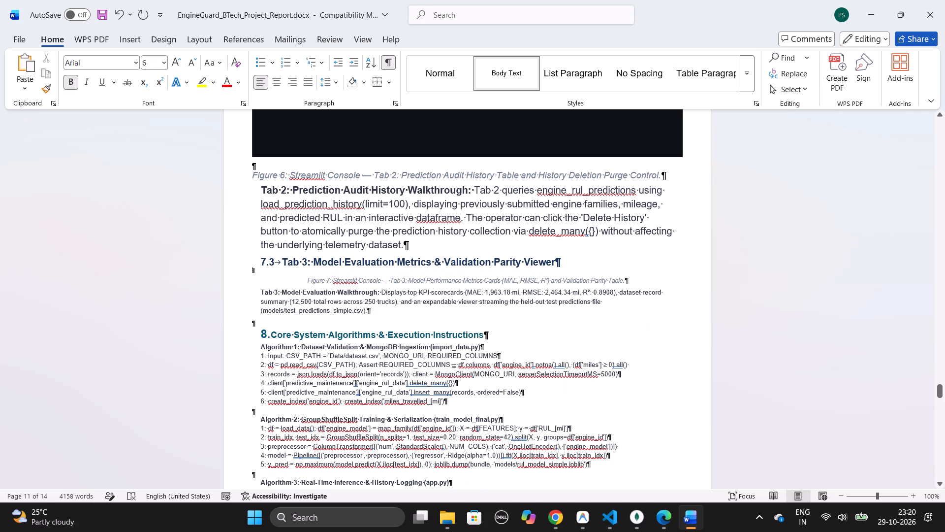
Switch to the EngineGuard app in Chrome and capture a screen snip of the Prediction History view, from the EngineGuard title through the table.
{"action": "key", "text": "alt+Tab"}
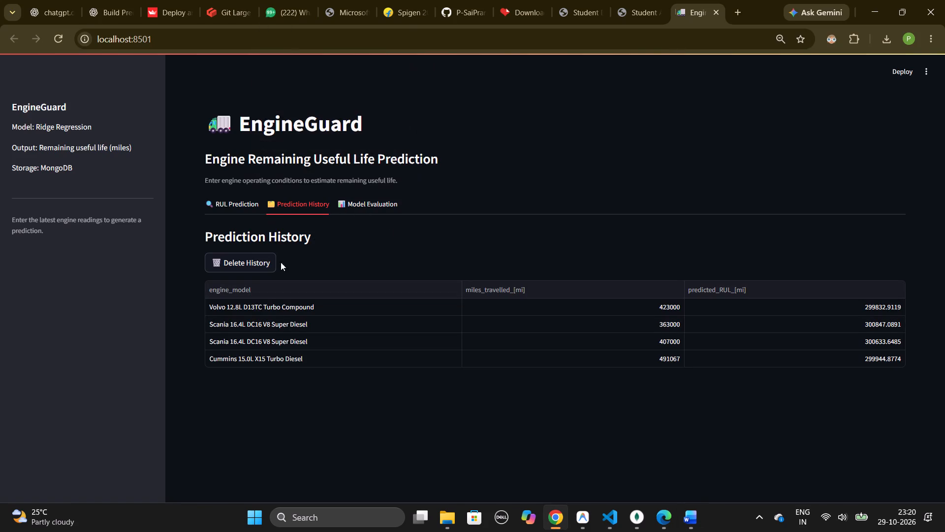
{"action": "key", "text": "shift+super+s"}
{"action": "left_click_drag", "start_coordinate": [167, 91], "coordinate": [944, 432]}
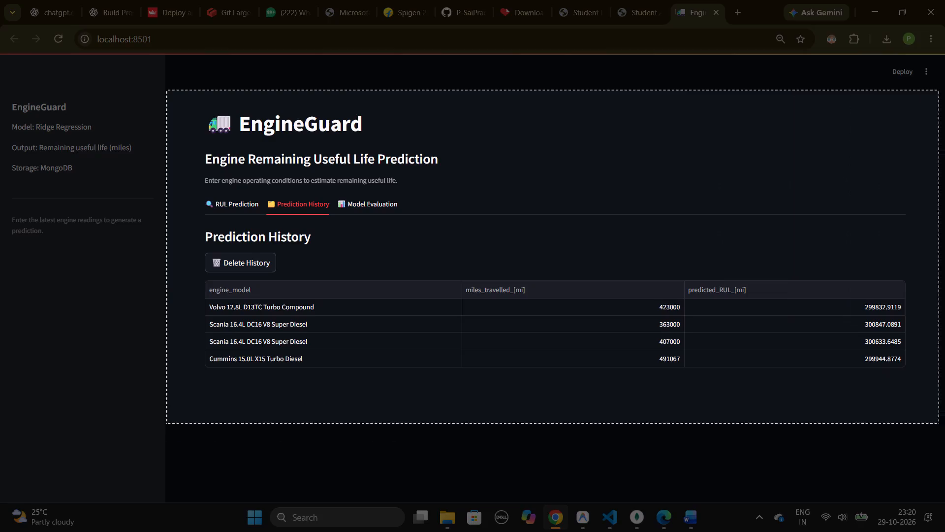
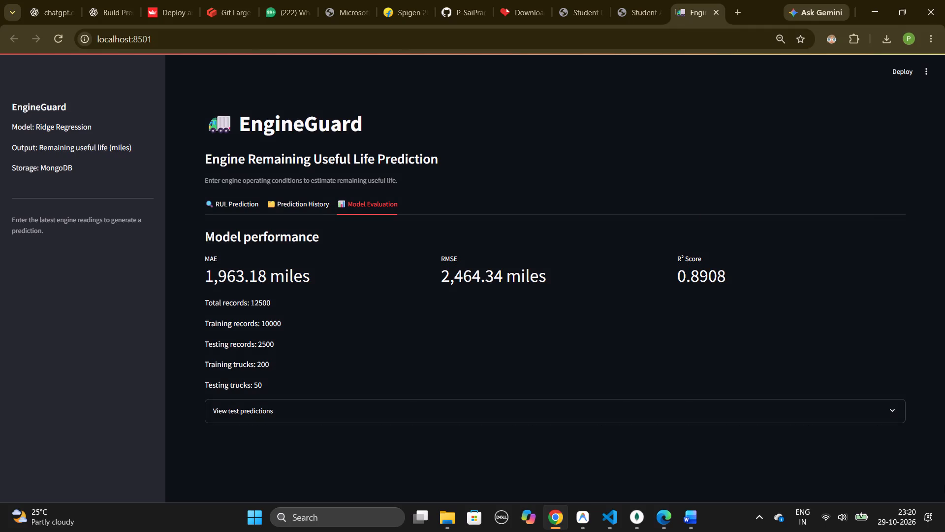
Switch to the Word report and paste the Model Evaluation dashboard screenshot between heading 7.3 and the Figure 7 caption.
{"action": "key", "text": "alt+Tab"}
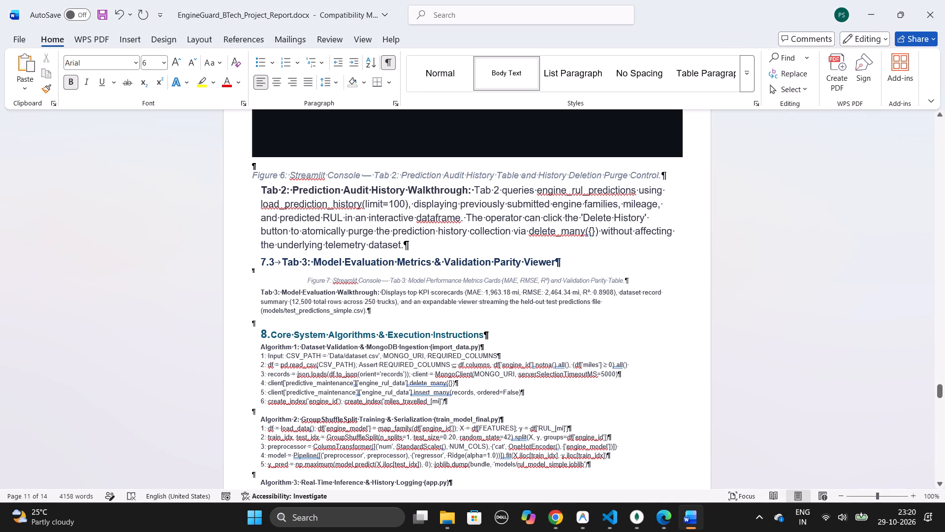
{"action": "key", "text": "ctrl+v"}
{"action": "scroll", "coordinate": [713, 455], "scroll_direction": "down", "scroll_amount": 1}
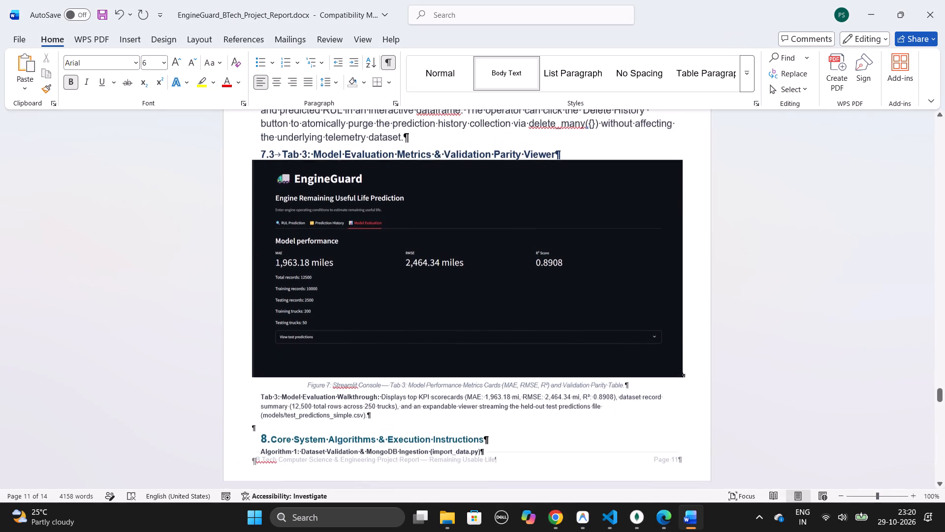
{"action": "scroll", "coordinate": [713, 455], "scroll_direction": "down", "scroll_amount": 1}
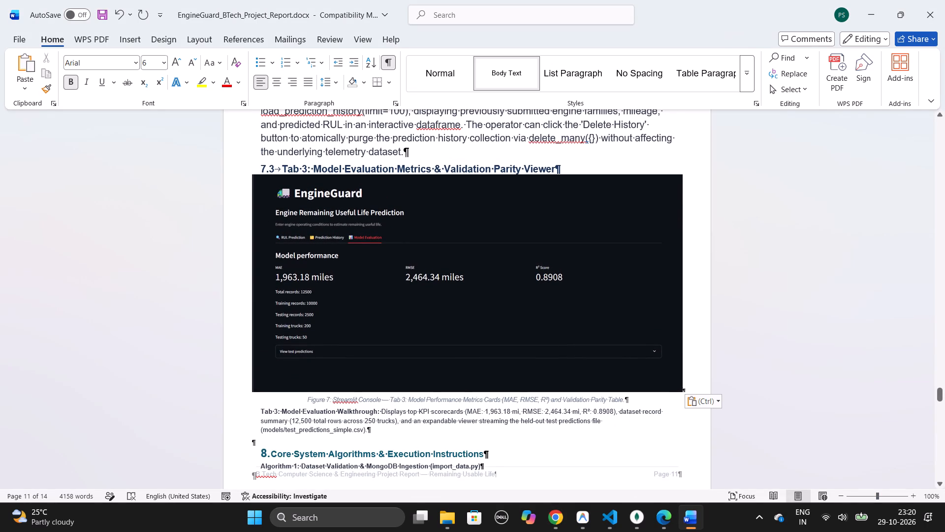
Set the pasted Model Evaluation screenshot's text wrapping to Through and position it just below heading 7.3.
{"action": "left_click", "coordinate": [611, 226]}
{"action": "left_click", "coordinate": [698, 188]}
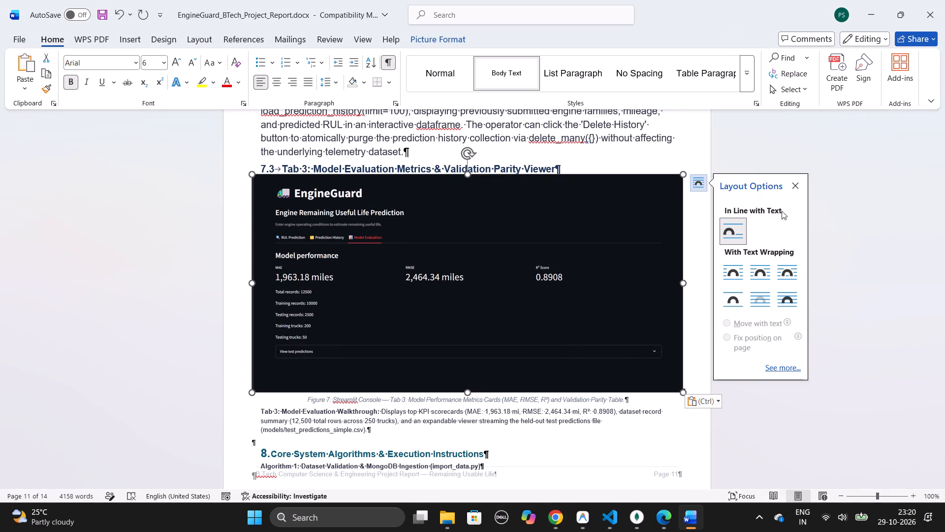
{"action": "left_click", "coordinate": [788, 274]}
{"action": "left_click_drag", "start_coordinate": [450, 199], "coordinate": [449, 206]}
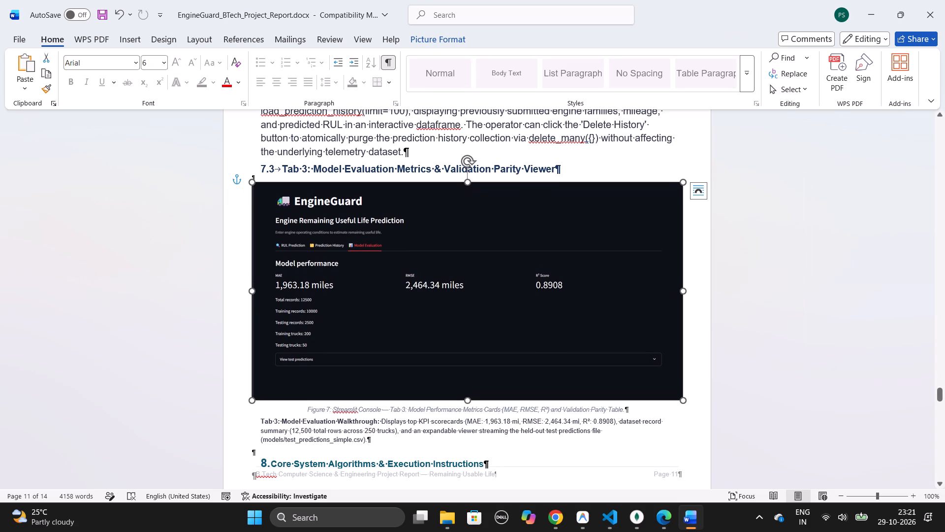
Set the font size of the Figure 7 caption to 11.
{"action": "left_click_drag", "start_coordinate": [625, 412], "coordinate": [368, 418]}
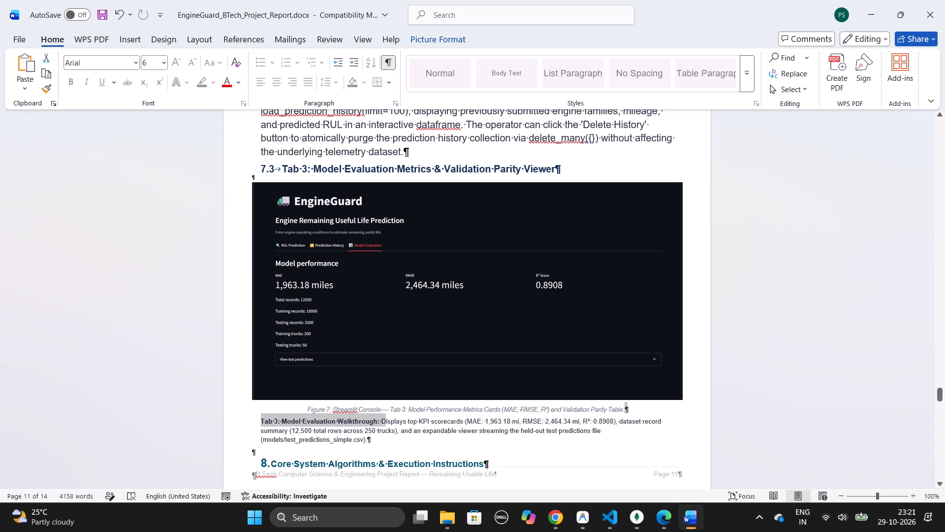
{"action": "left_click_drag", "start_coordinate": [368, 418], "coordinate": [306, 408]}
{"action": "left_click", "coordinate": [389, 370]}
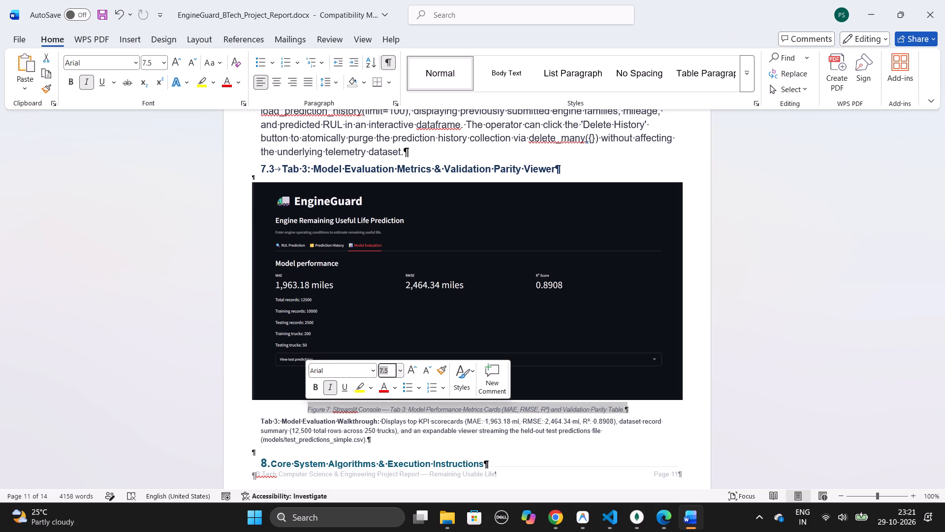
{"action": "type", "text": "11"}
{"action": "key", "text": "Return"}
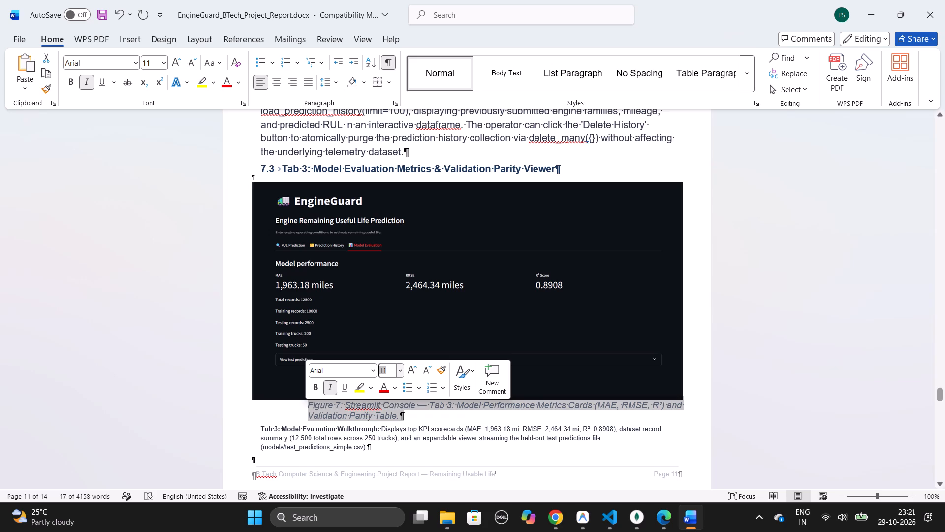
Remove the left indent from the Figure 7 caption.
{"action": "left_click", "coordinate": [308, 402]}
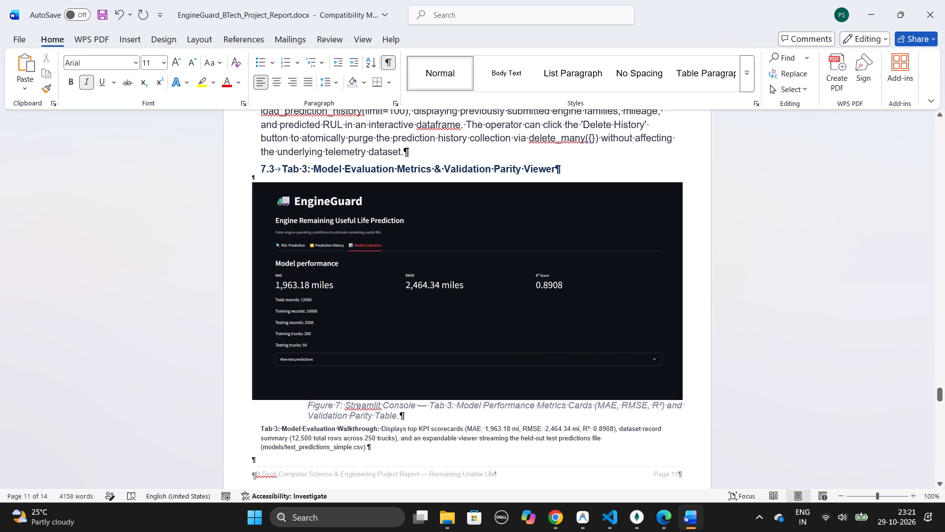
{"action": "key", "text": "BackSpace"}
Set the font size of the Tab 3: Model Evaluation Walkthrough paragraph to 11.
{"action": "scroll", "coordinate": [352, 427], "scroll_direction": "down", "scroll_amount": 1}
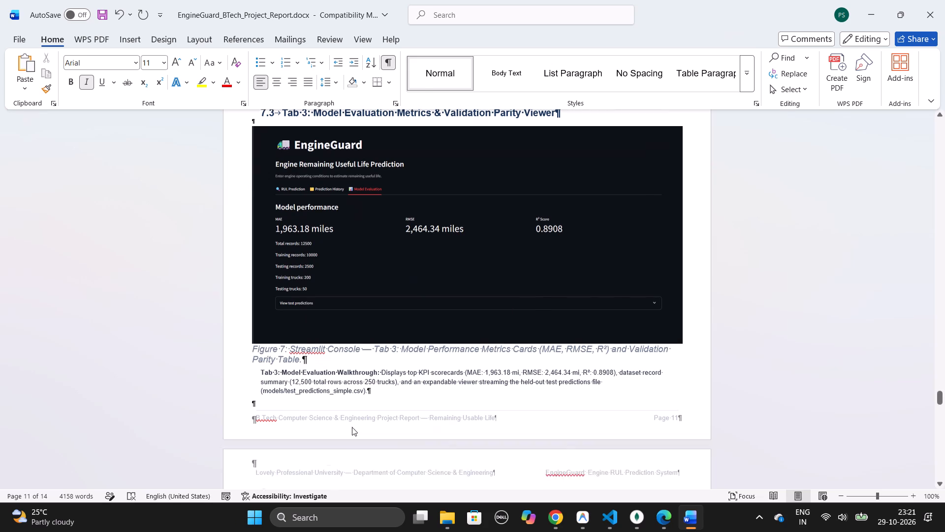
{"action": "scroll", "coordinate": [352, 427], "scroll_direction": "down", "scroll_amount": 1}
{"action": "left_click_drag", "start_coordinate": [260, 335], "coordinate": [359, 363]}
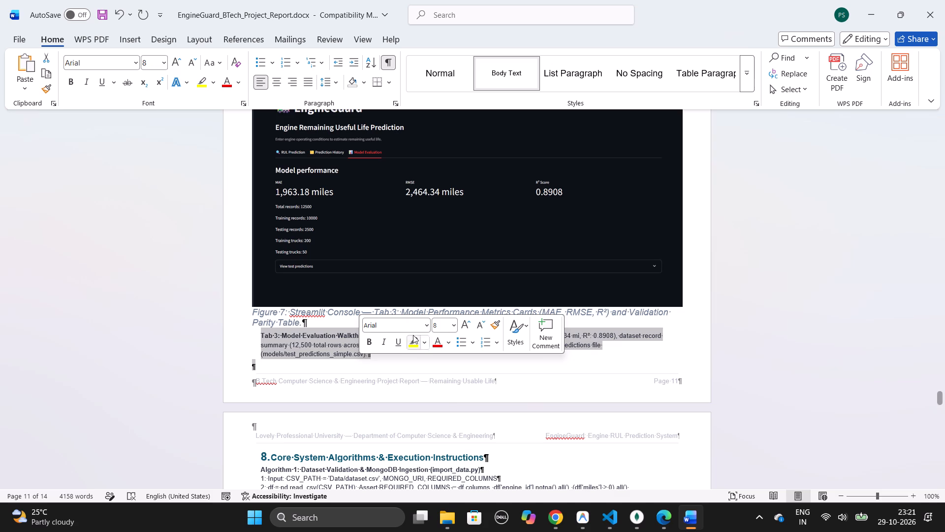
{"action": "left_click", "coordinate": [440, 320]}
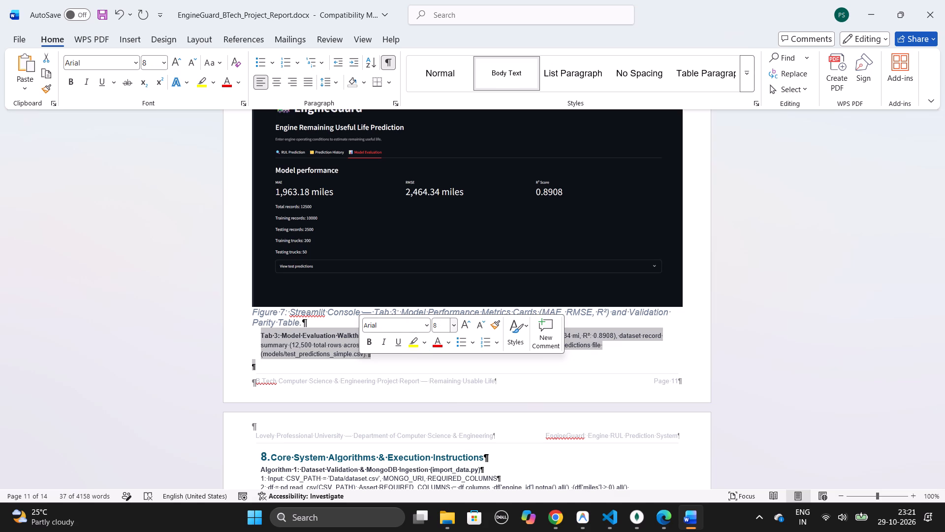
{"action": "left_click", "coordinate": [439, 323]}
{"action": "type", "text": "11"}
{"action": "key", "text": "Return"}
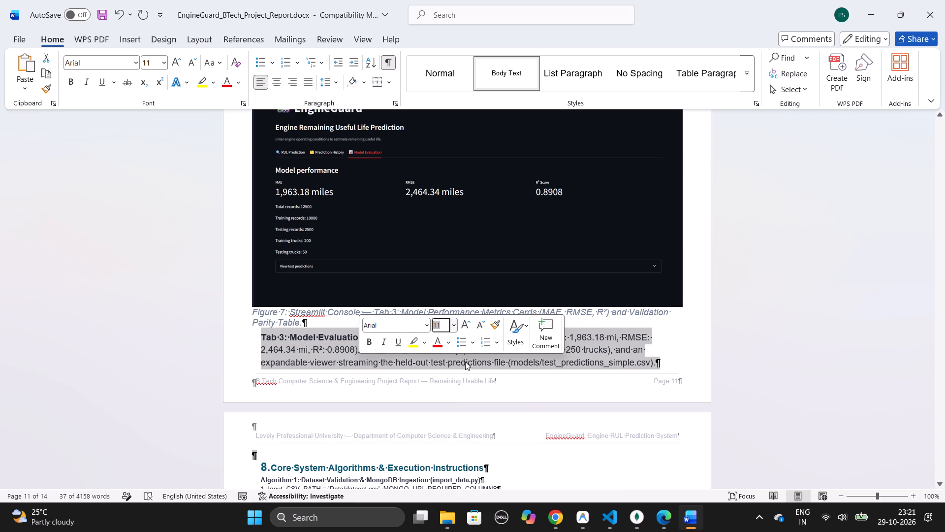
Review the layout and page gaps of sections 8, 9 and 10 through to the end of the report.
{"action": "scroll", "coordinate": [480, 441], "scroll_direction": "down", "scroll_amount": 1}
{"action": "scroll", "coordinate": [456, 362], "scroll_direction": "down", "scroll_amount": 1}
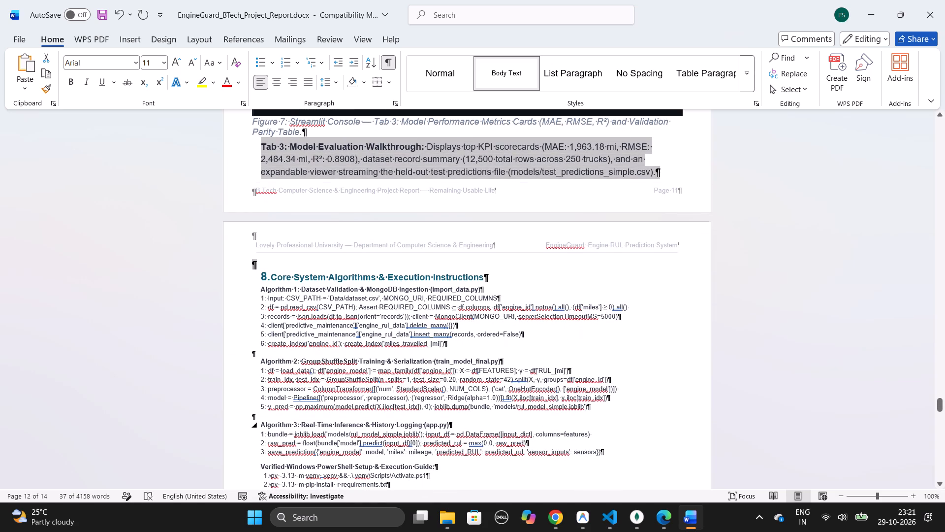
{"action": "scroll", "coordinate": [456, 362], "scroll_direction": "down", "scroll_amount": 2}
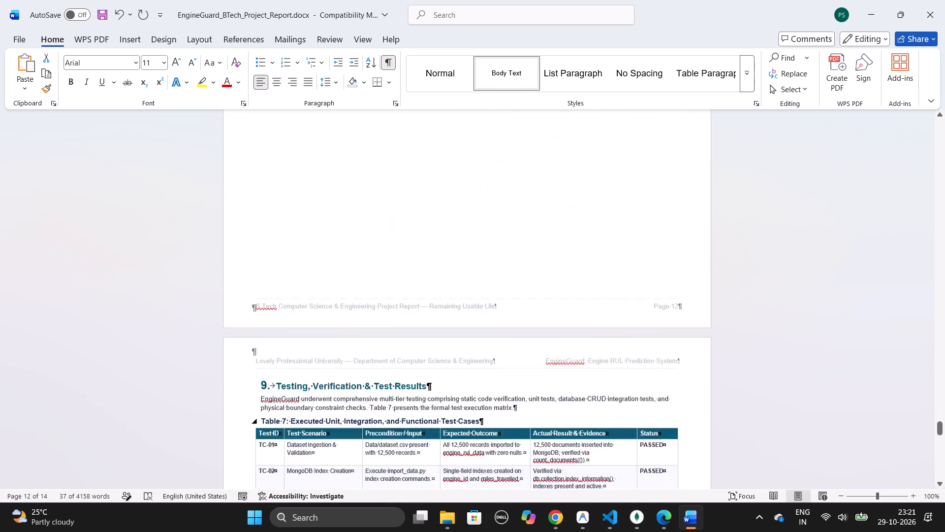
{"action": "scroll", "coordinate": [456, 362], "scroll_direction": "down", "scroll_amount": 3}
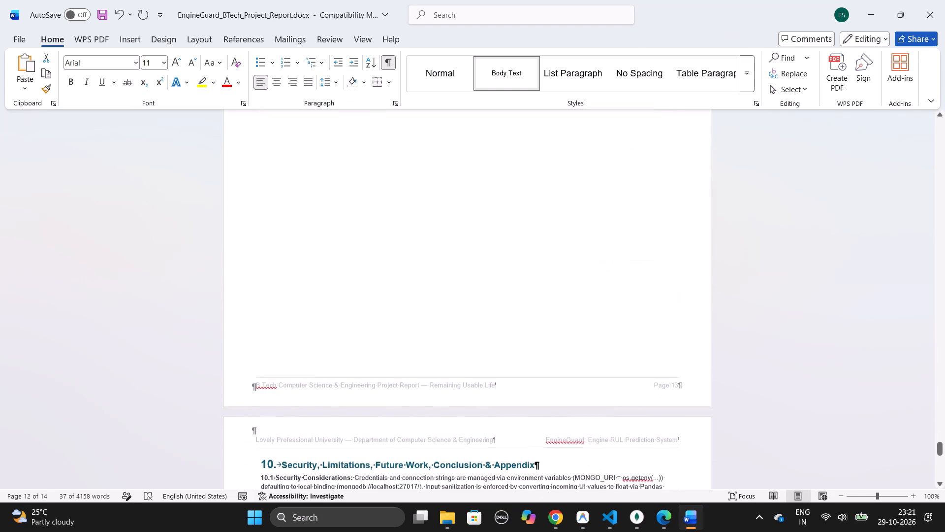
{"action": "scroll", "coordinate": [456, 362], "scroll_direction": "down", "scroll_amount": 3}
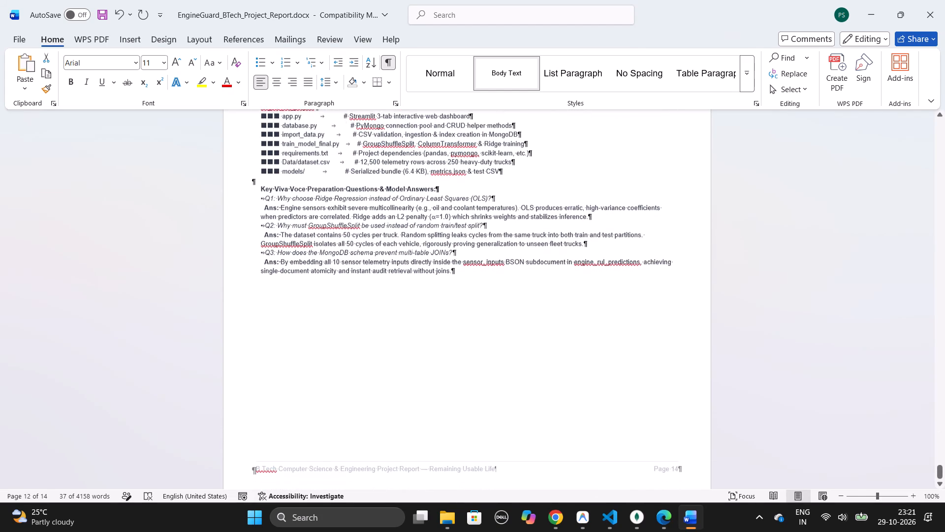
{"action": "scroll", "coordinate": [456, 362], "scroll_direction": "down", "scroll_amount": 1}
{"action": "scroll", "coordinate": [456, 362], "scroll_direction": "up", "scroll_amount": 1}
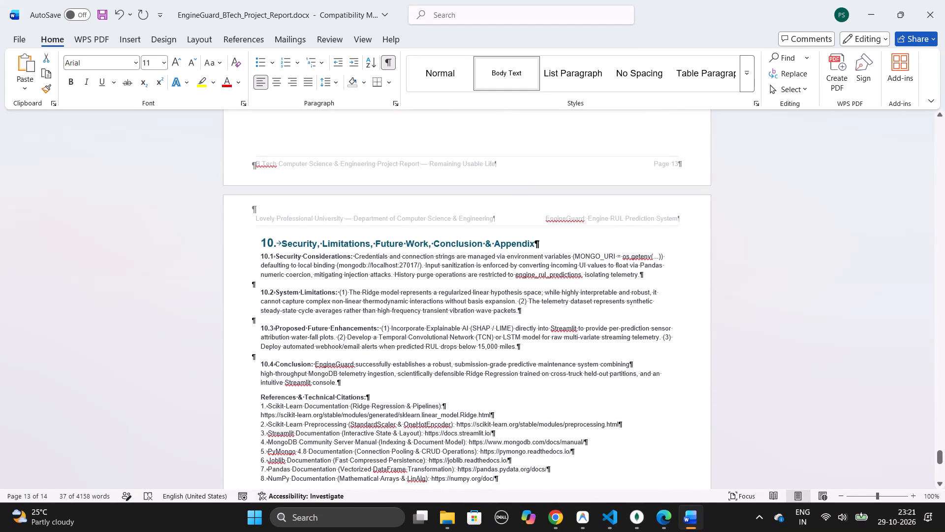
{"action": "scroll", "coordinate": [456, 362], "scroll_direction": "up", "scroll_amount": 1}
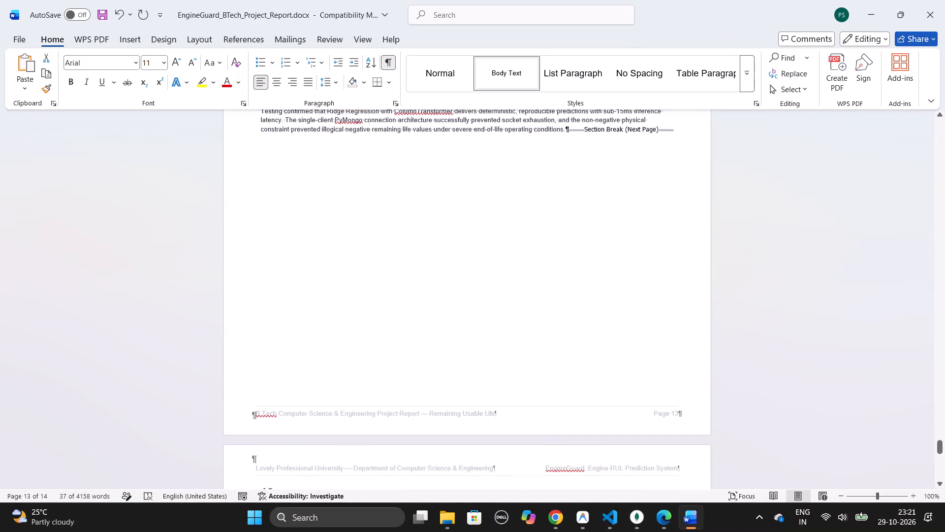
{"action": "scroll", "coordinate": [456, 362], "scroll_direction": "up", "scroll_amount": 2}
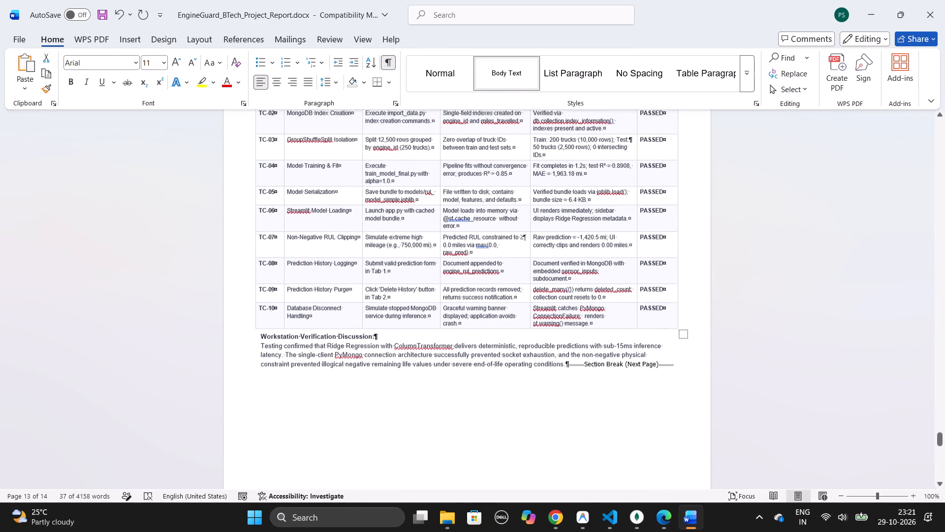
{"action": "scroll", "coordinate": [456, 362], "scroll_direction": "up", "scroll_amount": 2}
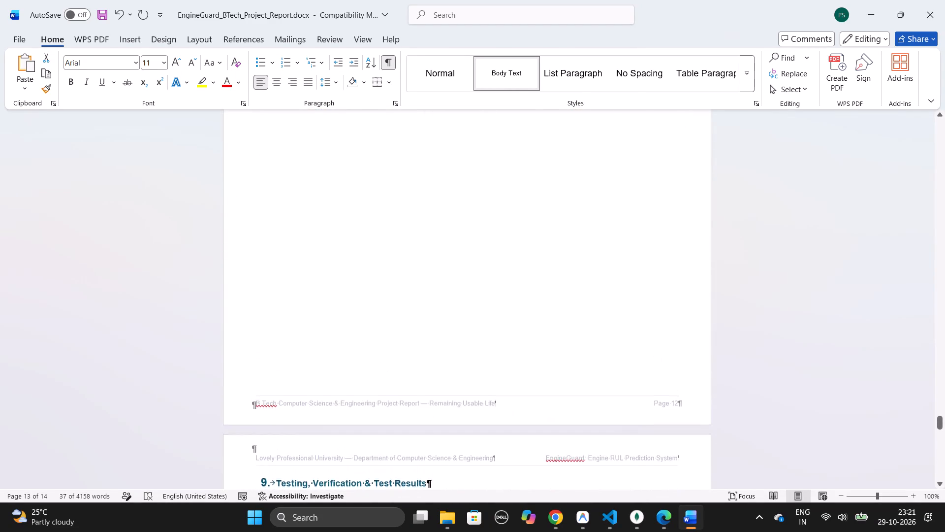
{"action": "scroll", "coordinate": [456, 362], "scroll_direction": "up", "scroll_amount": 1}
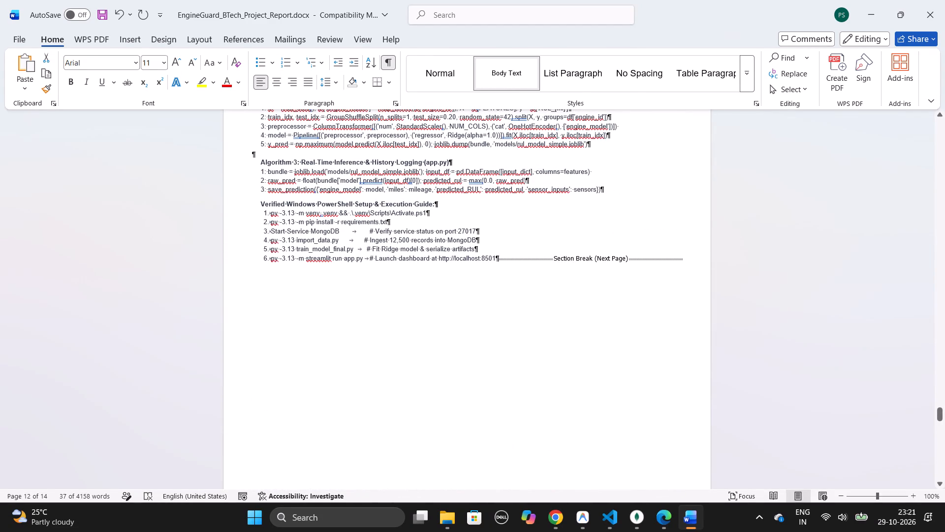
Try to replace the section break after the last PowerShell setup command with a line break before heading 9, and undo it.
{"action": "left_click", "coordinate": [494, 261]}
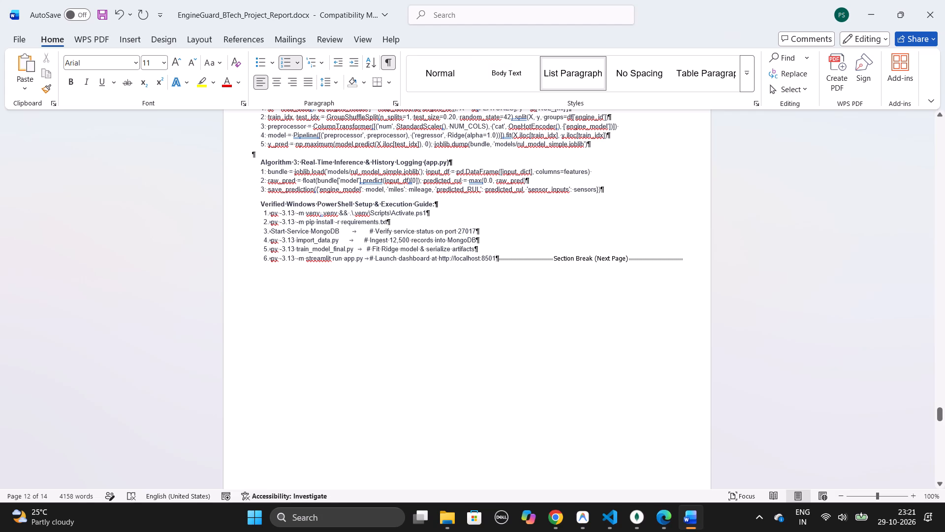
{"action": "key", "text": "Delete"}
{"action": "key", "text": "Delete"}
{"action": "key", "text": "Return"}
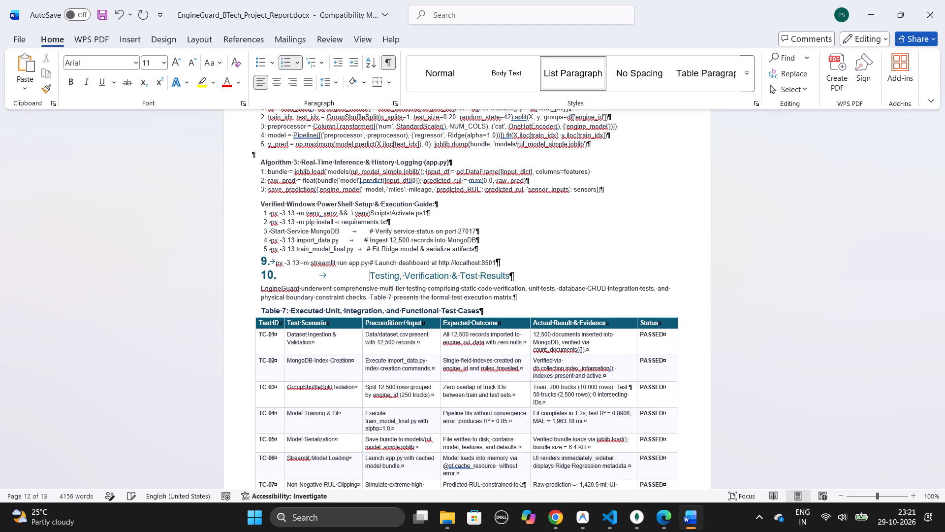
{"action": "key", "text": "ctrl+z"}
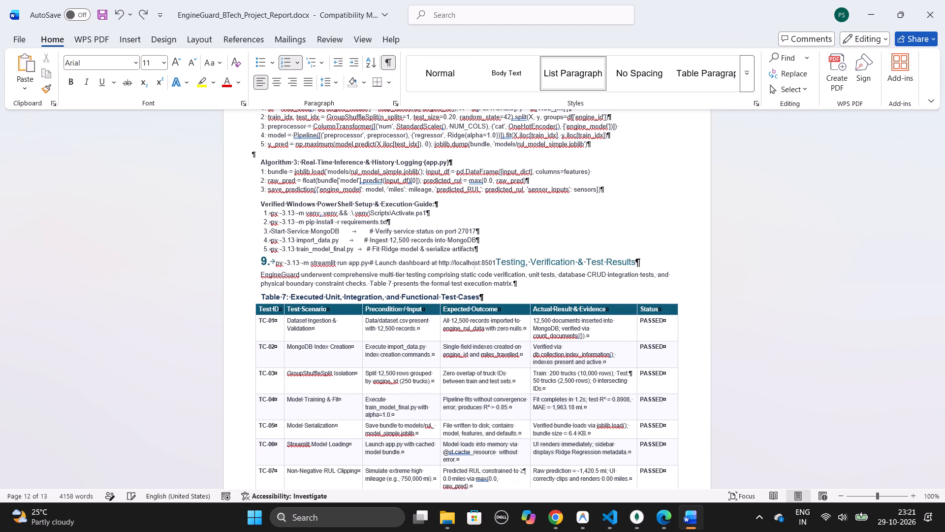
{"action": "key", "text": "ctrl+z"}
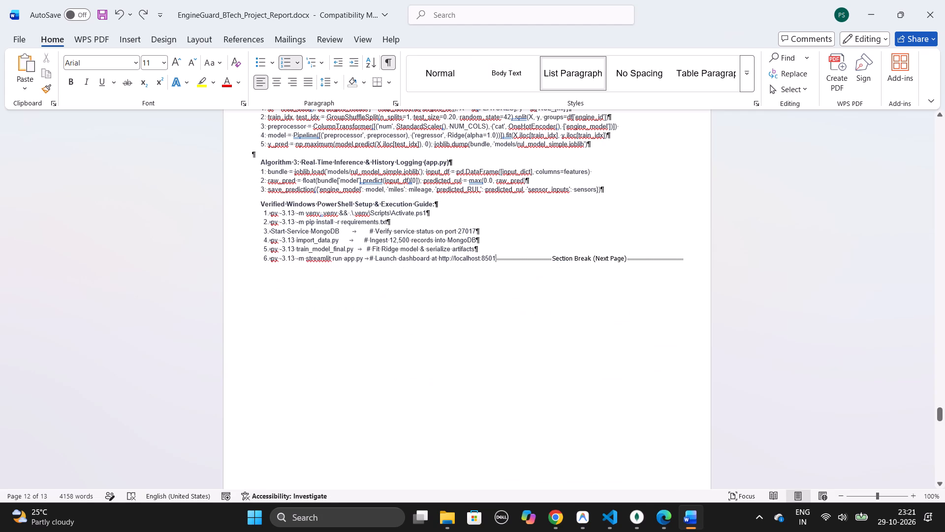
Delete the next-page section break after the last PowerShell setup command and put the Testing, Verification & Test Results heading on its own line.
{"action": "scroll", "coordinate": [540, 272], "scroll_direction": "up", "scroll_amount": 1}
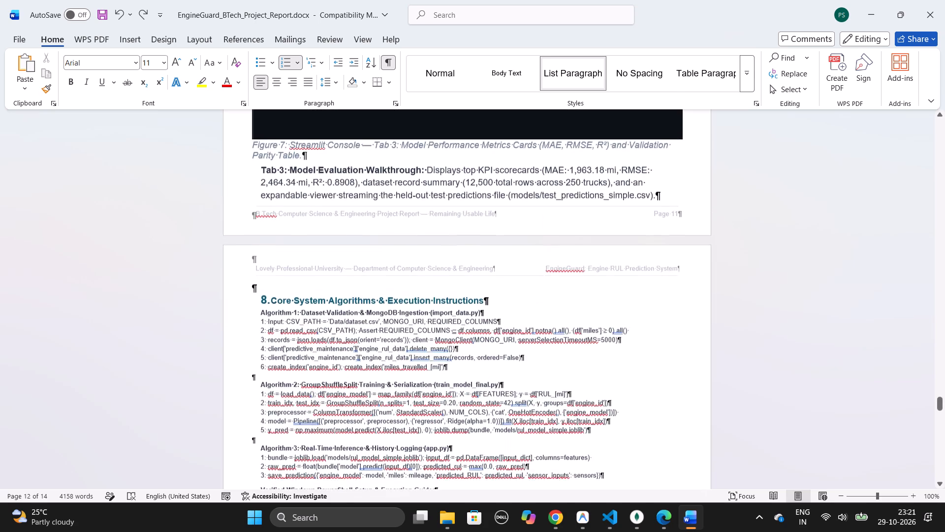
{"action": "scroll", "coordinate": [540, 272], "scroll_direction": "up", "scroll_amount": 1}
{"action": "key", "text": "Delete"}
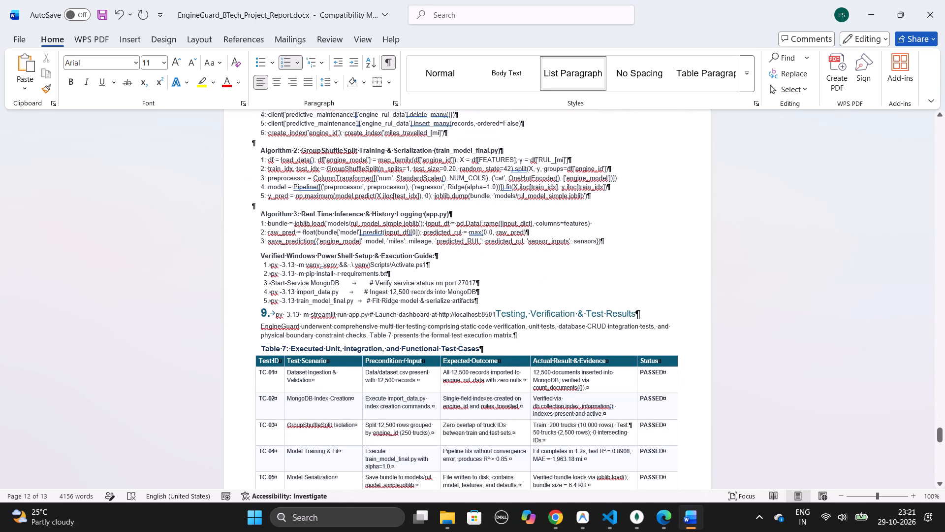
{"action": "key", "text": "Return"}
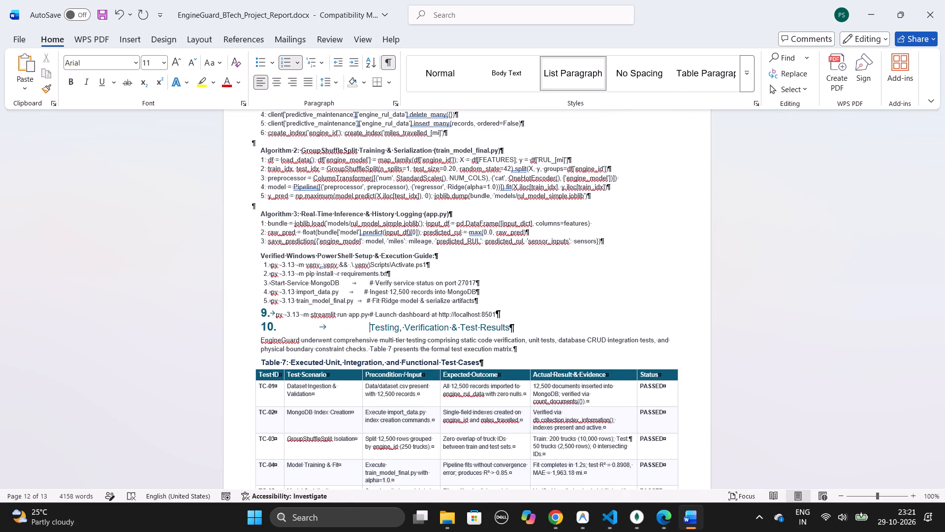
Remove the heading numbering from the streamlit run app.py line and make it item 6 of the PowerShell setup list.
{"action": "left_click", "coordinate": [268, 311]}
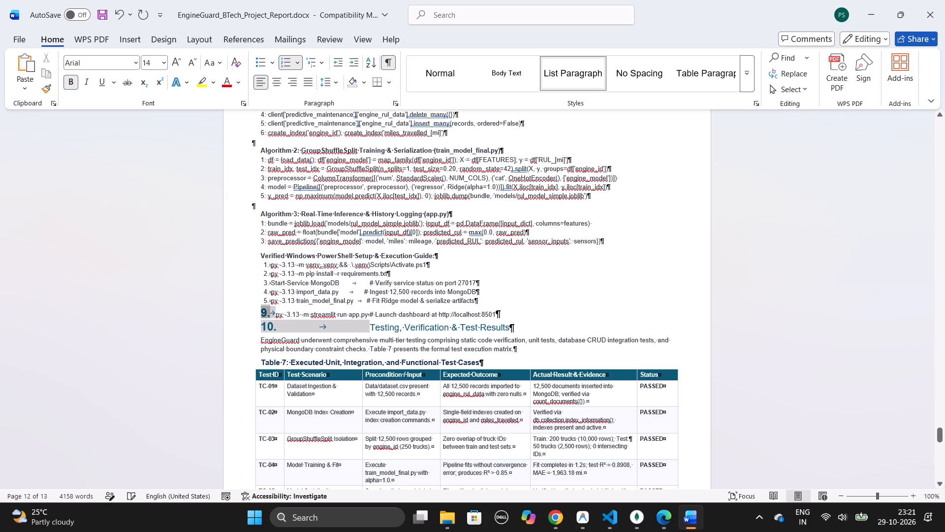
{"action": "key", "text": "BackSpace"}
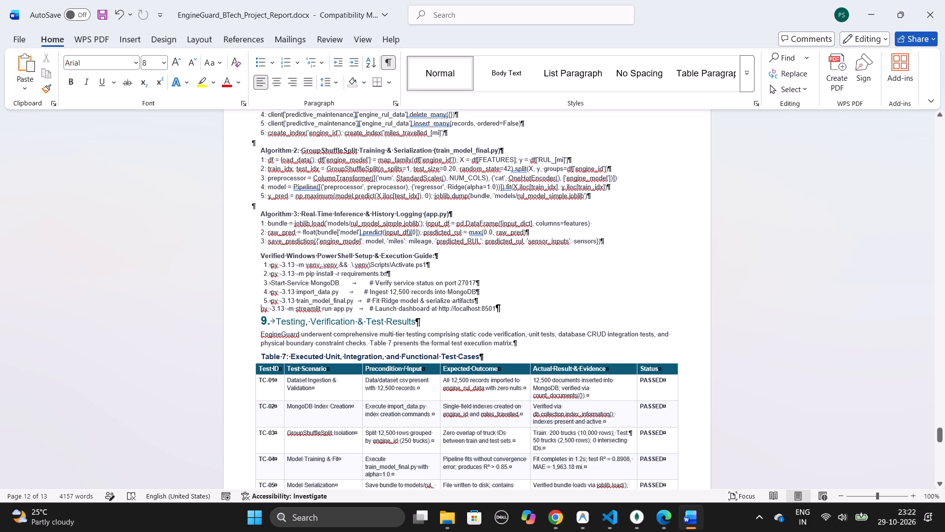
{"action": "key", "text": "Tab"}
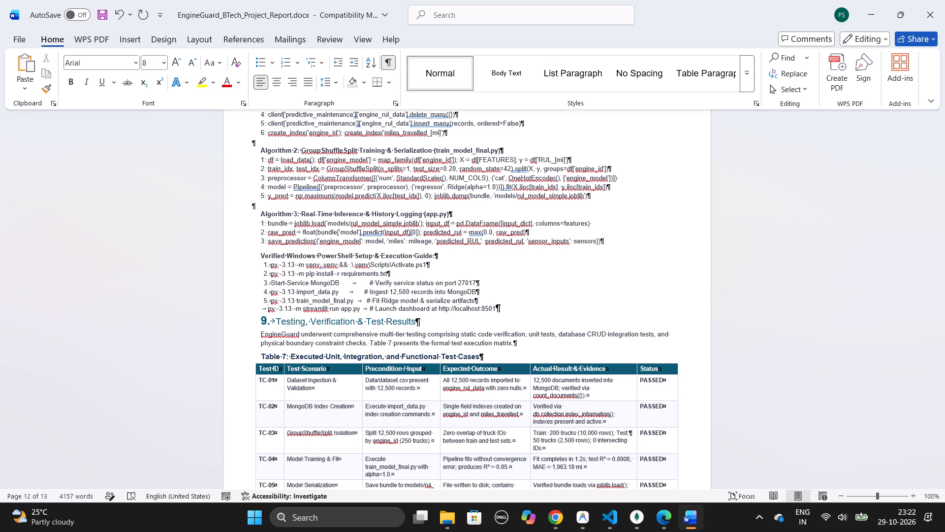
{"action": "key", "text": "BackSpace"}
{"action": "key", "text": "BackSpace"}
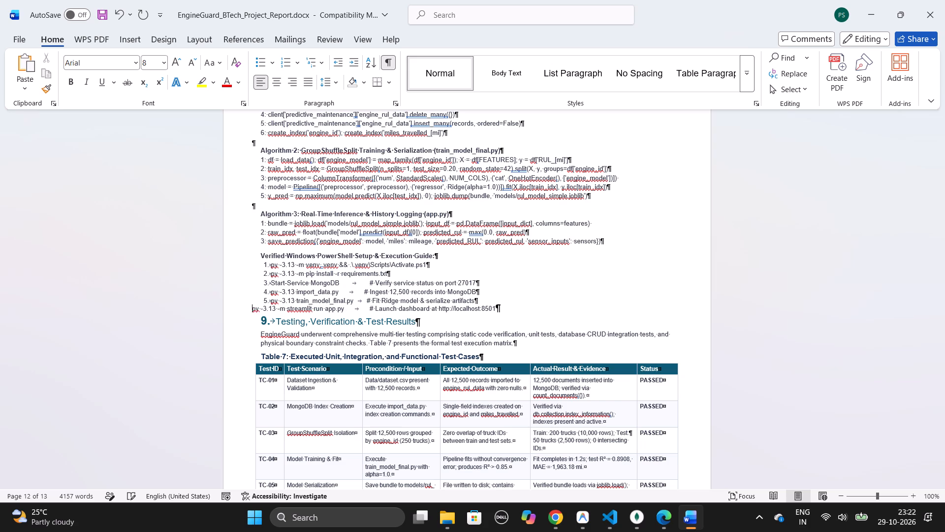
{"action": "key", "text": "BackSpace"}
{"action": "key", "text": "Return"}
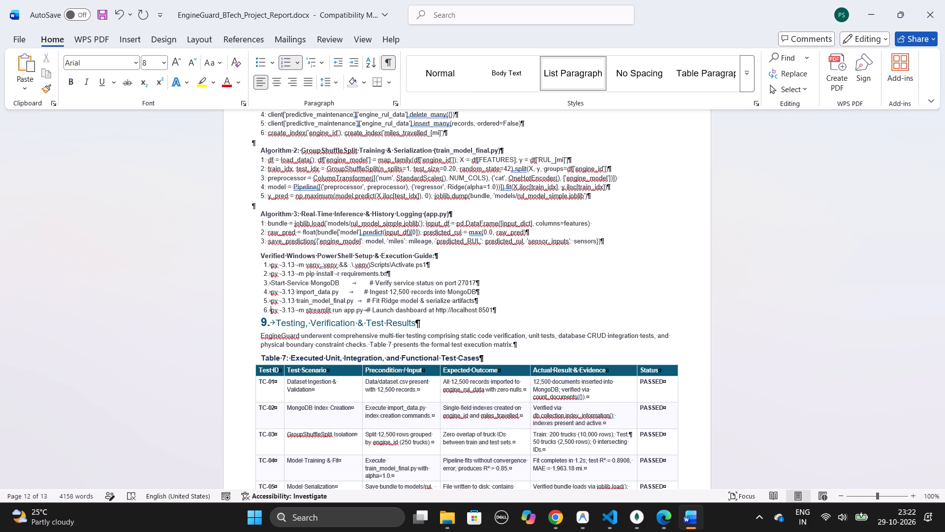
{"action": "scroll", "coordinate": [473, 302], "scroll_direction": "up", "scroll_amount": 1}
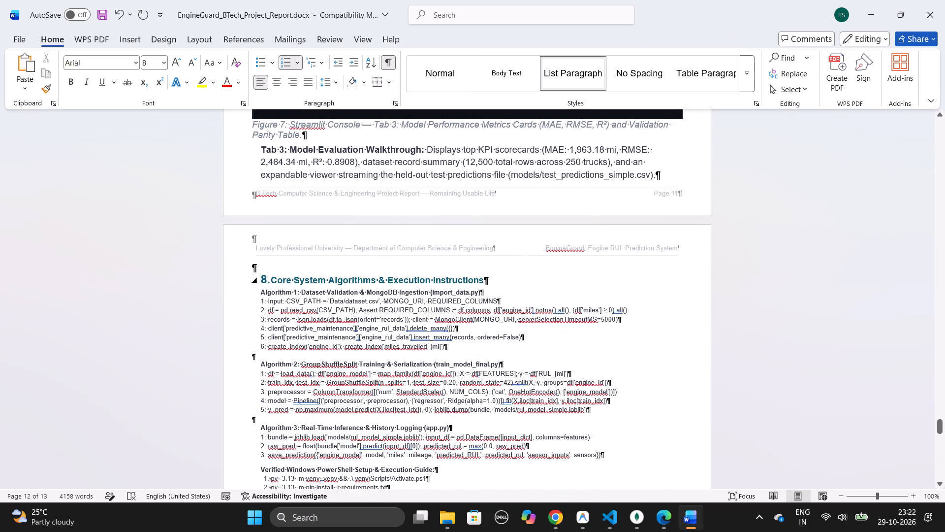
Set the Core System Algorithms & Execution Instructions heading of section 8 to 14 pt.
{"action": "left_click_drag", "start_coordinate": [485, 280], "coordinate": [252, 273]}
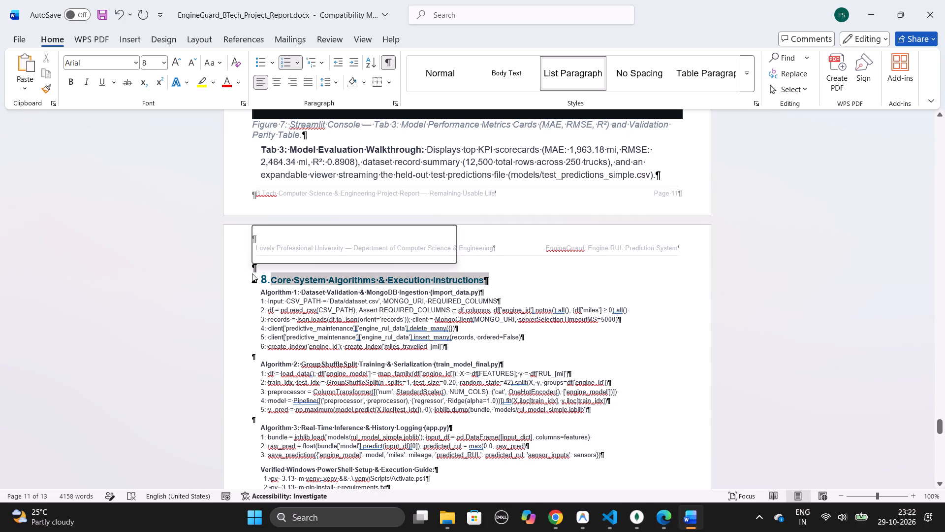
{"action": "left_click", "coordinate": [333, 237]}
{"action": "type", "text": "14"}
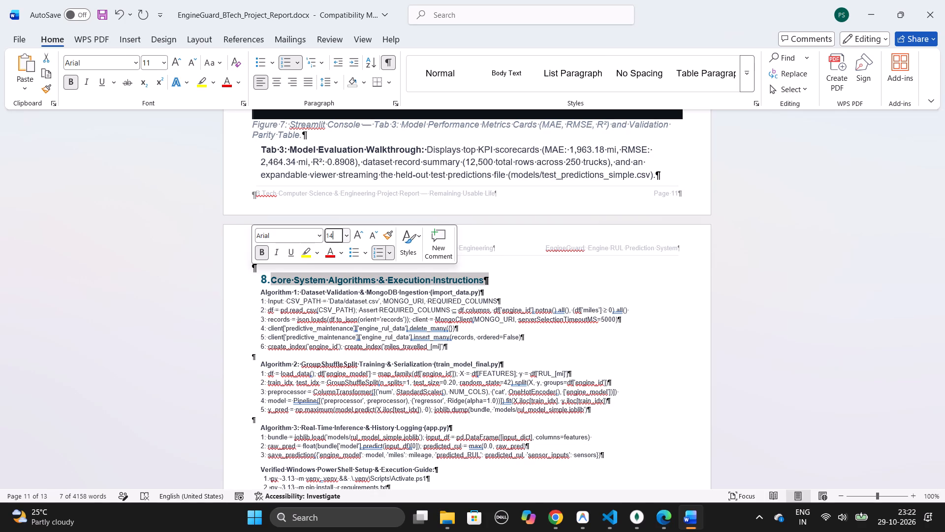
{"action": "key", "text": "Return"}
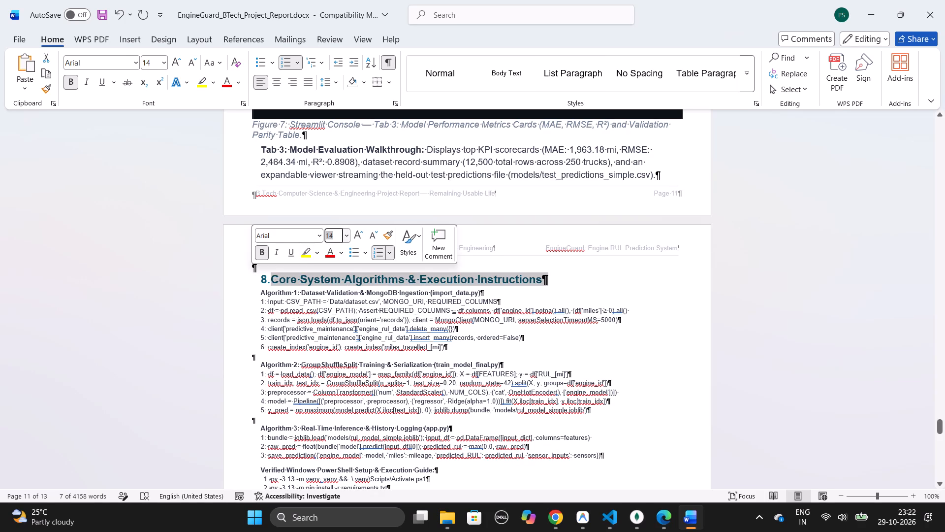
Set all text from the Algorithm 1 title through the introductory paragraph of section 9 to 11 pt.
{"action": "left_click_drag", "start_coordinate": [261, 291], "coordinate": [468, 419]}
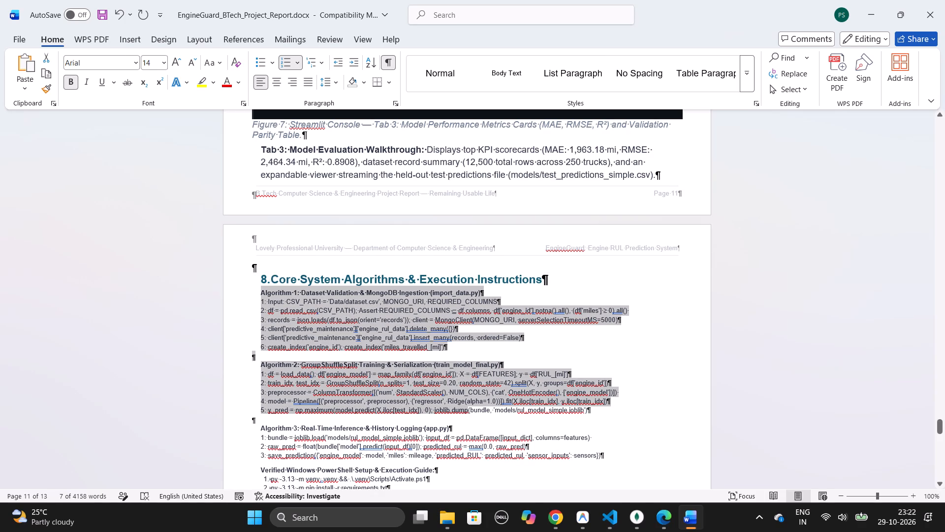
{"action": "left_click_drag", "start_coordinate": [468, 419], "coordinate": [457, 442]}
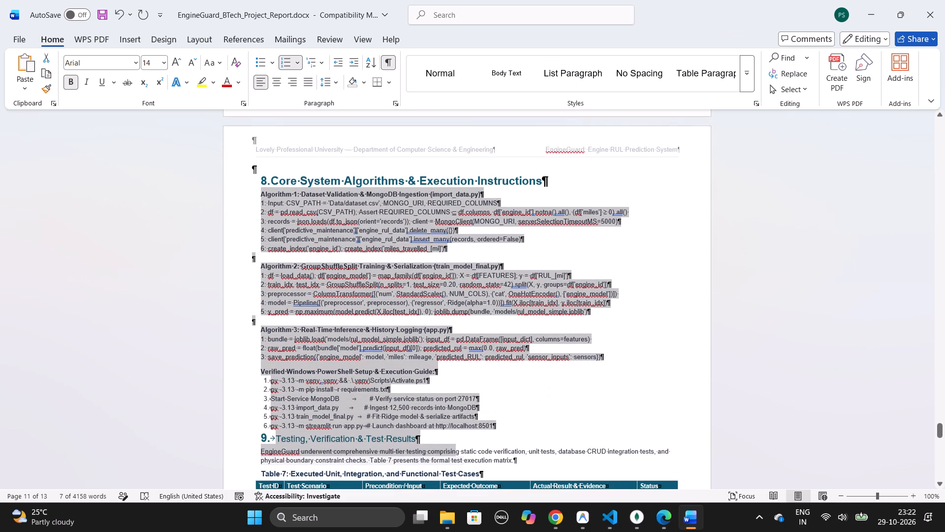
{"action": "left_click_drag", "start_coordinate": [457, 442], "coordinate": [597, 458]}
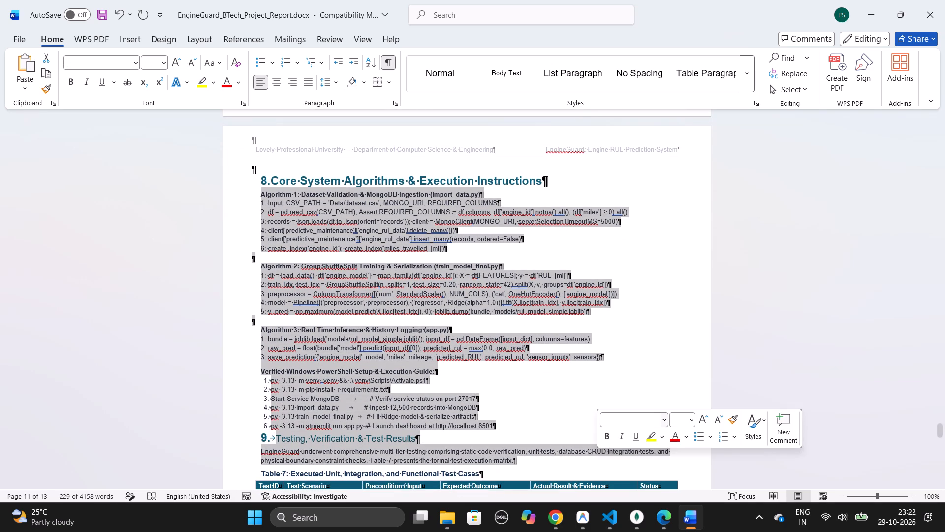
{"action": "left_click", "coordinate": [677, 421]}
{"action": "key", "text": "1"}
{"action": "key", "text": "1"}
{"action": "key", "text": "Return"}
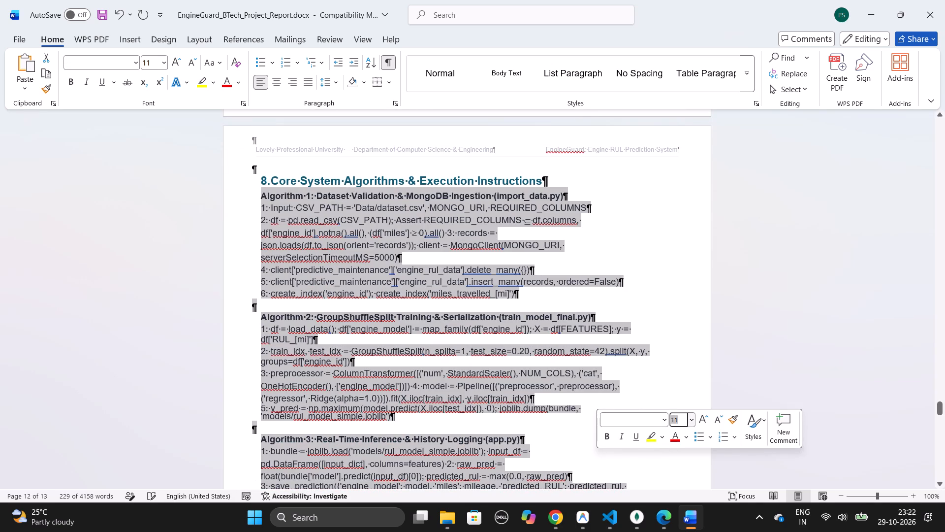
{"action": "left_click", "coordinate": [564, 381]}
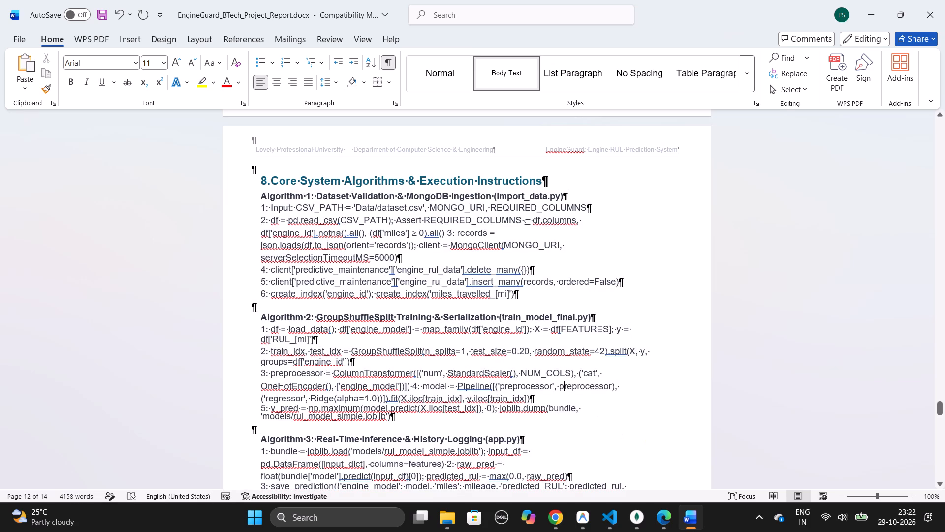
{"action": "left_click", "coordinate": [567, 391]}
{"action": "key", "text": "ctrl+shift+8"}
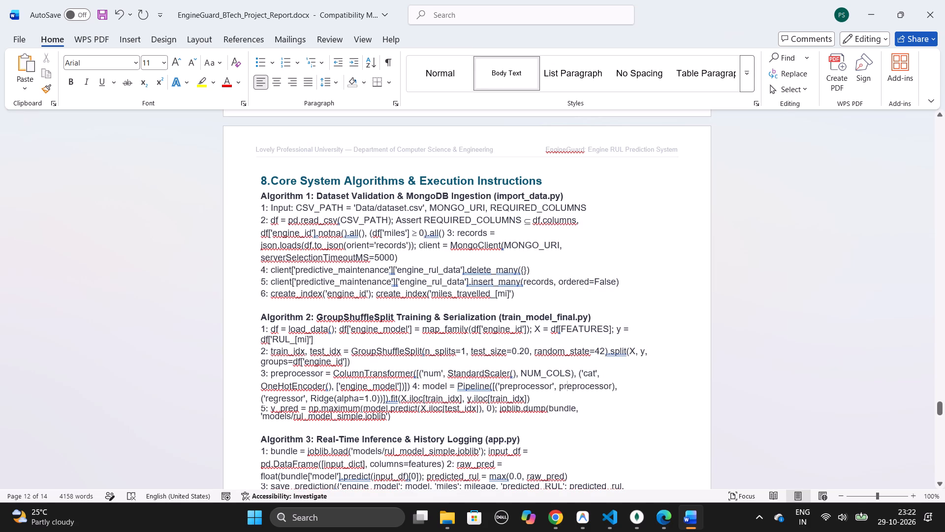
{"action": "key", "text": "ctrl+shift+8"}
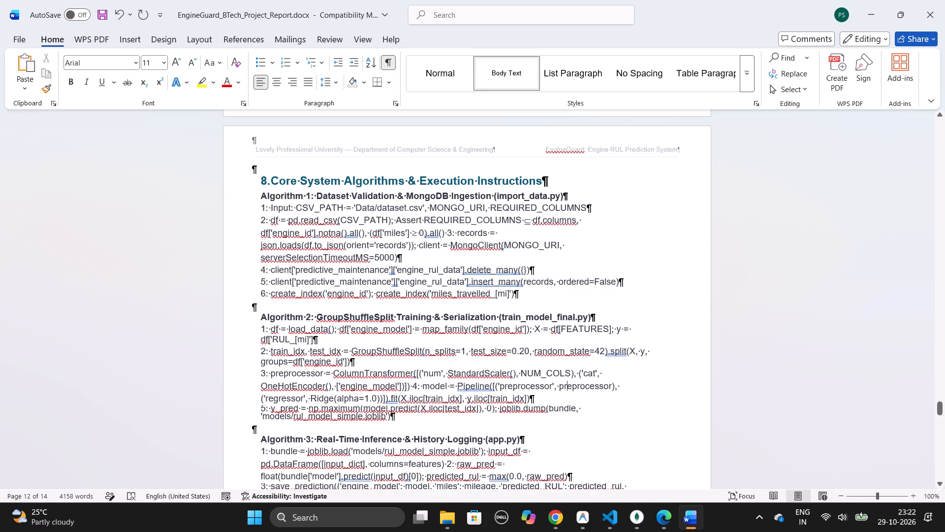
Make the Testing, Verification & Test Results heading of section 9 bold and 14 pt.
{"action": "scroll", "coordinate": [567, 391], "scroll_direction": "down", "scroll_amount": 1}
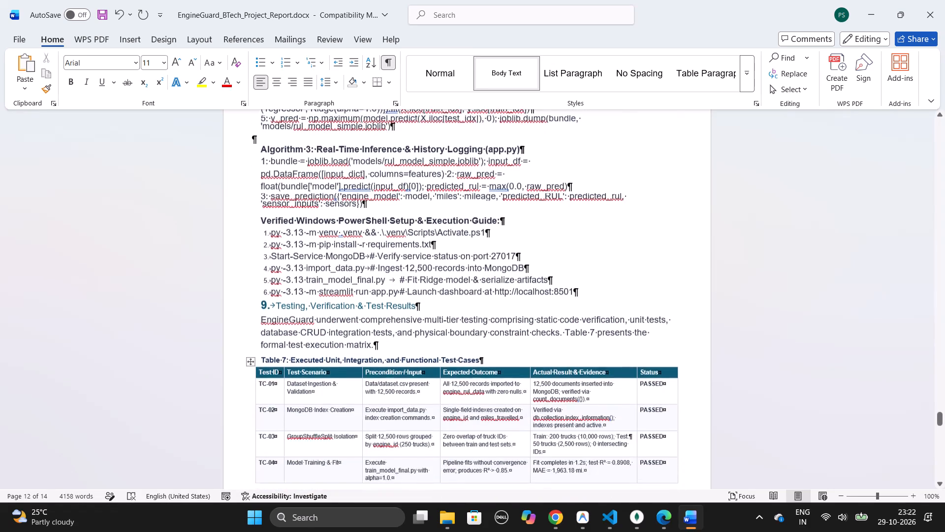
{"action": "scroll", "coordinate": [567, 391], "scroll_direction": "down", "scroll_amount": 1}
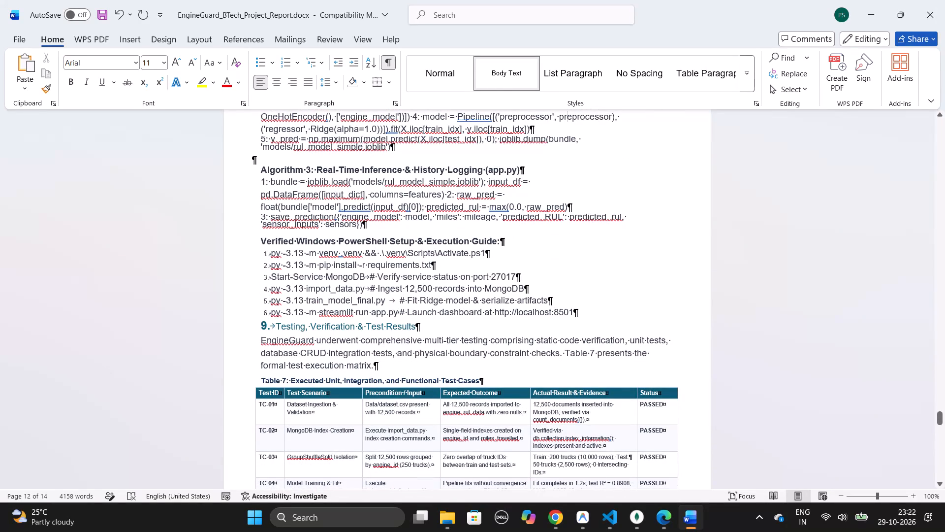
{"action": "left_click_drag", "start_coordinate": [416, 327], "coordinate": [279, 330]}
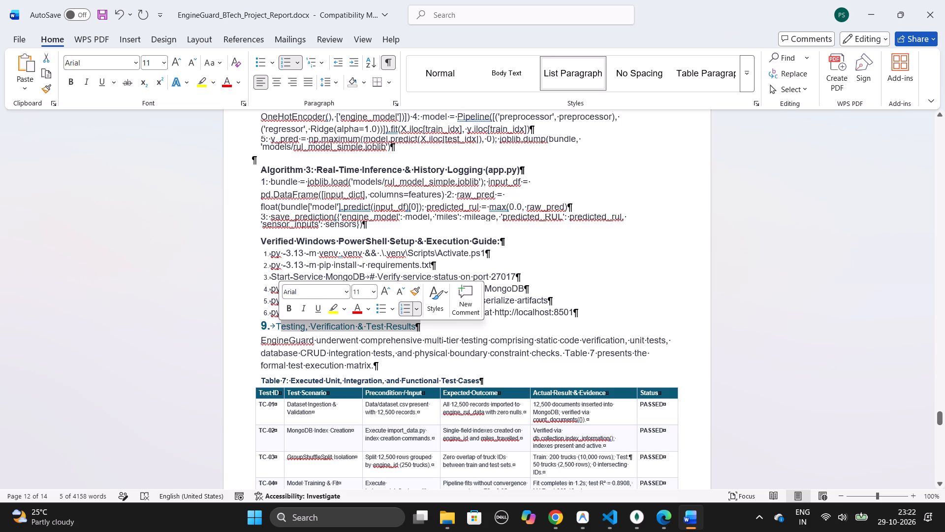
{"action": "left_click", "coordinate": [276, 326]}
{"action": "left_click_drag", "start_coordinate": [276, 326], "coordinate": [421, 326]}
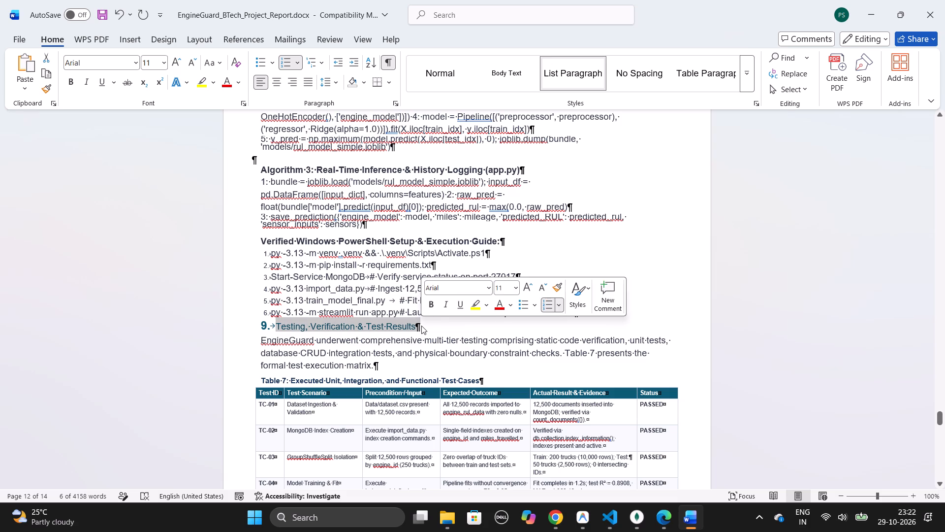
{"action": "key", "text": "ctrl+b"}
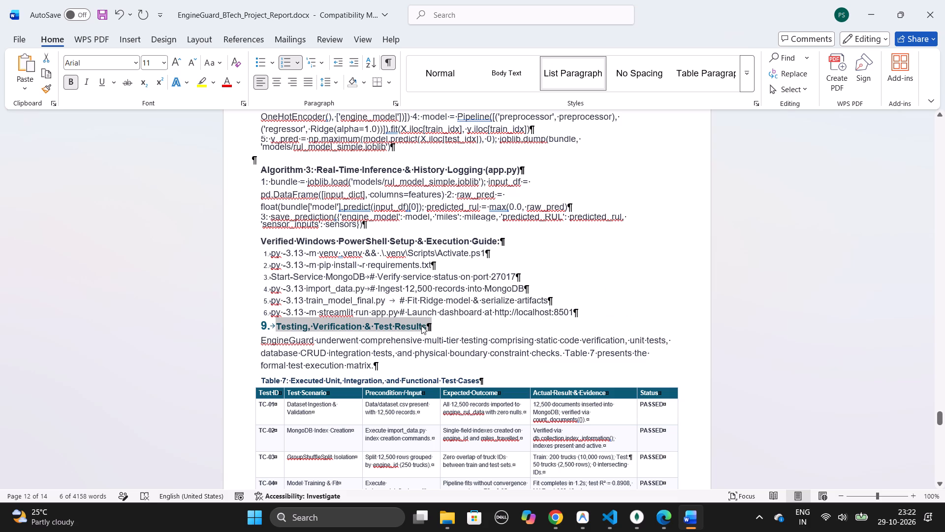
{"action": "left_click", "coordinate": [155, 60]}
{"action": "type", "text": "14"}
{"action": "key", "text": "Return"}
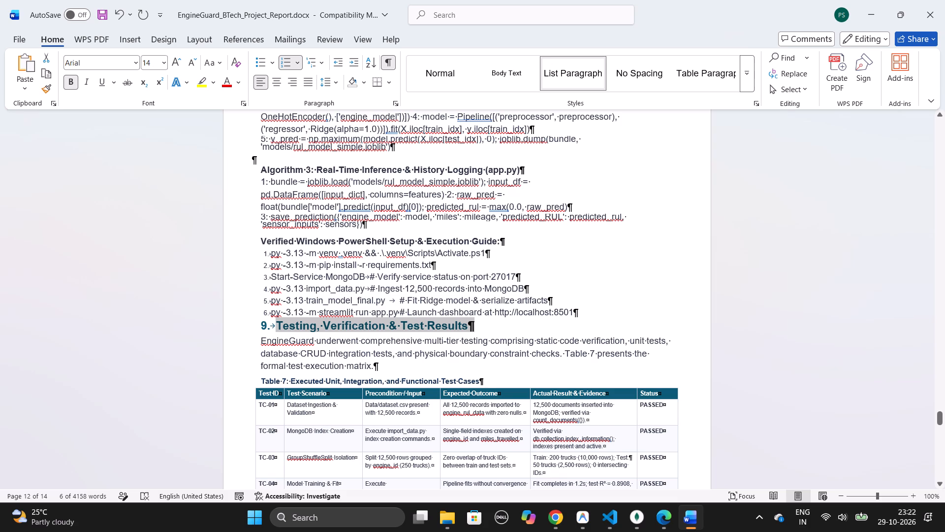
{"action": "left_click", "coordinate": [391, 356]}
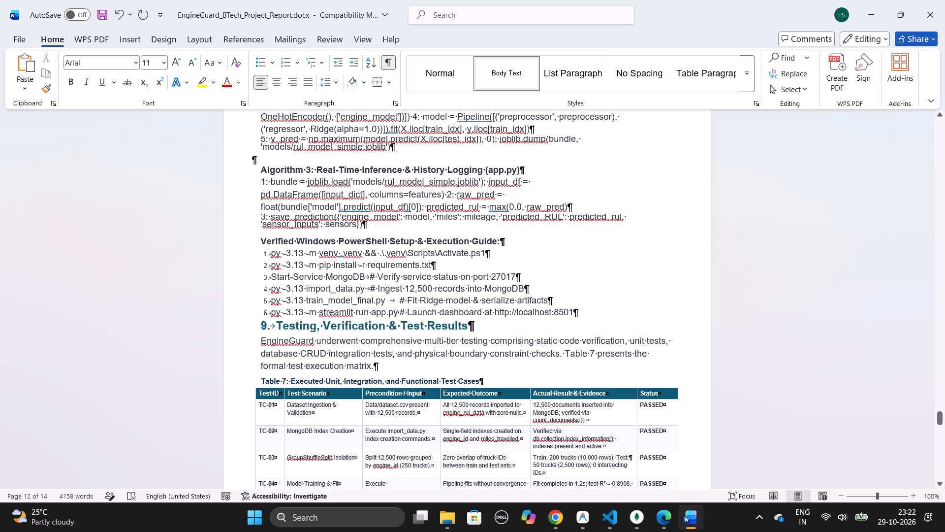
{"action": "left_click_drag", "start_coordinate": [383, 364], "coordinate": [272, 335]}
{"action": "left_click", "coordinate": [321, 365]}
Set the Table 7 caption, Executed Unit, Integration, and Functional Test Cases, to 11 pt and centre it.
{"action": "scroll", "coordinate": [321, 365], "scroll_direction": "down", "scroll_amount": 1}
{"action": "left_click_drag", "start_coordinate": [491, 311], "coordinate": [424, 302]}
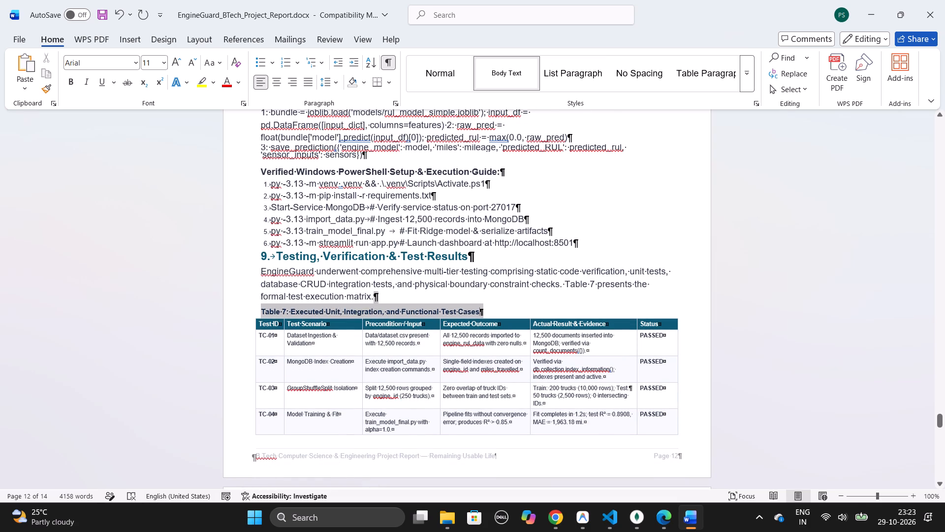
{"action": "left_click_drag", "start_coordinate": [424, 302], "coordinate": [265, 309]}
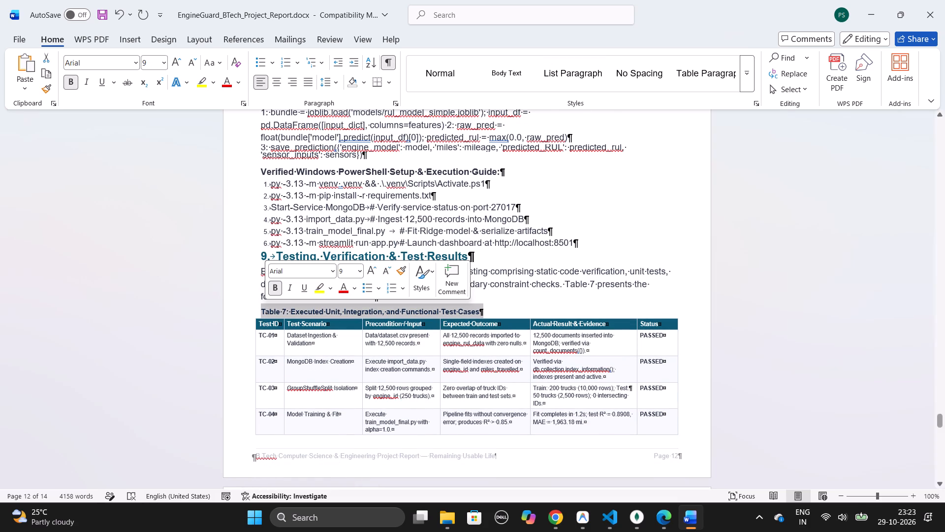
{"action": "left_click", "coordinate": [351, 268]}
{"action": "type", "text": "11"}
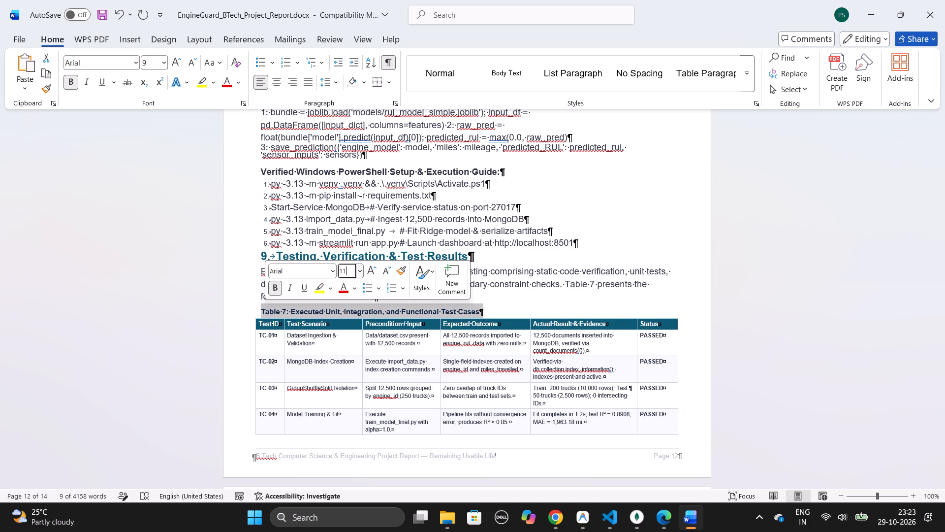
{"action": "key", "text": "Return"}
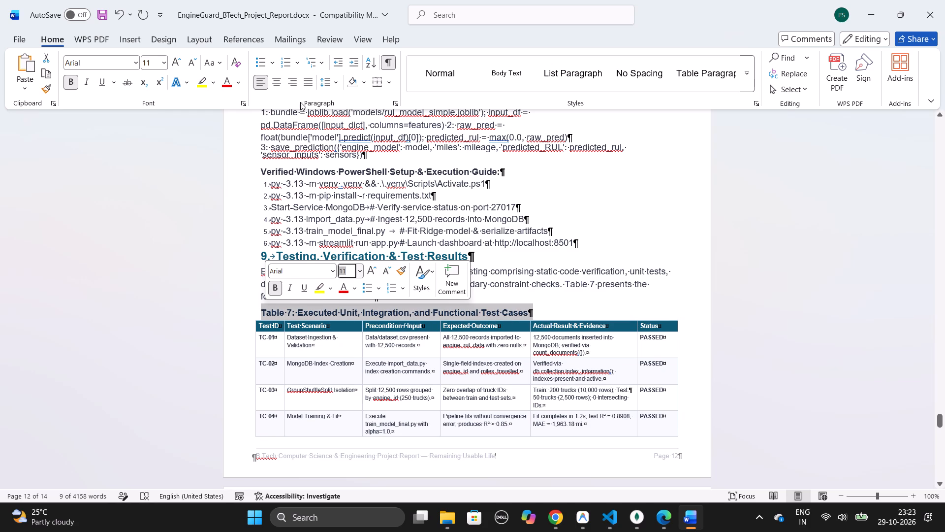
{"action": "left_click", "coordinate": [272, 80]}
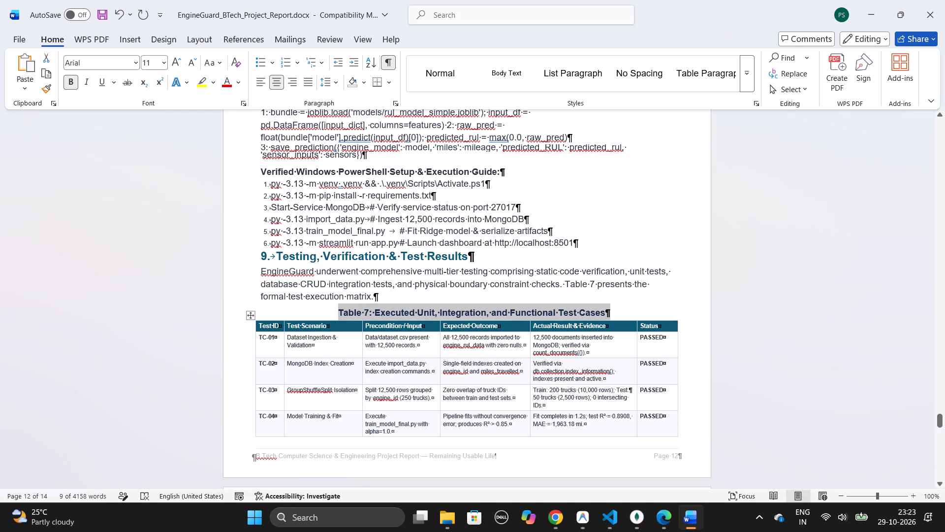
{"action": "left_click", "coordinate": [428, 296]}
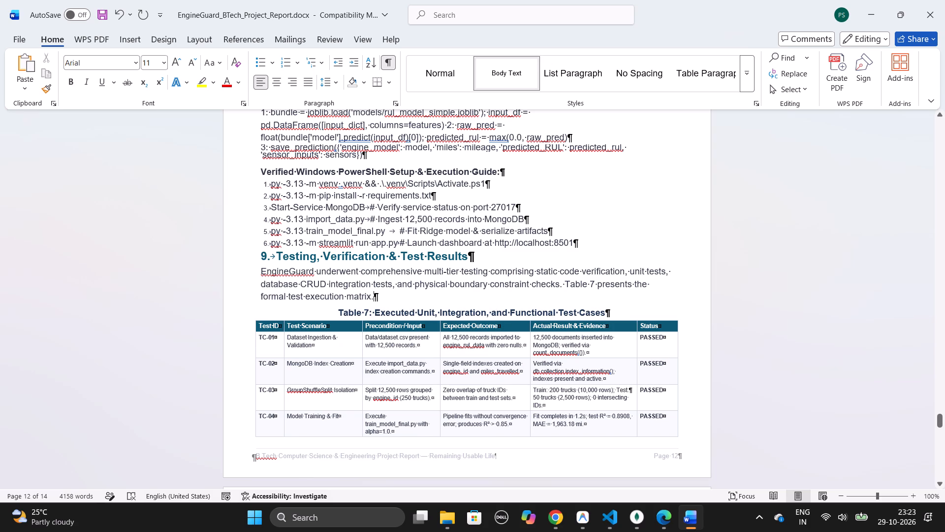
Insert nine empty paragraphs after the section 9 introduction to move the Table 7 caption and table onto the next page.
{"action": "scroll", "coordinate": [428, 296], "scroll_direction": "down", "scroll_amount": 1}
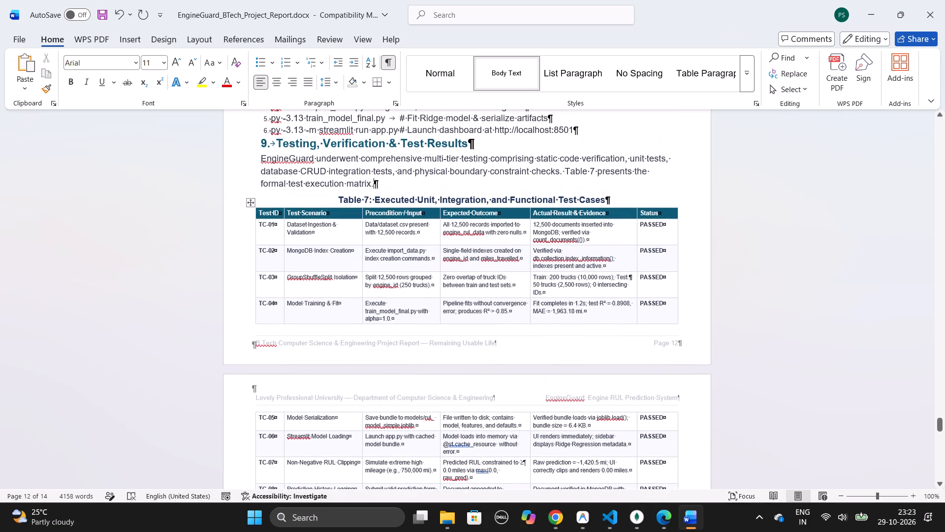
{"action": "scroll", "coordinate": [428, 296], "scroll_direction": "down", "scroll_amount": 1}
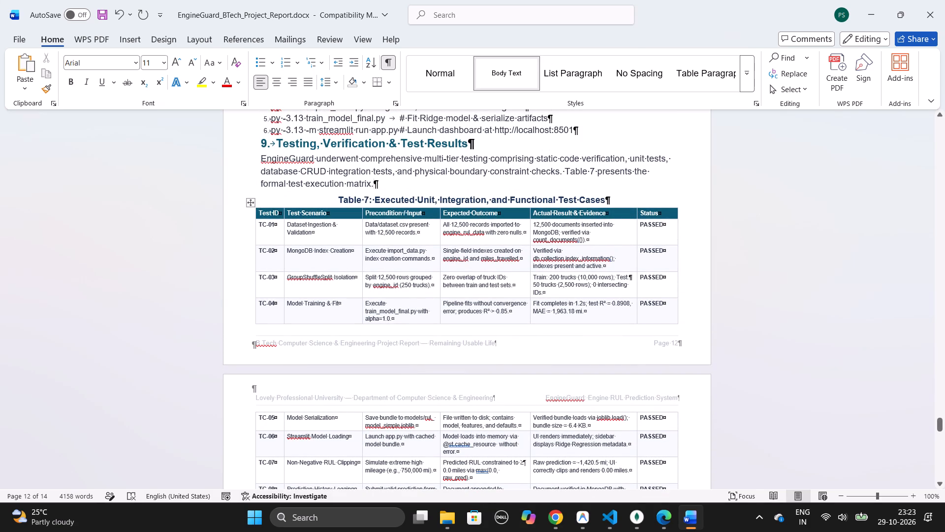
{"action": "scroll", "coordinate": [443, 324], "scroll_direction": "down", "scroll_amount": 1}
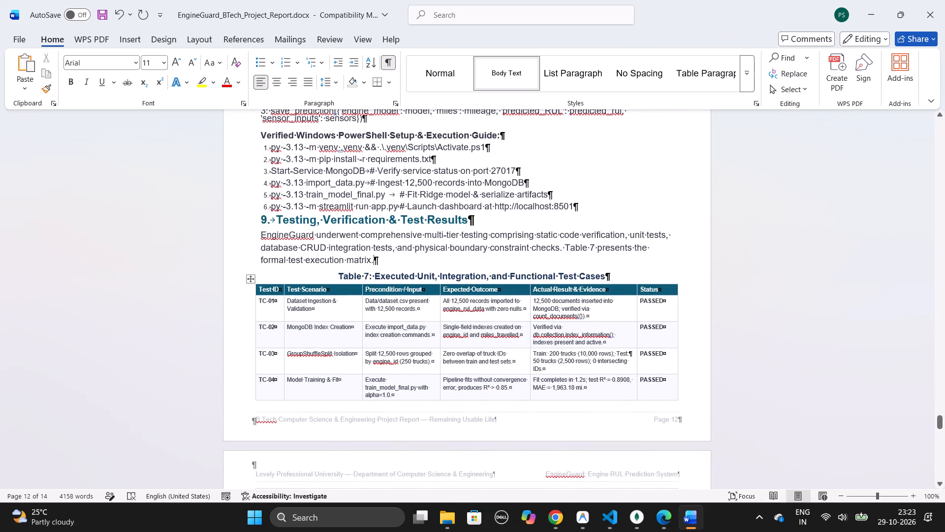
{"action": "key", "text": "Return"}
{"action": "key", "text": "Return"}
{"action": "key", "text": "Return"}
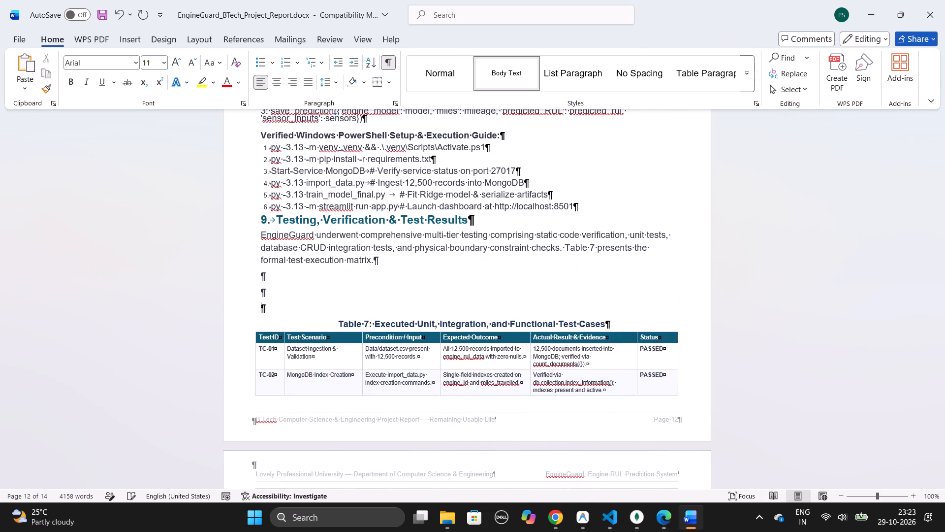
{"action": "key", "text": "Return"}
{"action": "key", "text": "Return"}
{"action": "key", "text": "Return"}
{"action": "key", "text": "Return"}
{"action": "key", "text": "Return"}
{"action": "key", "text": "Return"}
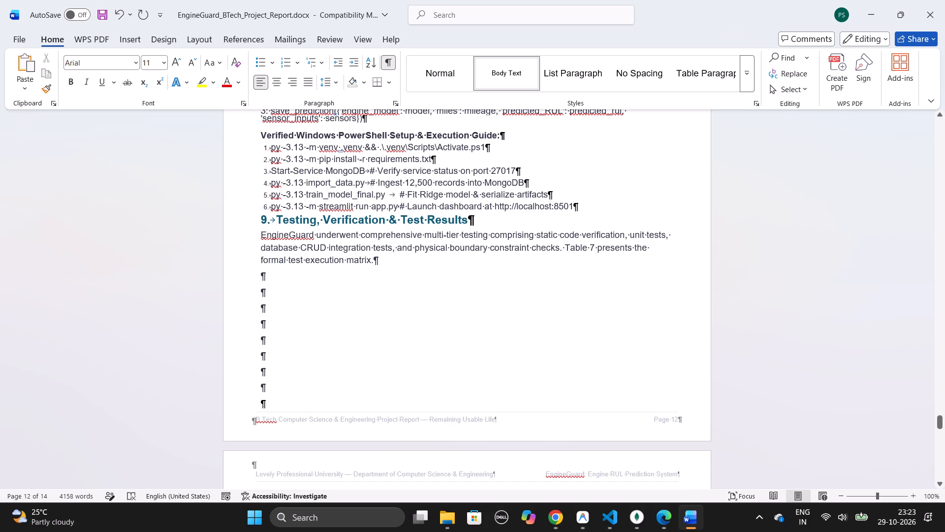
Set the text of Table 7's body rows, TC-01 through TC-10, to 9 pt.
{"action": "scroll", "coordinate": [447, 292], "scroll_direction": "down", "scroll_amount": 1}
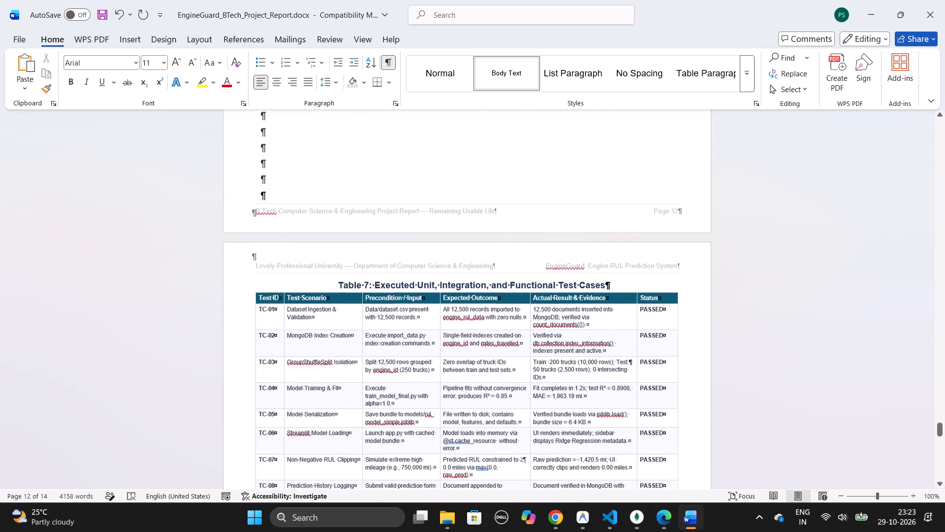
{"action": "scroll", "coordinate": [447, 292], "scroll_direction": "down", "scroll_amount": 1}
{"action": "scroll", "coordinate": [447, 292], "scroll_direction": "right", "scroll_amount": 1}
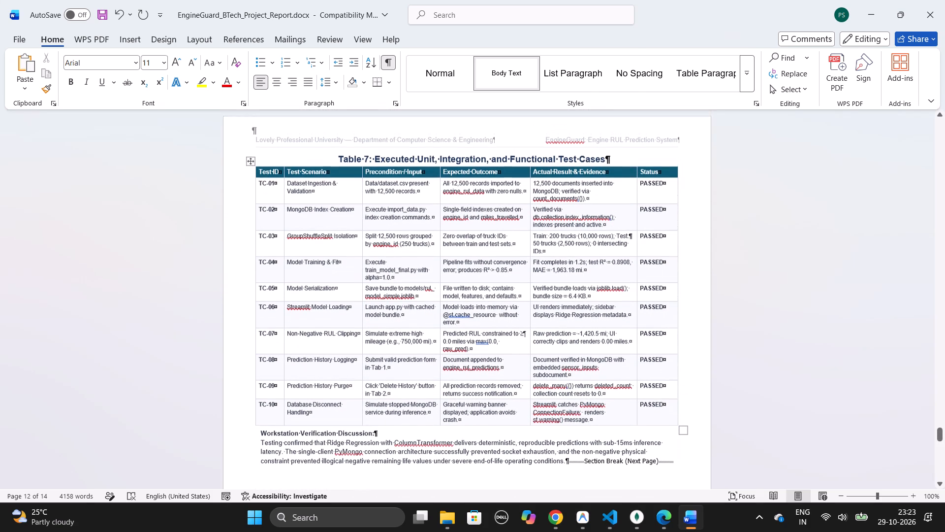
{"action": "left_click_drag", "start_coordinate": [257, 183], "coordinate": [697, 404]}
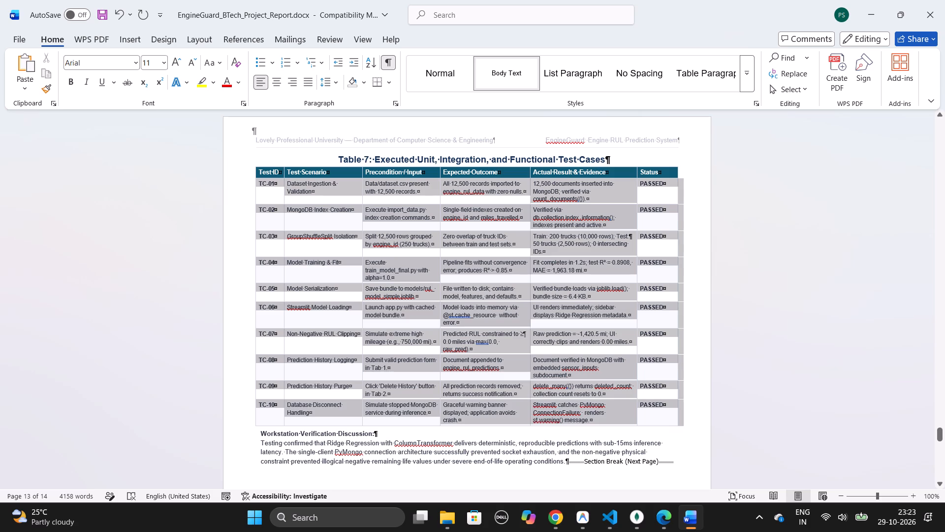
{"action": "left_click_drag", "start_coordinate": [697, 404], "coordinate": [666, 406]}
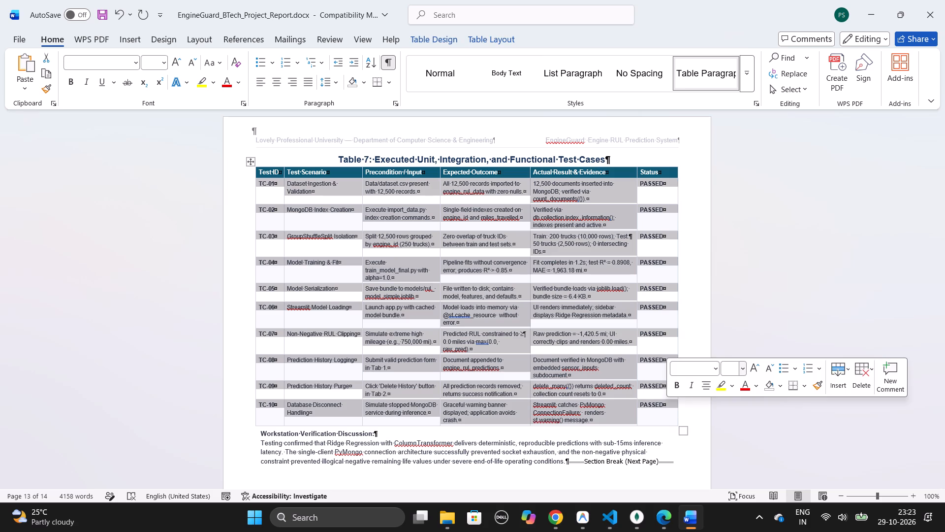
{"action": "left_click", "coordinate": [723, 367]}
{"action": "key", "text": "9"}
{"action": "key", "text": "Return"}
{"action": "left_click", "coordinate": [590, 299]}
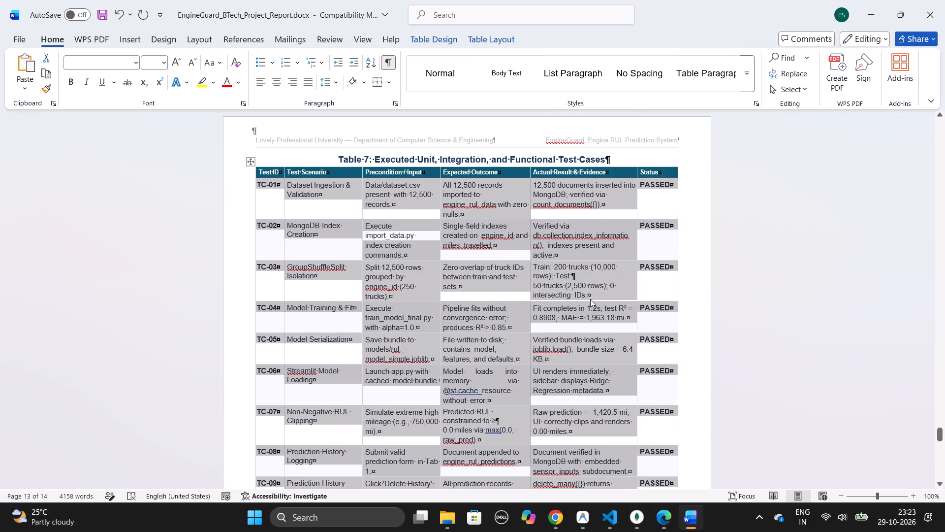
Set the header row of Table 7, from Test ID to Status, to 9 pt.
{"action": "scroll", "coordinate": [590, 299], "scroll_direction": "up", "scroll_amount": 1}
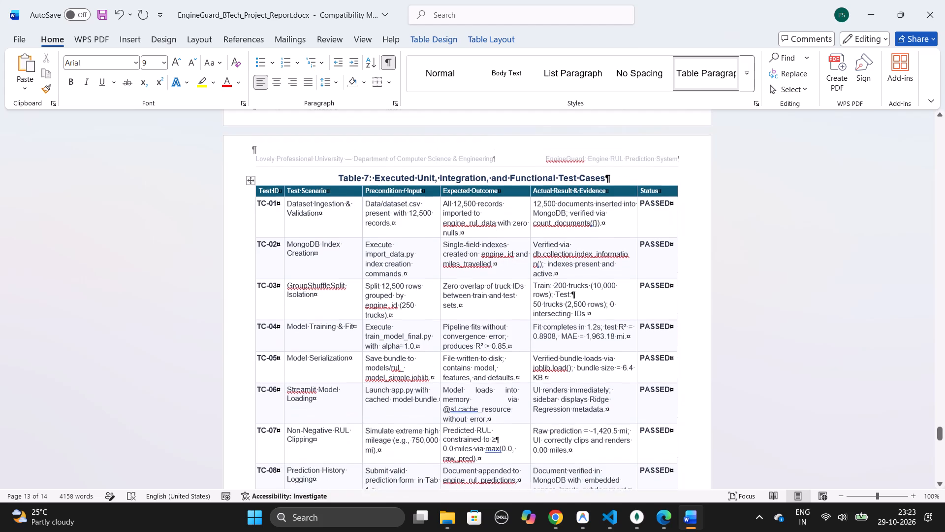
{"action": "scroll", "coordinate": [590, 299], "scroll_direction": "up", "scroll_amount": 1}
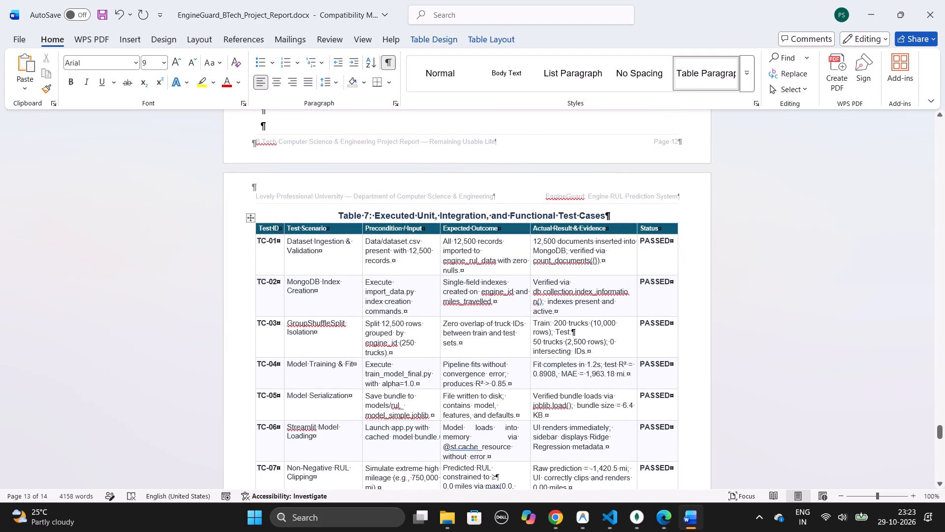
{"action": "left_click_drag", "start_coordinate": [258, 227], "coordinate": [601, 230]}
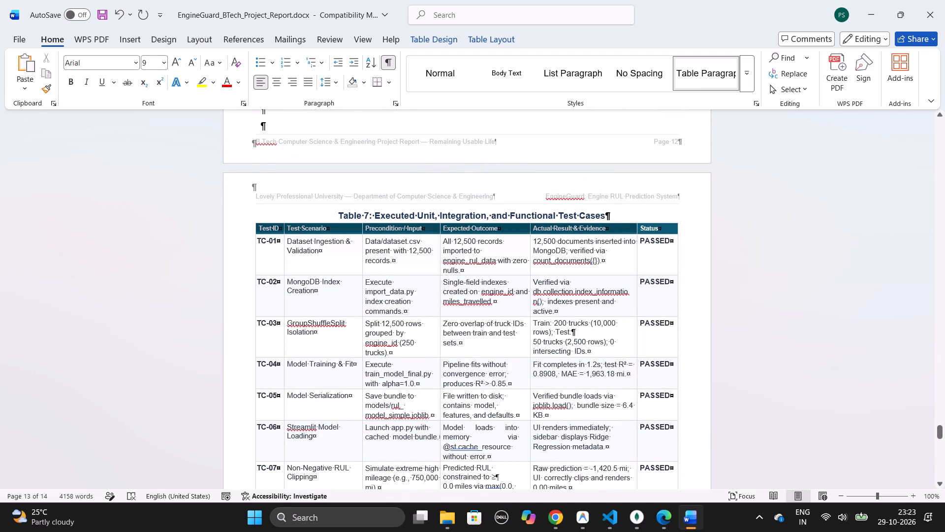
{"action": "left_click_drag", "start_coordinate": [601, 230], "coordinate": [684, 225]}
{"action": "left_click", "coordinate": [753, 188]}
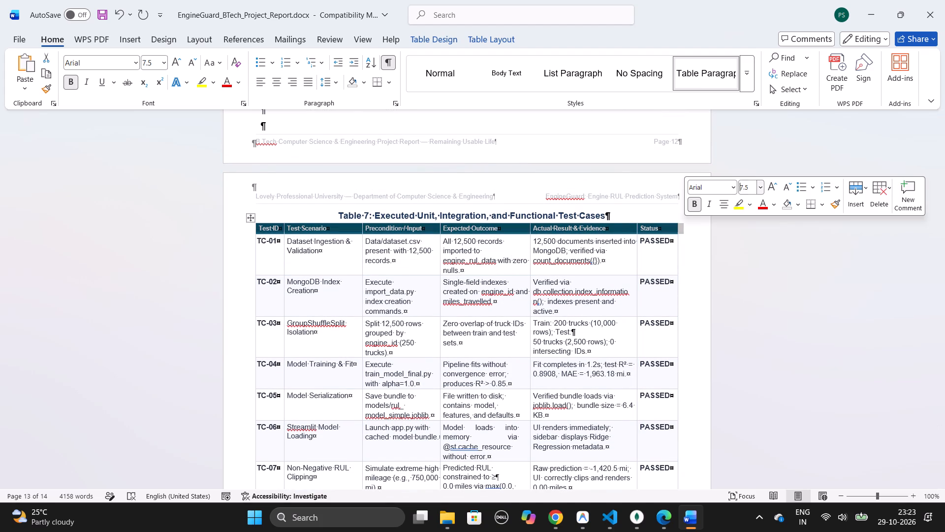
{"action": "key", "text": "9"}
{"action": "key", "text": "Return"}
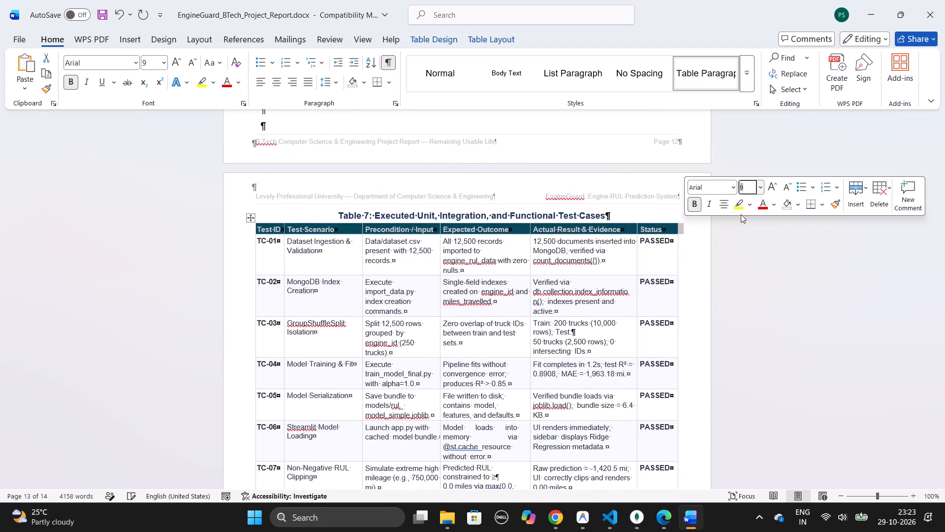
{"action": "left_click", "coordinate": [696, 265]}
Delete the paragraph mark between the end of the Workstation Verification Discussion paragraph and the section break.
{"action": "scroll", "coordinate": [696, 265], "scroll_direction": "down", "scroll_amount": 1}
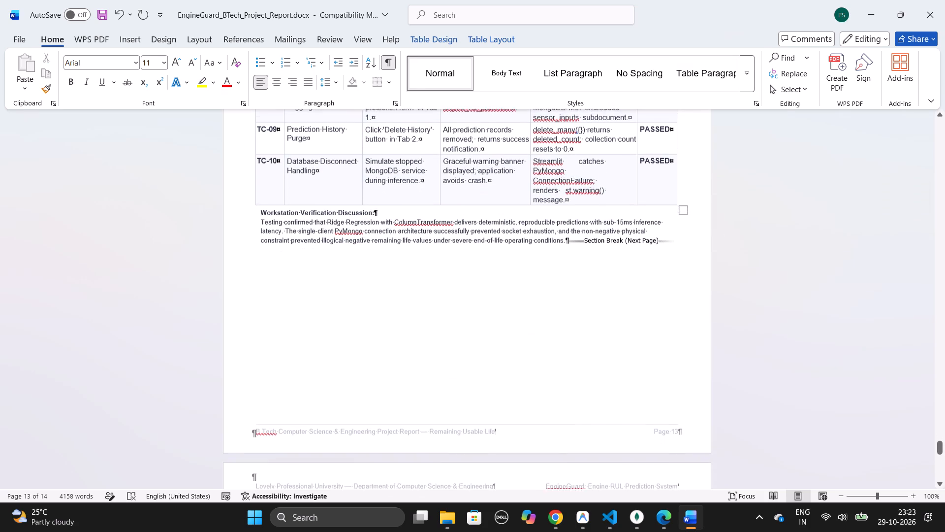
{"action": "left_click", "coordinate": [565, 233]}
{"action": "key", "text": "Delete"}
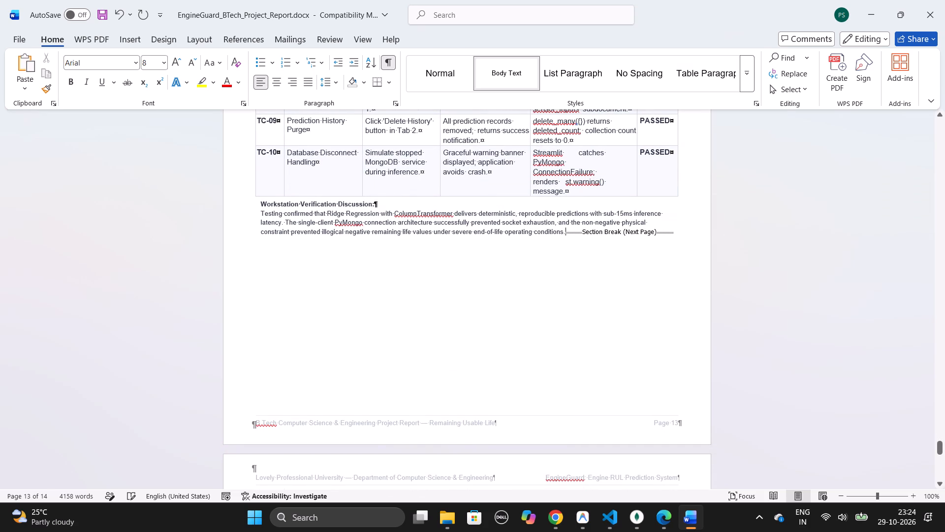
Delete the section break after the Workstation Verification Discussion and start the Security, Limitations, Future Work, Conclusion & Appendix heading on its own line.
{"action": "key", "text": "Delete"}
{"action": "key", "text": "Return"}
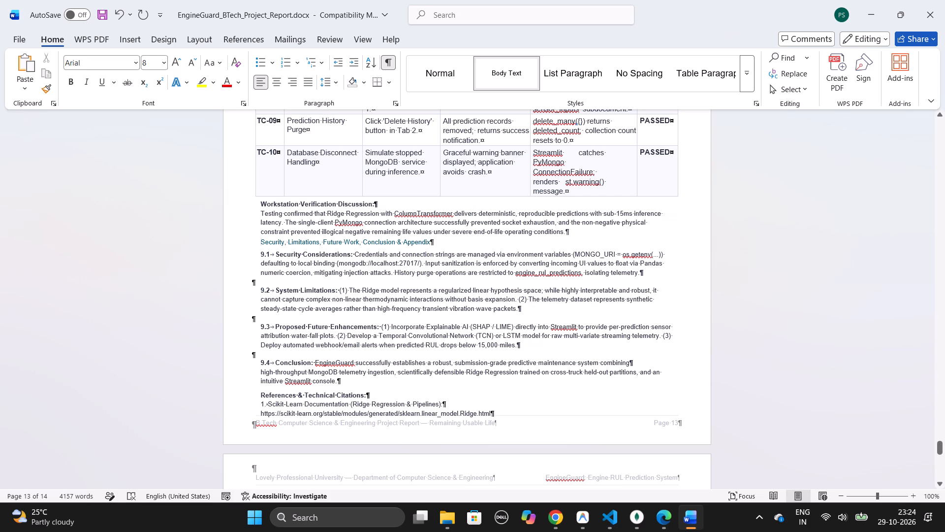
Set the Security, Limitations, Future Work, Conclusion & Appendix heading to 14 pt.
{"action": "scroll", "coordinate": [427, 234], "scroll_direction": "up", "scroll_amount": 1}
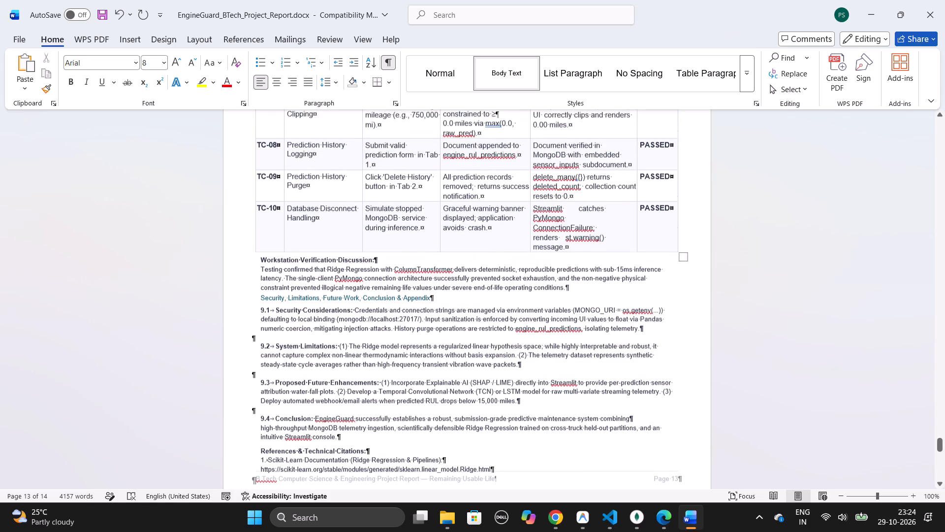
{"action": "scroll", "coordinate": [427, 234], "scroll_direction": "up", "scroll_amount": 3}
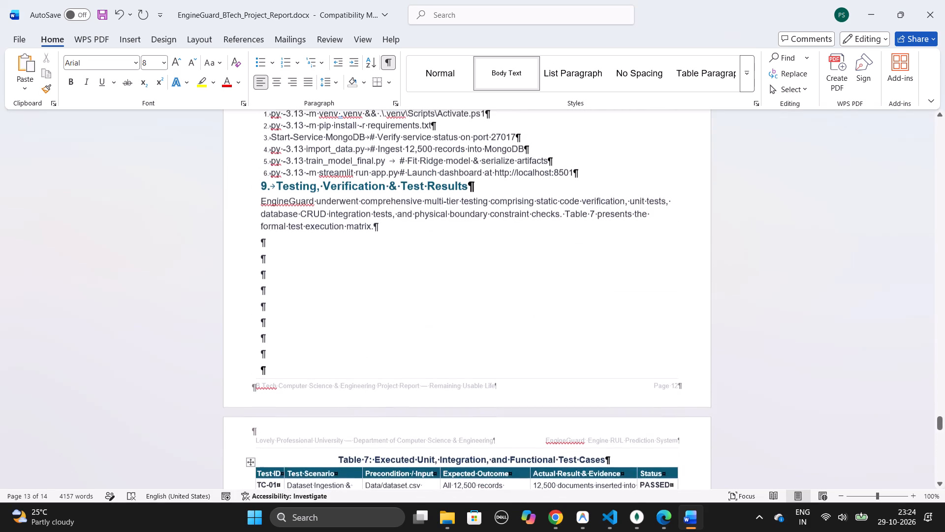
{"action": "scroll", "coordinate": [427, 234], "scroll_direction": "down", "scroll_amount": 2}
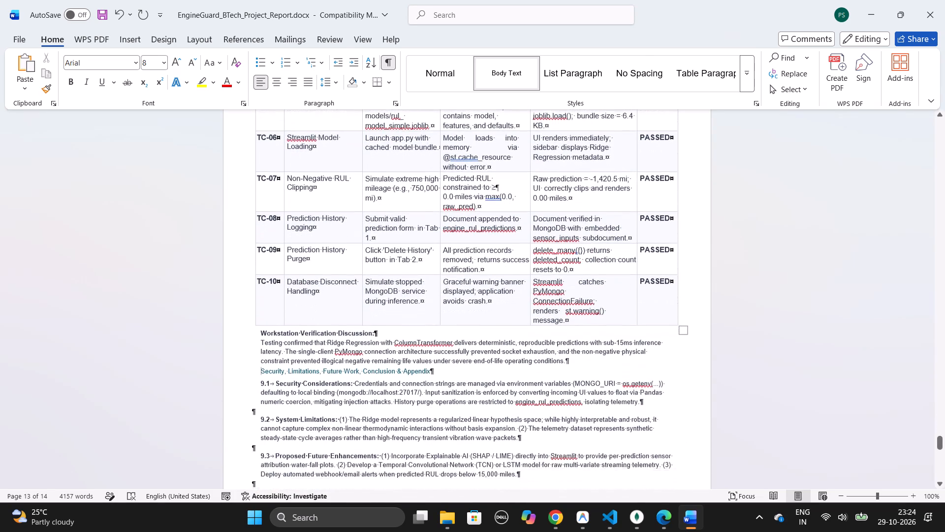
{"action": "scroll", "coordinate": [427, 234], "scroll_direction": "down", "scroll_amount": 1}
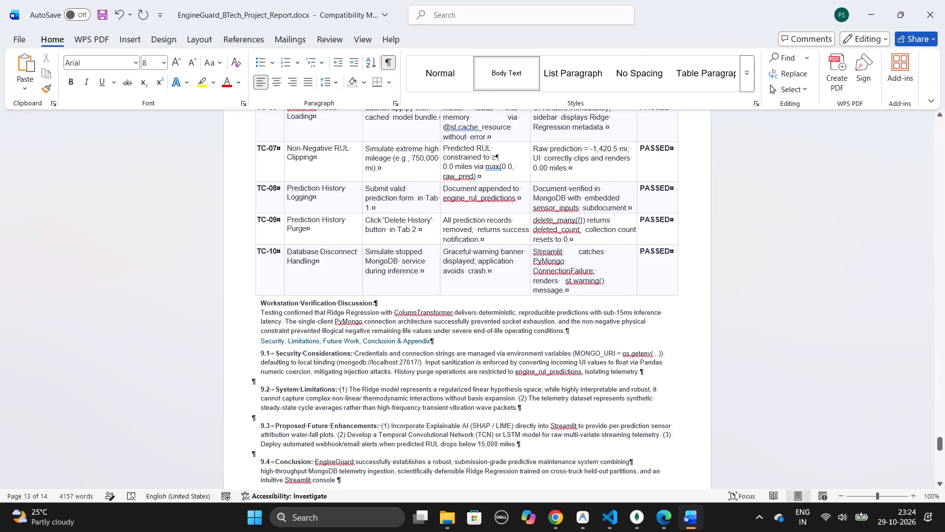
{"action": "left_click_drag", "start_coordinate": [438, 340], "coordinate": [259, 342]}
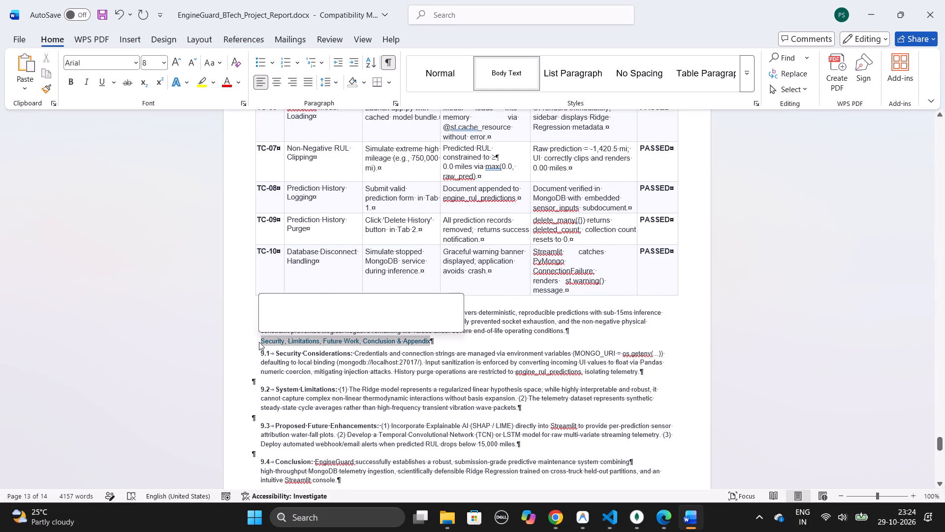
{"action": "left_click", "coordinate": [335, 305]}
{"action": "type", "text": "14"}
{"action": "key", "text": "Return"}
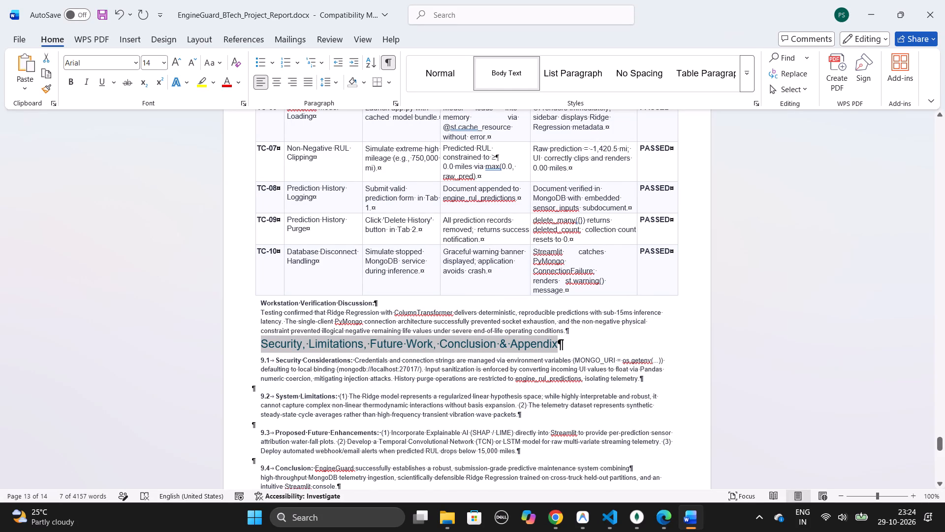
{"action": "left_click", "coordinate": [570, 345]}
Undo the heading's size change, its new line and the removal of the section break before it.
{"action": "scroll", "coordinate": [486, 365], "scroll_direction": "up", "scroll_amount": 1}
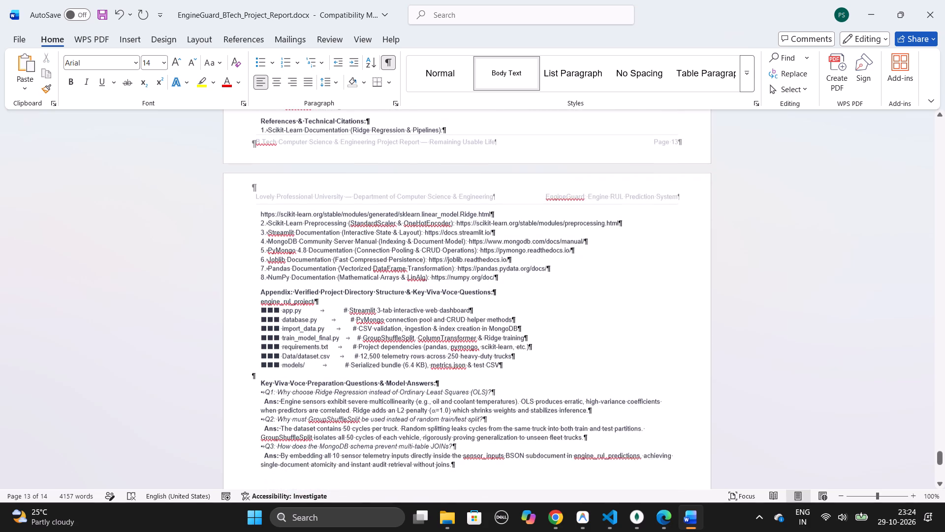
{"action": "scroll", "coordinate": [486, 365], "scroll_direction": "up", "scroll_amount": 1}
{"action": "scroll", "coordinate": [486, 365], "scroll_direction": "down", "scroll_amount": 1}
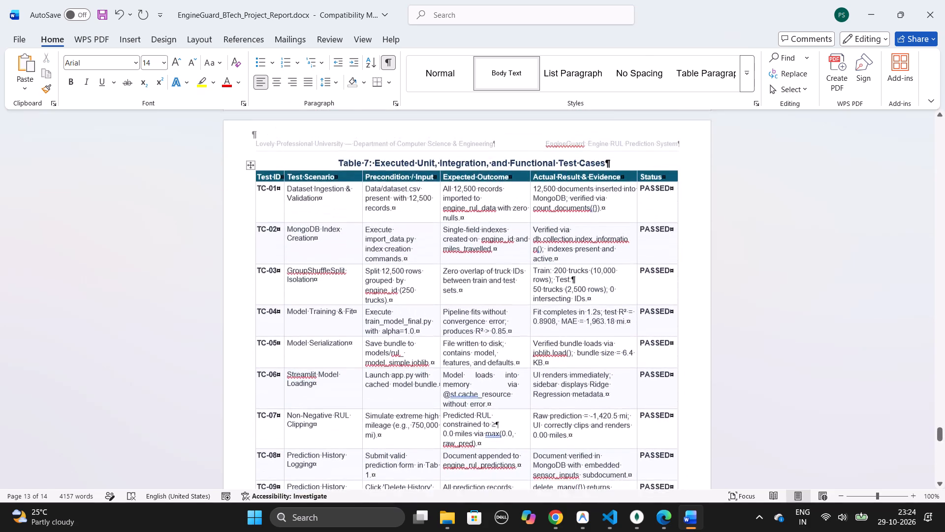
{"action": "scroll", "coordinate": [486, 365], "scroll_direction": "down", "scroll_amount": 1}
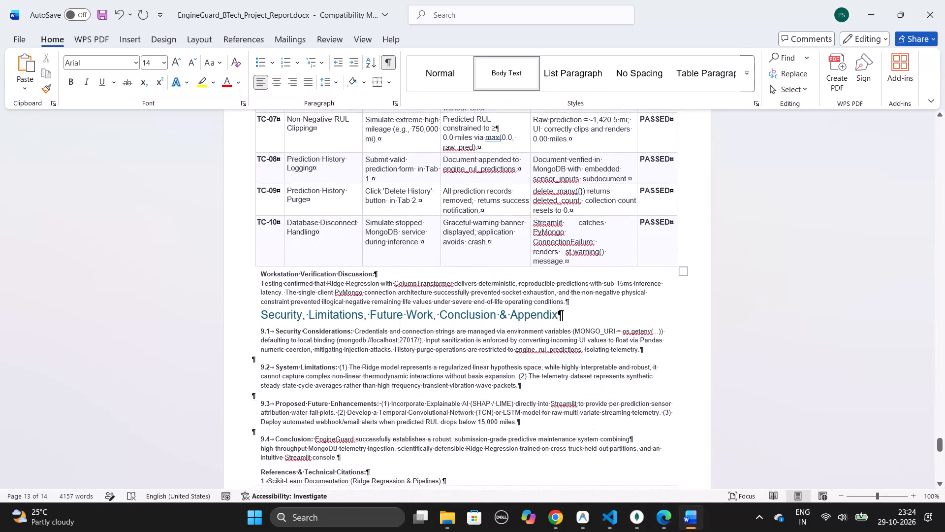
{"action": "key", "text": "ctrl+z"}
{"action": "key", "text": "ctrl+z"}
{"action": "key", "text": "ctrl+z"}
Remove the automatic number 10 and the indent from the Security, Limitations, Future Work, Conclusion & Appendix heading.
{"action": "scroll", "coordinate": [486, 365], "scroll_direction": "right", "scroll_amount": 1}
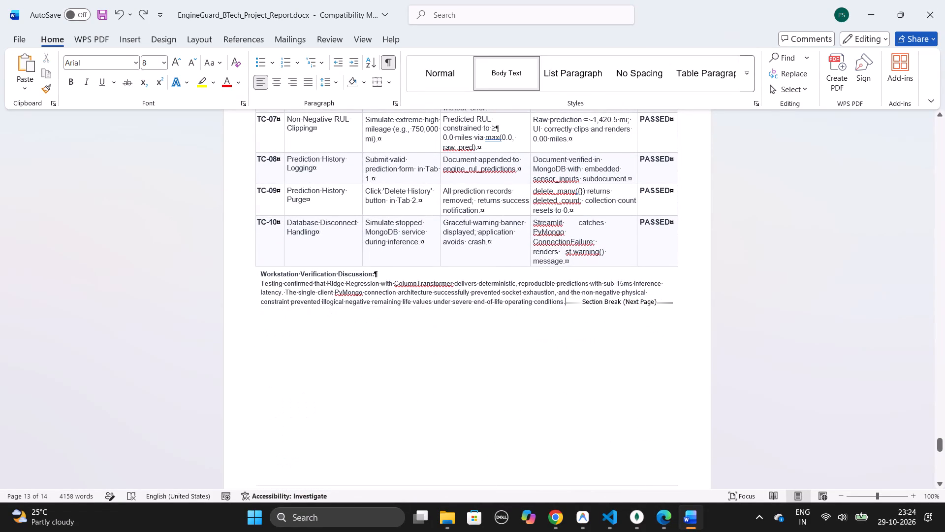
{"action": "scroll", "coordinate": [486, 365], "scroll_direction": "right", "scroll_amount": 2}
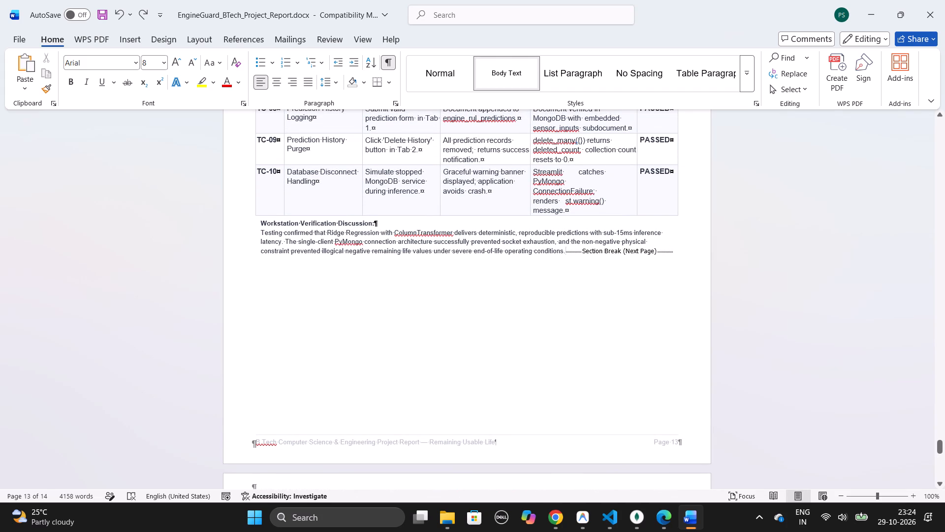
{"action": "scroll", "coordinate": [531, 357], "scroll_direction": "right", "scroll_amount": 1}
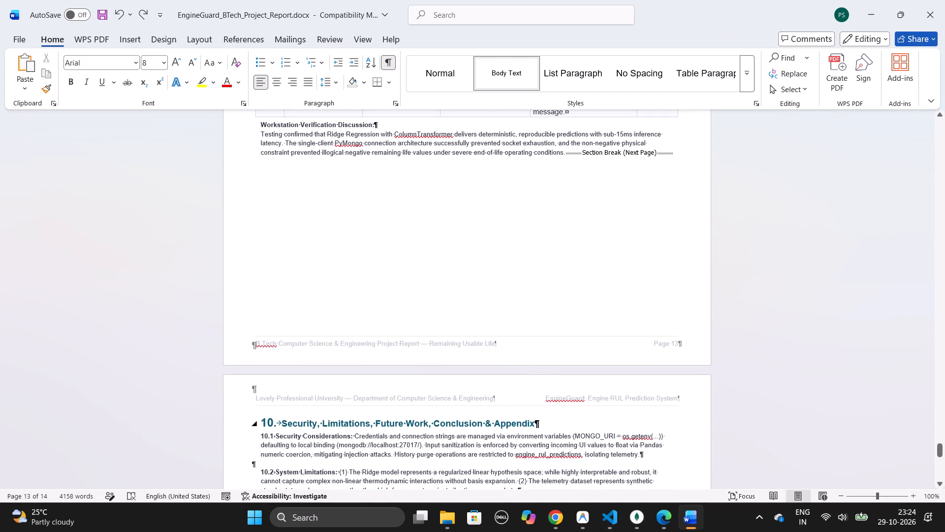
{"action": "left_click", "coordinate": [280, 425]}
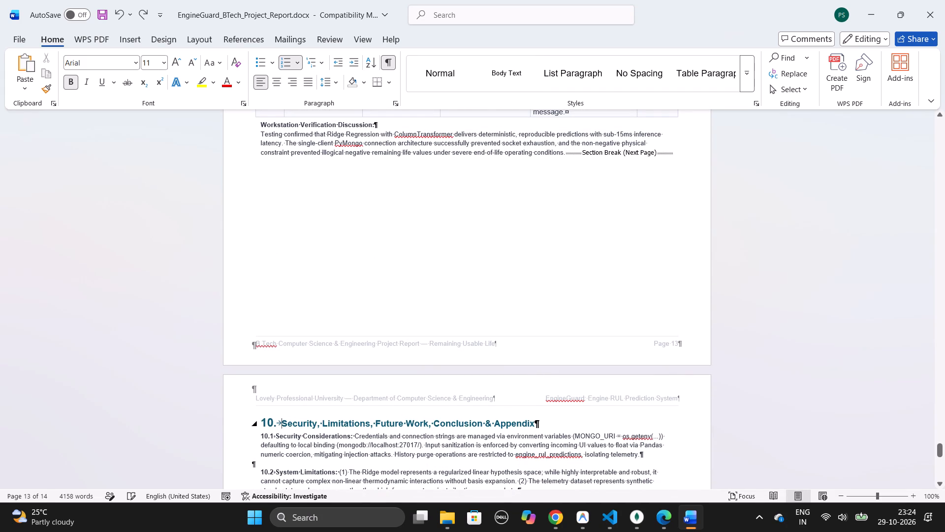
{"action": "key", "text": "BackSpace"}
{"action": "key", "text": "BackSpace"}
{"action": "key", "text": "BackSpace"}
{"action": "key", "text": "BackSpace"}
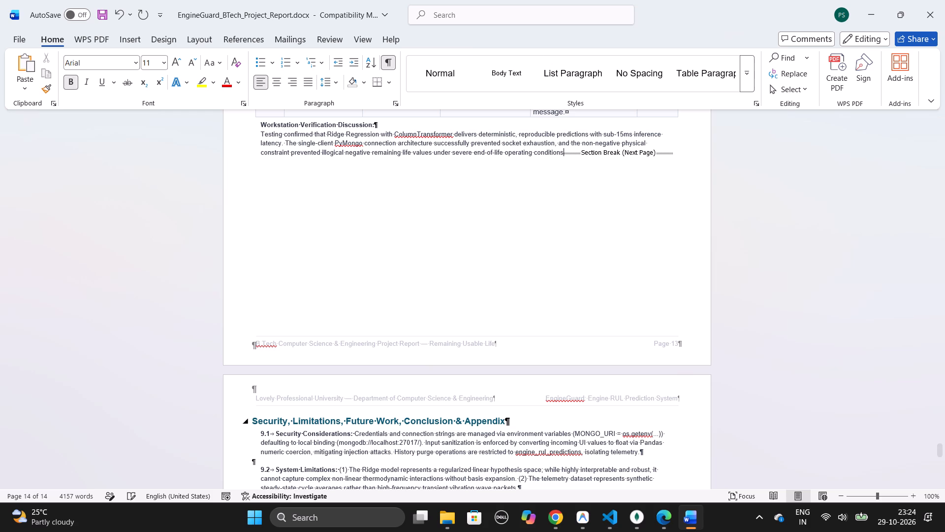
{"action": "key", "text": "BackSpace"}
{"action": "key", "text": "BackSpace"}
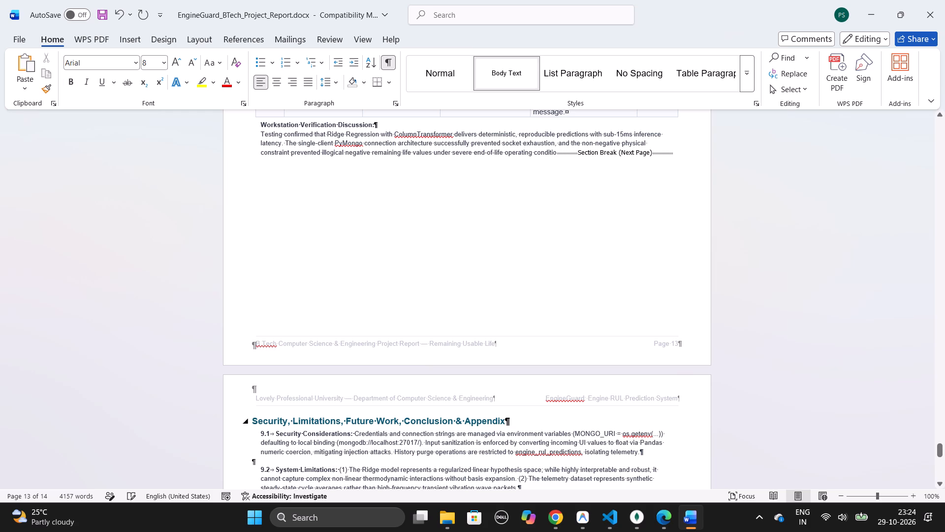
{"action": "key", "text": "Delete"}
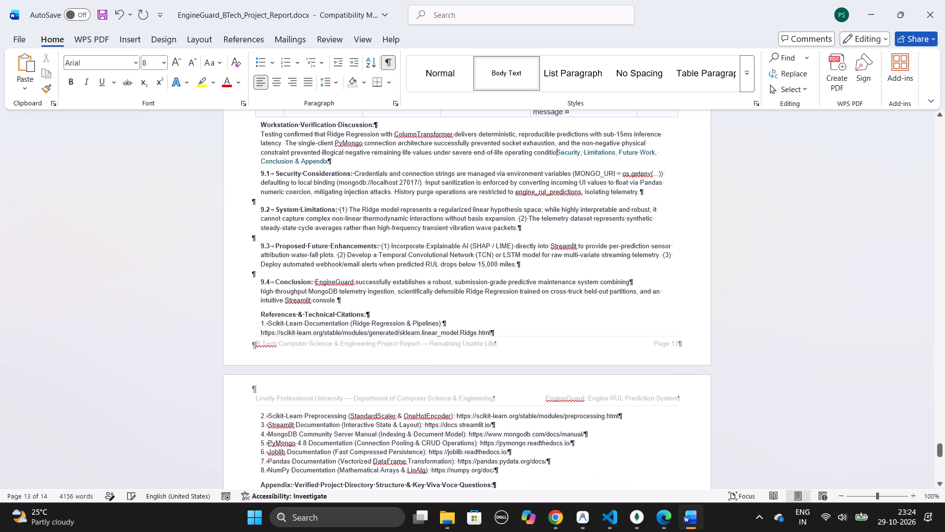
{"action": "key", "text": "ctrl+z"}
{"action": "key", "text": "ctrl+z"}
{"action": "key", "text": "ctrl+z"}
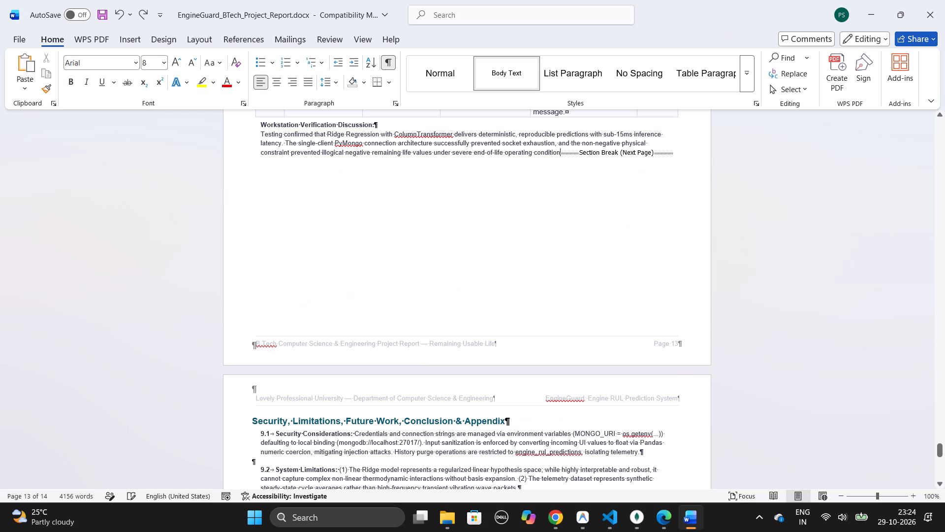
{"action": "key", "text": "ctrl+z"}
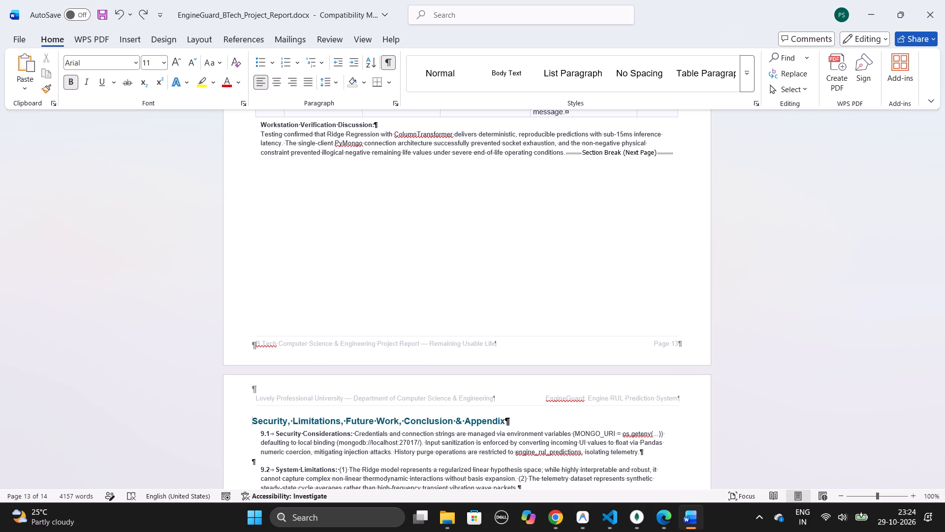
Delete the section break after the Workstation Verification Discussion and start the Security, Limitations, Future Work, Conclusion & Appendix heading on a new line.
{"action": "left_click", "coordinate": [586, 187]}
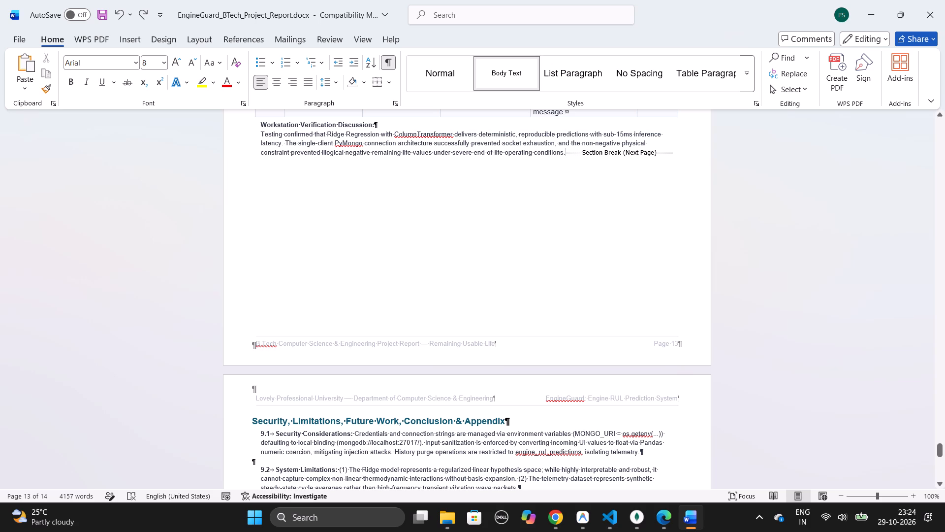
{"action": "key", "text": "Delete"}
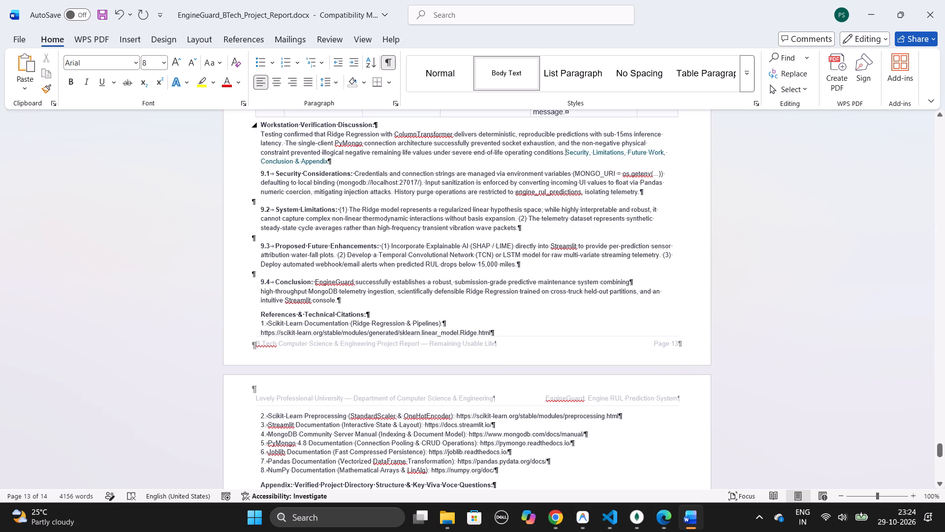
{"action": "key", "text": "Return"}
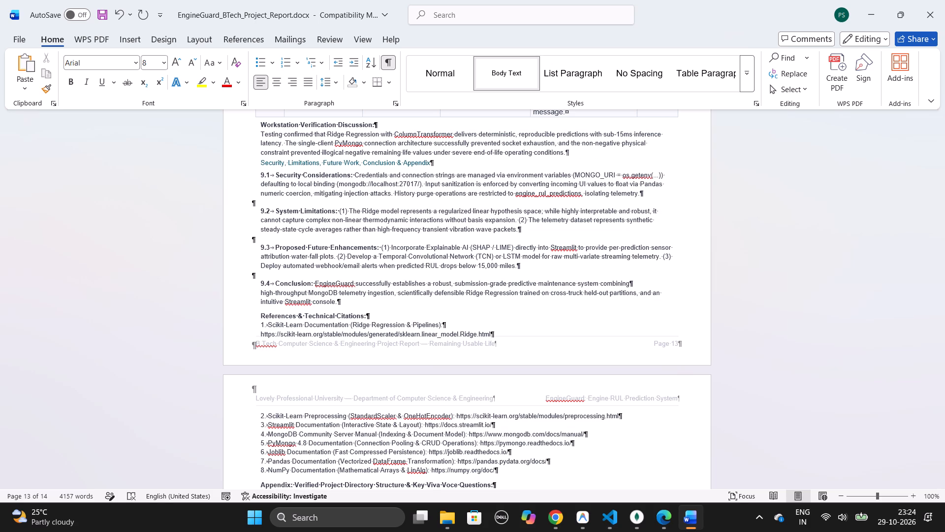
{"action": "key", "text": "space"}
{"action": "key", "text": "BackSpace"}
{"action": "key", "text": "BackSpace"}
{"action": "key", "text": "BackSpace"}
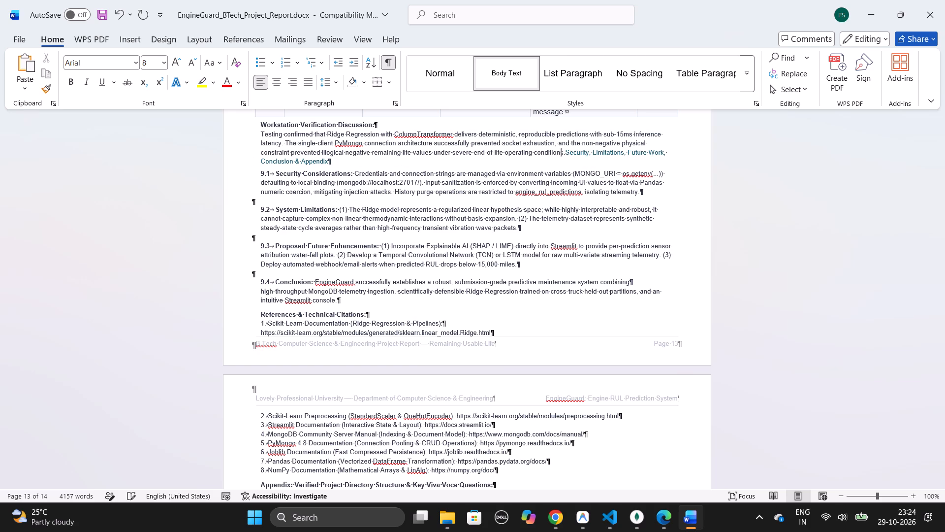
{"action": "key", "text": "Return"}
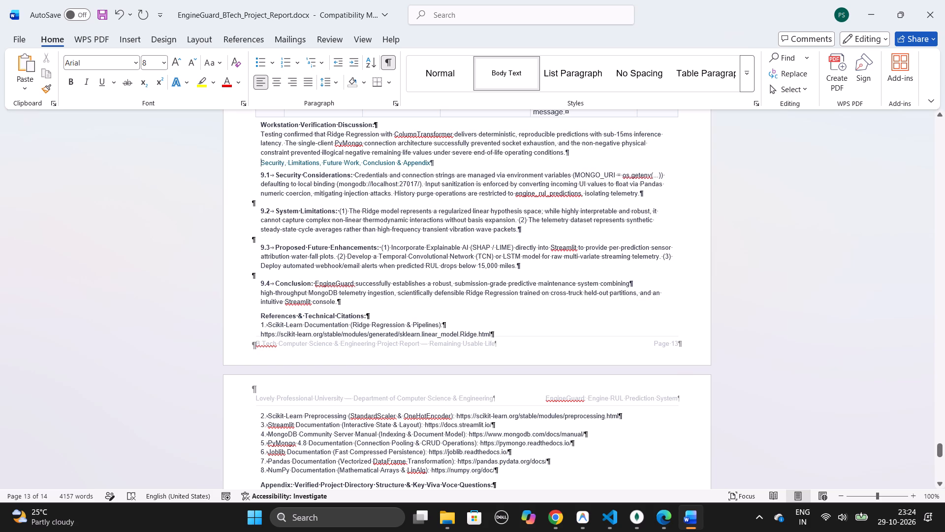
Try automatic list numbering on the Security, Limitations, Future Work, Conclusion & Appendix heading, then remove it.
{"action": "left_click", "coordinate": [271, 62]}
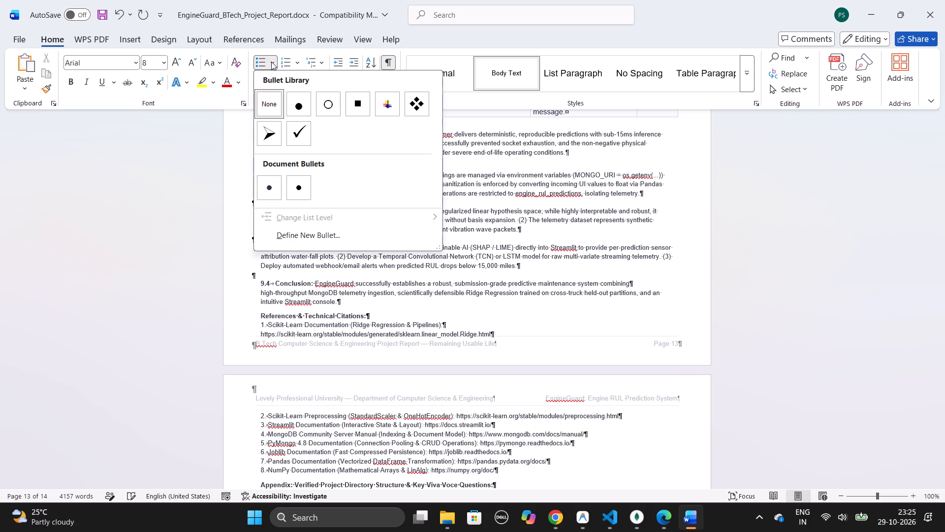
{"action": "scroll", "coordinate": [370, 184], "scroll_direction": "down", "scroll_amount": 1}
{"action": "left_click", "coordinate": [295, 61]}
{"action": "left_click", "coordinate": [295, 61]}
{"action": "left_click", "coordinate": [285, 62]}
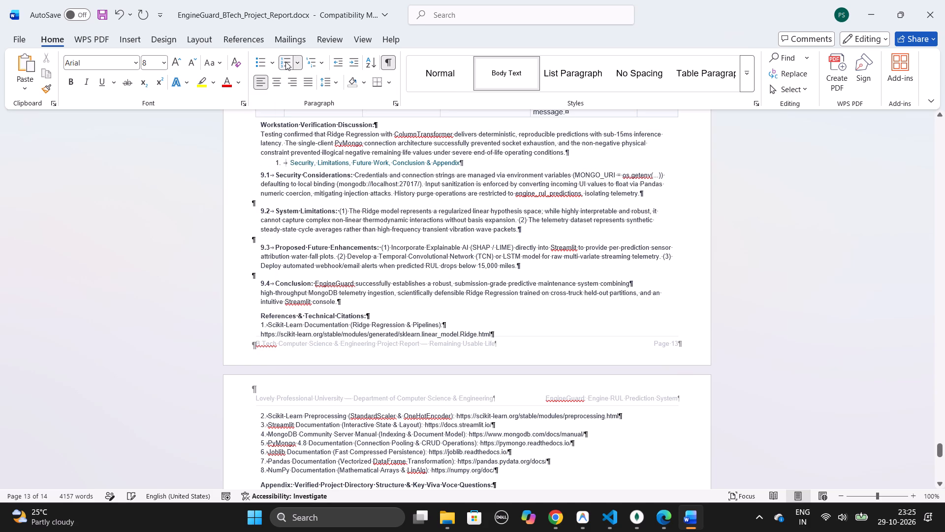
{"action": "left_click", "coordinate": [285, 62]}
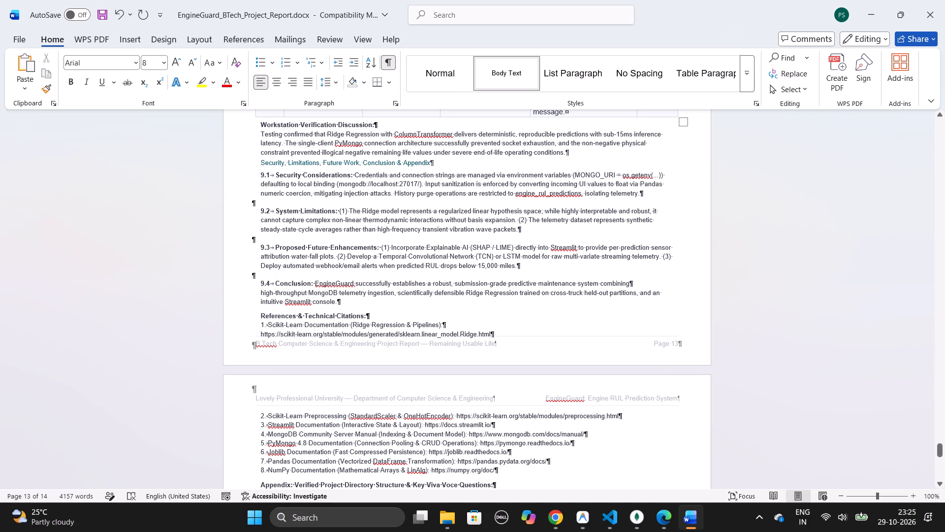
Review the Table 7 test cases, the verification discussion and the closing references and appendix pages.
{"action": "scroll", "coordinate": [298, 178], "scroll_direction": "up", "scroll_amount": 1}
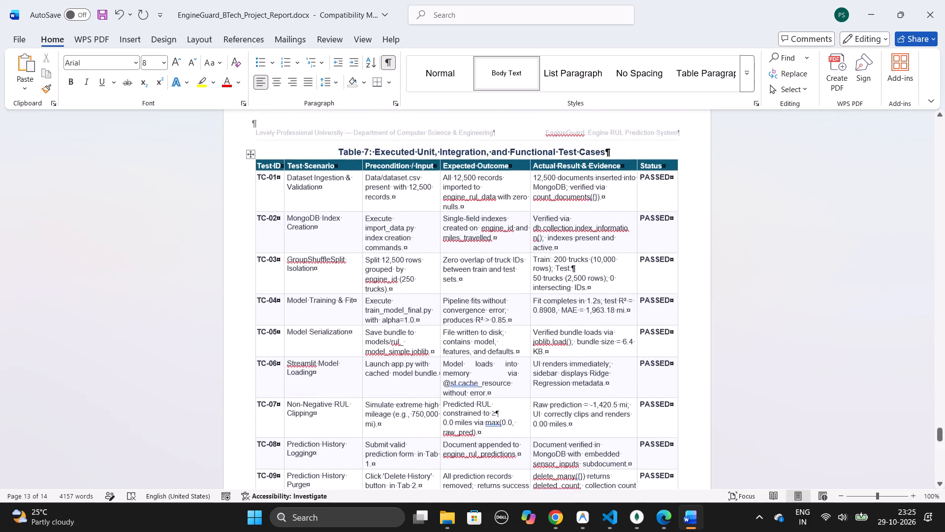
{"action": "scroll", "coordinate": [298, 178], "scroll_direction": "up", "scroll_amount": 1}
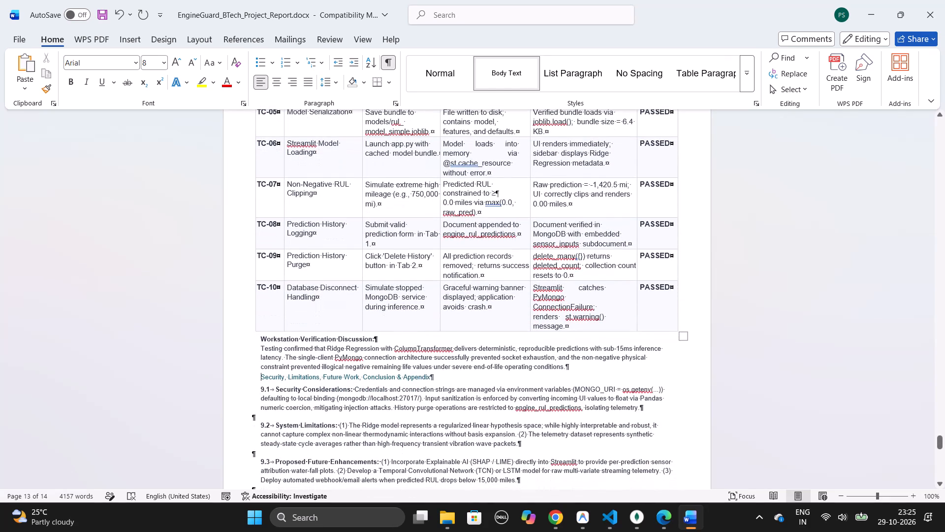
{"action": "scroll", "coordinate": [303, 328], "scroll_direction": "down", "scroll_amount": 3}
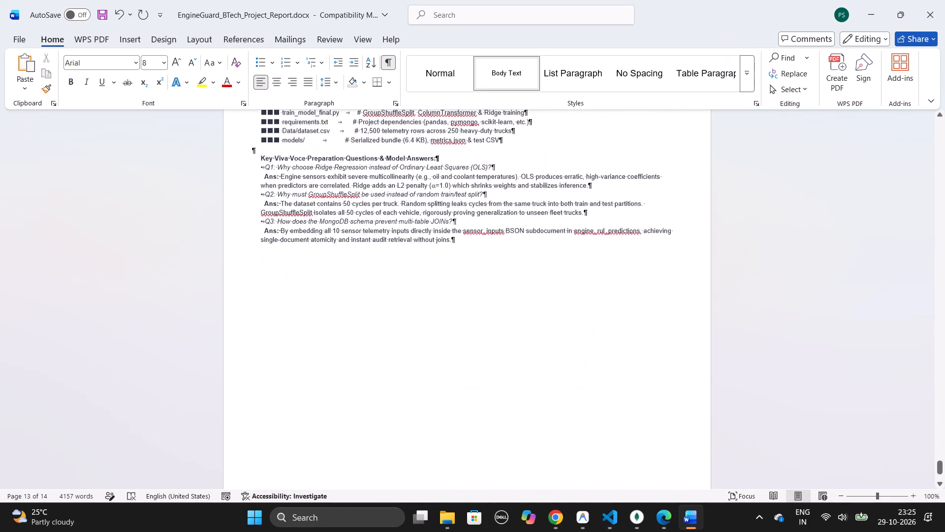
{"action": "scroll", "coordinate": [303, 328], "scroll_direction": "down", "scroll_amount": 2}
{"action": "scroll", "coordinate": [303, 328], "scroll_direction": "up", "scroll_amount": 1}
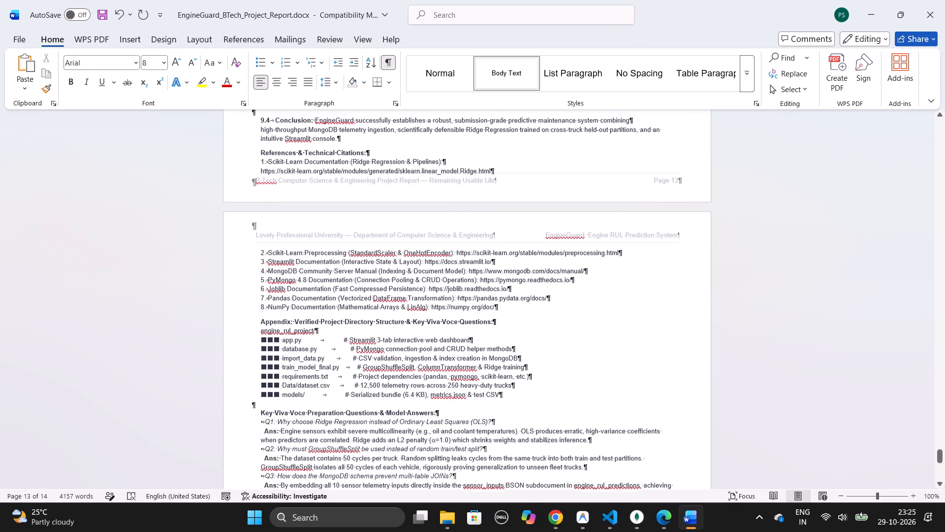
{"action": "scroll", "coordinate": [303, 328], "scroll_direction": "up", "scroll_amount": 2}
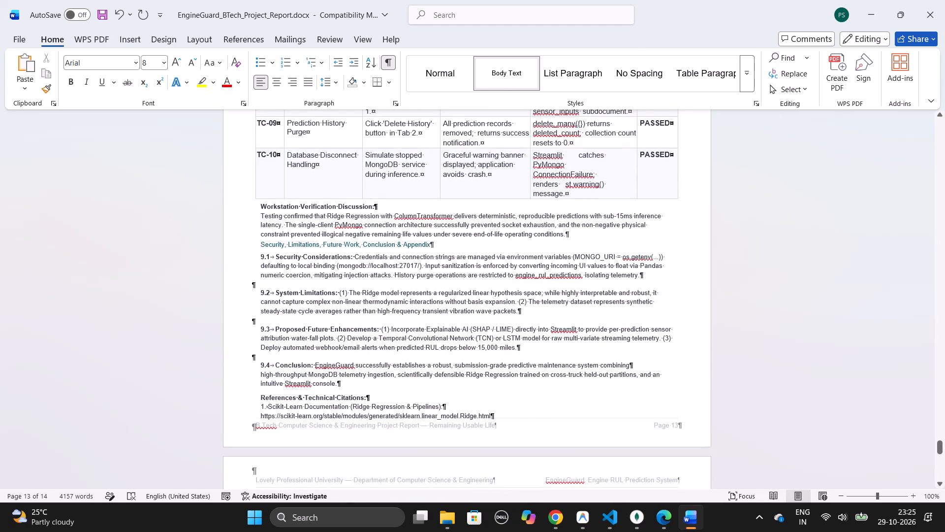
{"action": "scroll", "coordinate": [275, 254], "scroll_direction": "up", "scroll_amount": 3, "text": "ctrl"}
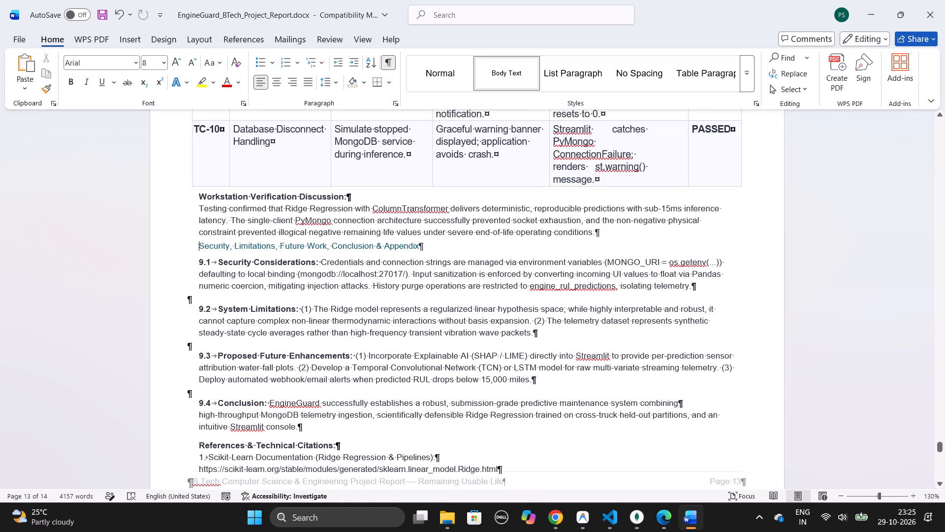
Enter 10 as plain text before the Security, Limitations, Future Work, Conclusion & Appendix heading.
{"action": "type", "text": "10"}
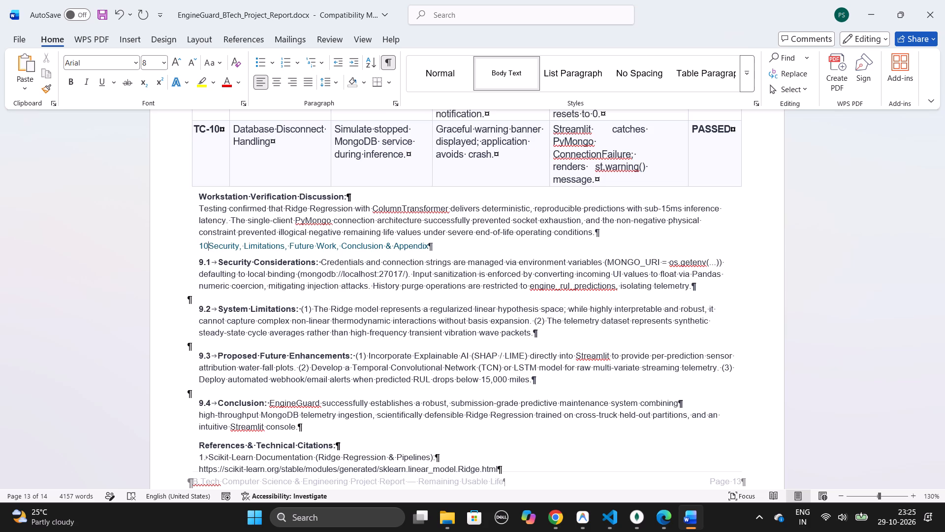
Check the numbering format used by the Testing, Verification & Test Results heading.
{"action": "scroll", "coordinate": [195, 261], "scroll_direction": "up", "scroll_amount": 2}
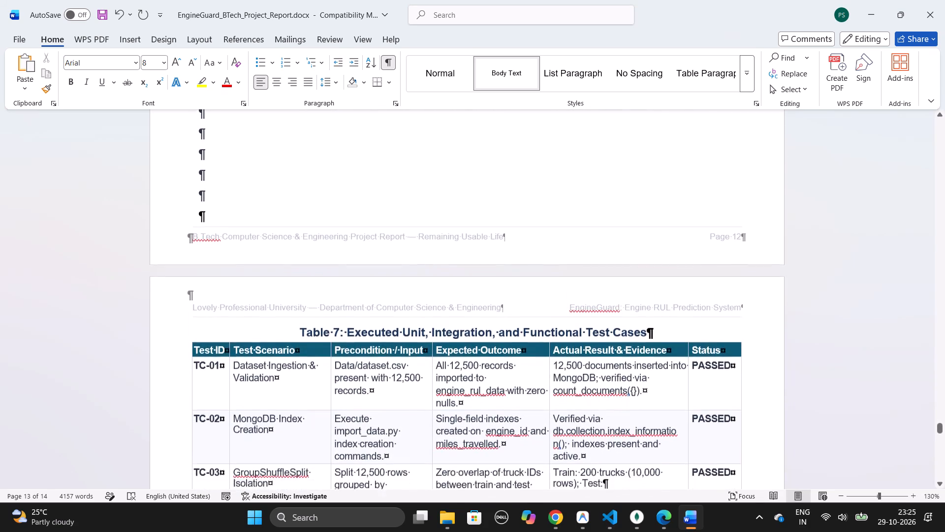
{"action": "scroll", "coordinate": [195, 261], "scroll_direction": "up", "scroll_amount": 1}
{"action": "scroll", "coordinate": [195, 261], "scroll_direction": "down", "scroll_amount": 2}
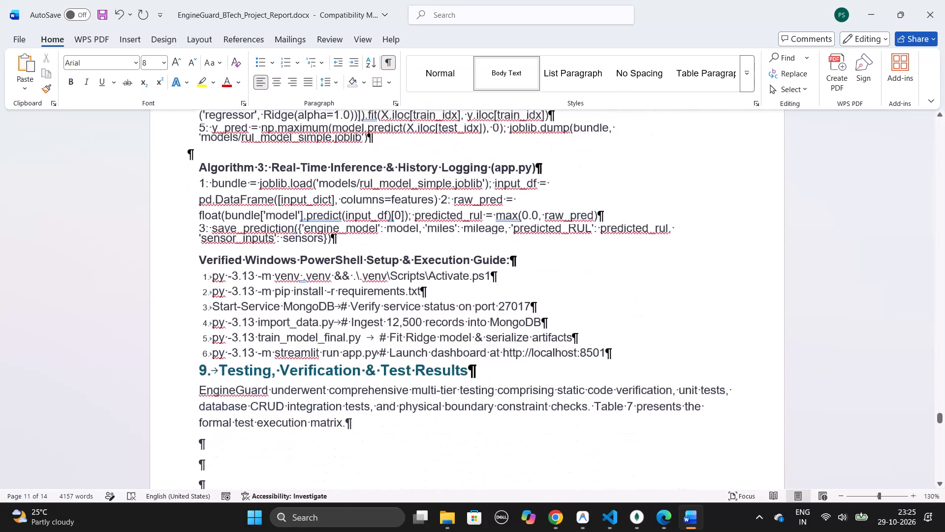
{"action": "scroll", "coordinate": [195, 261], "scroll_direction": "down", "scroll_amount": 1}
{"action": "scroll", "coordinate": [195, 261], "scroll_direction": "up", "scroll_amount": 1}
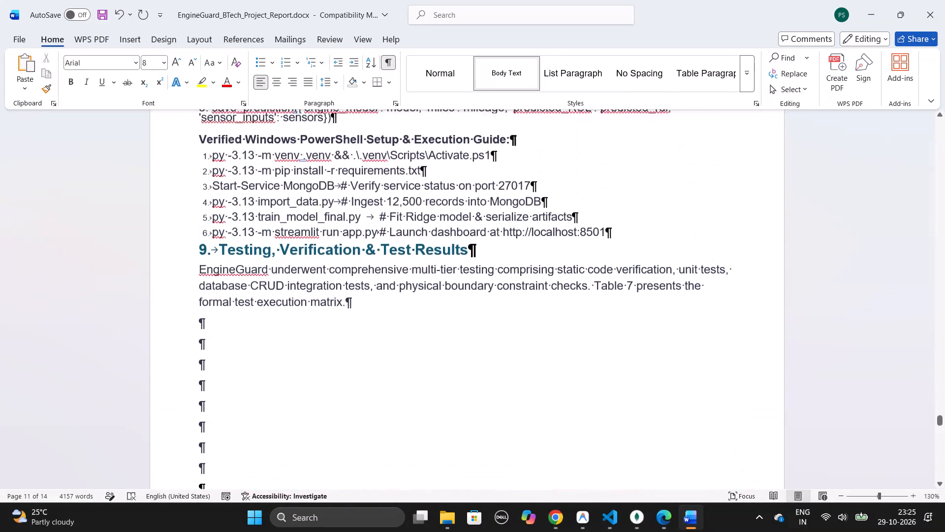
{"action": "left_click", "coordinate": [206, 254]}
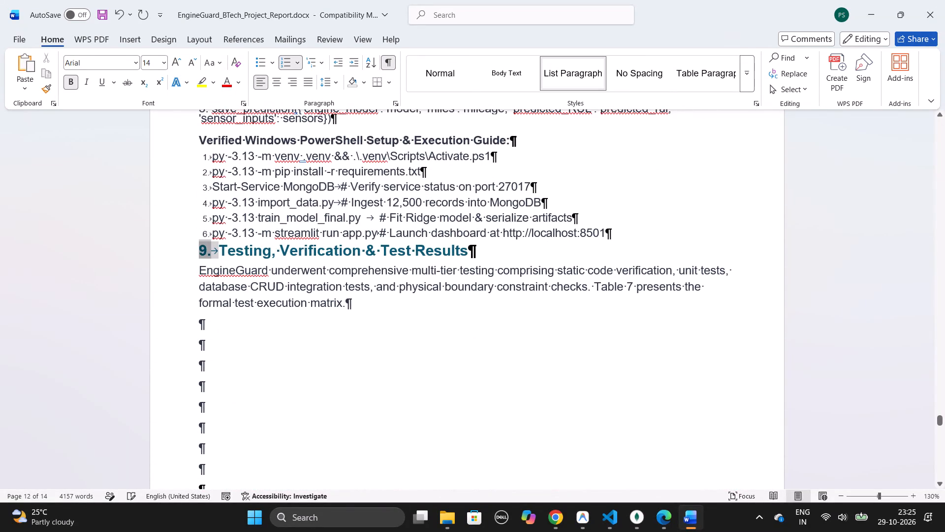
{"action": "left_click", "coordinate": [295, 63]}
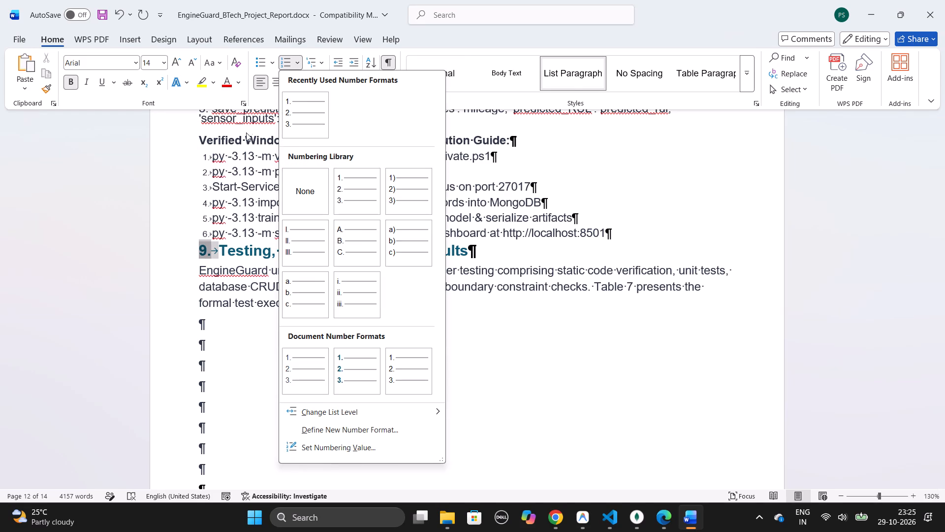
{"action": "scroll", "coordinate": [398, 286], "scroll_direction": "down", "scroll_amount": 2}
{"action": "left_click", "coordinate": [247, 357]}
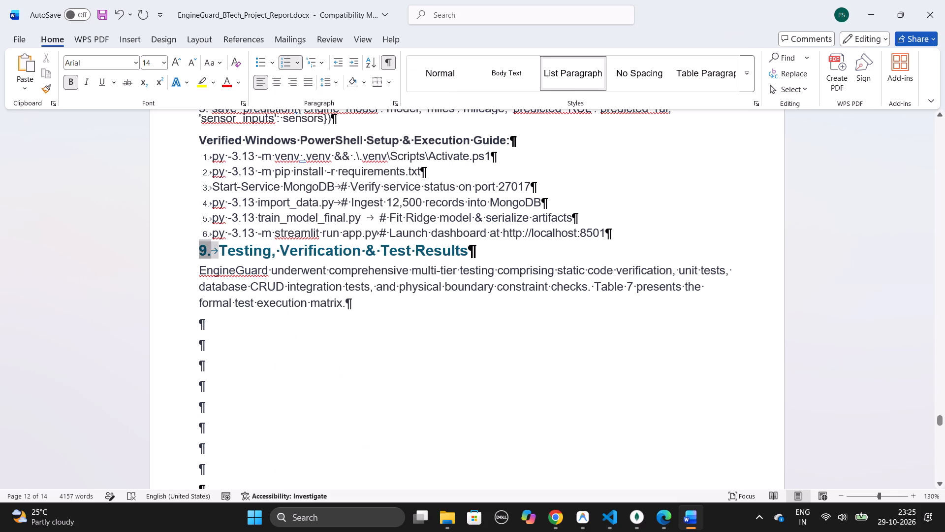
Apply automatic number 10 to the Security, Limitations, Future Work, Conclusion & Appendix heading and delete its manually entered 10.
{"action": "scroll", "coordinate": [247, 357], "scroll_direction": "down", "scroll_amount": 3}
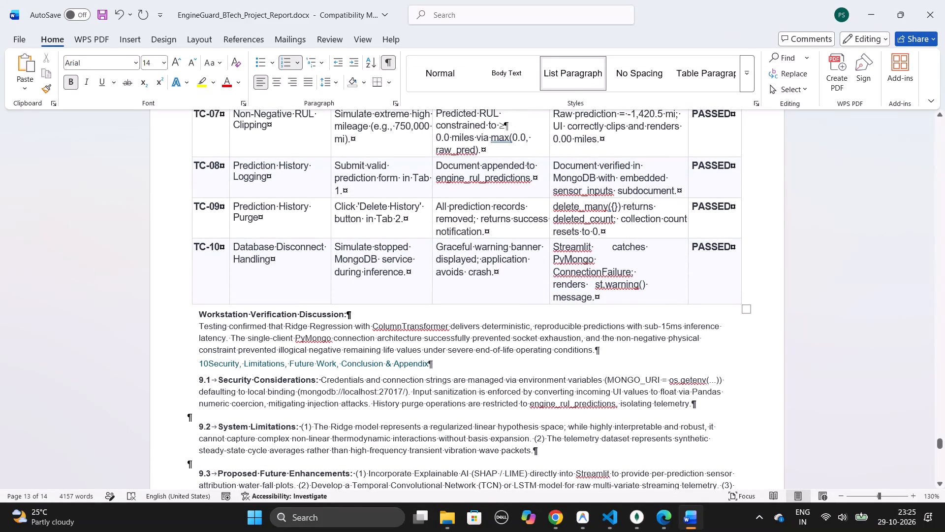
{"action": "left_click", "coordinate": [207, 362]}
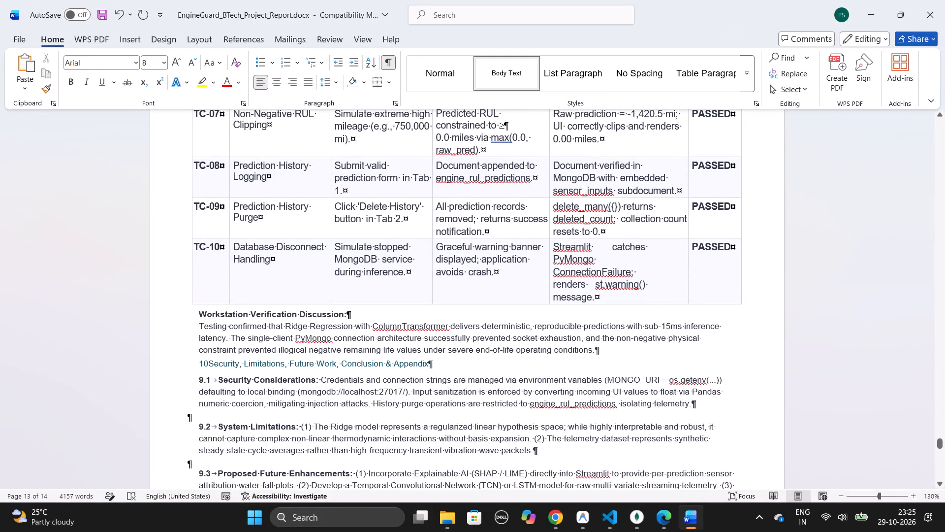
{"action": "left_click", "coordinate": [283, 64]}
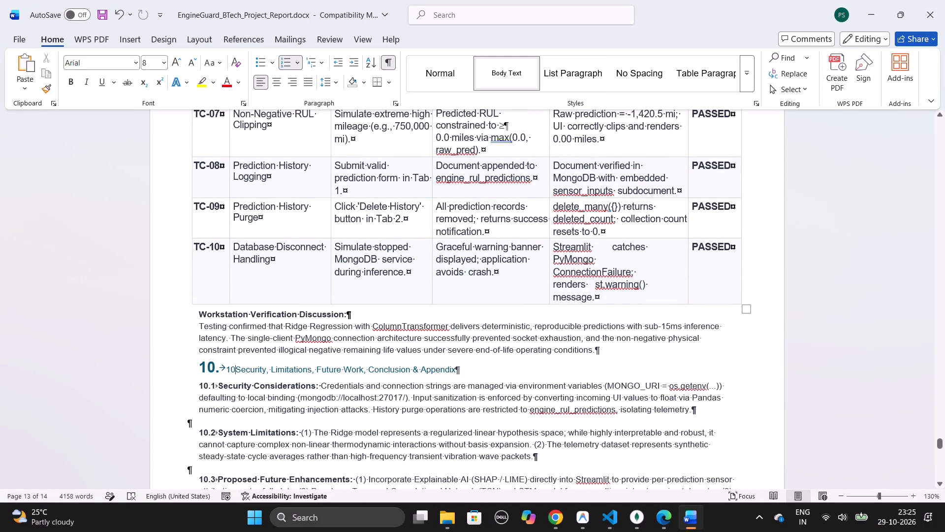
{"action": "key", "text": "BackSpace"}
{"action": "key", "text": "BackSpace"}
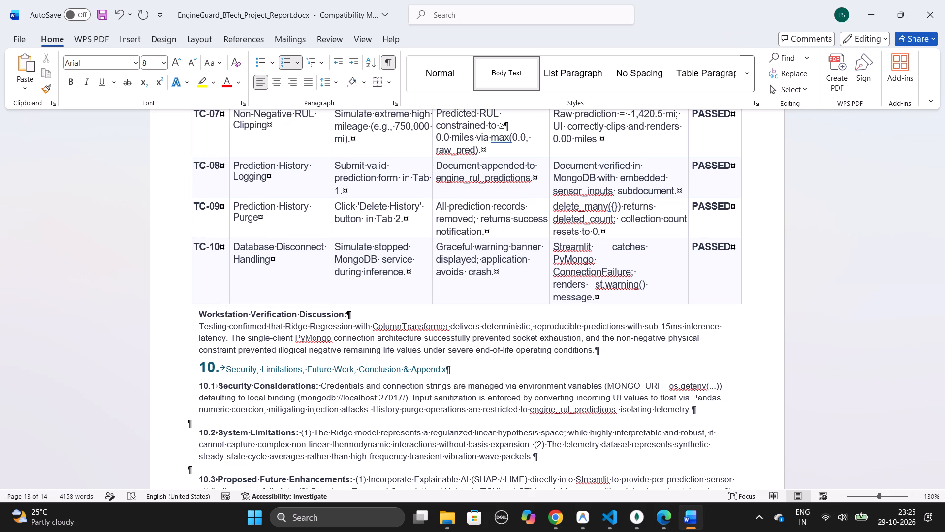
Set the Security, Limitations, Future Work, Conclusion & Appendix heading text to 14 pt.
{"action": "left_click_drag", "start_coordinate": [446, 371], "coordinate": [347, 371]}
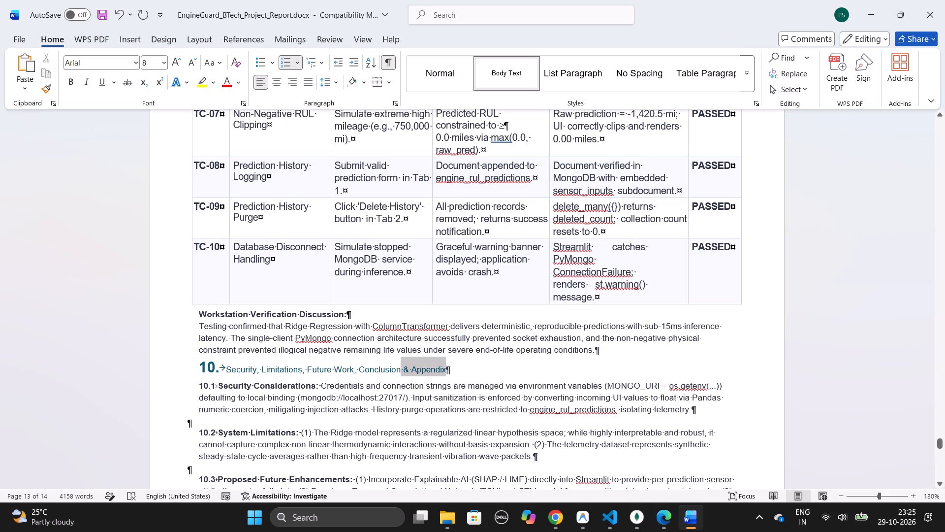
{"action": "left_click_drag", "start_coordinate": [347, 371], "coordinate": [214, 363]}
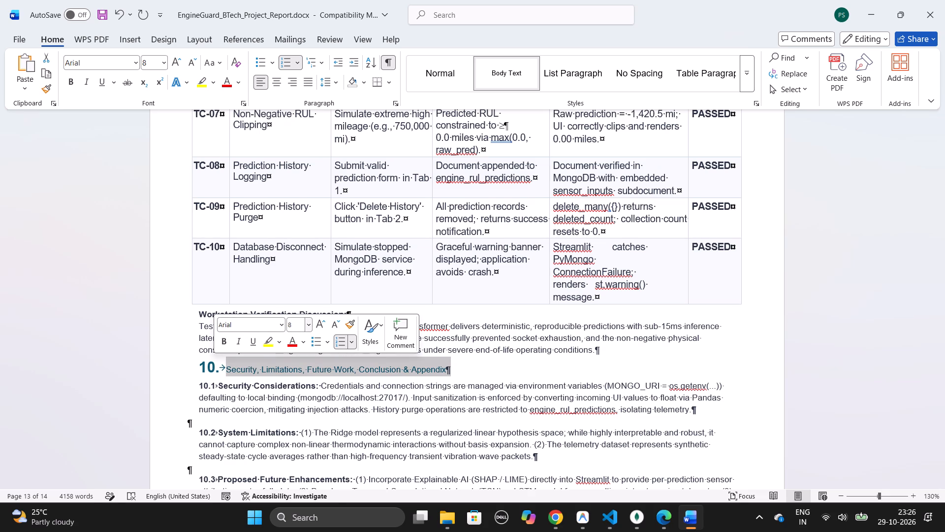
{"action": "left_click", "coordinate": [292, 327]}
{"action": "type", "text": "14"}
{"action": "key", "text": "Return"}
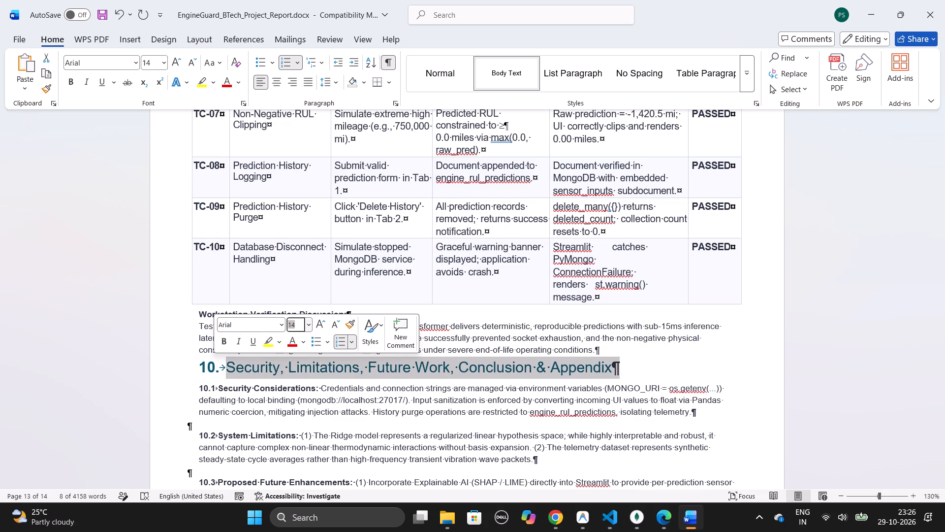
{"action": "left_click", "coordinate": [299, 326]}
{"action": "left_click", "coordinate": [654, 368]}
Set the text of subsections 10.1 Security Considerations through 10.4 Conclusion to 11 pt.
{"action": "scroll", "coordinate": [654, 368], "scroll_direction": "right", "scroll_amount": 1}
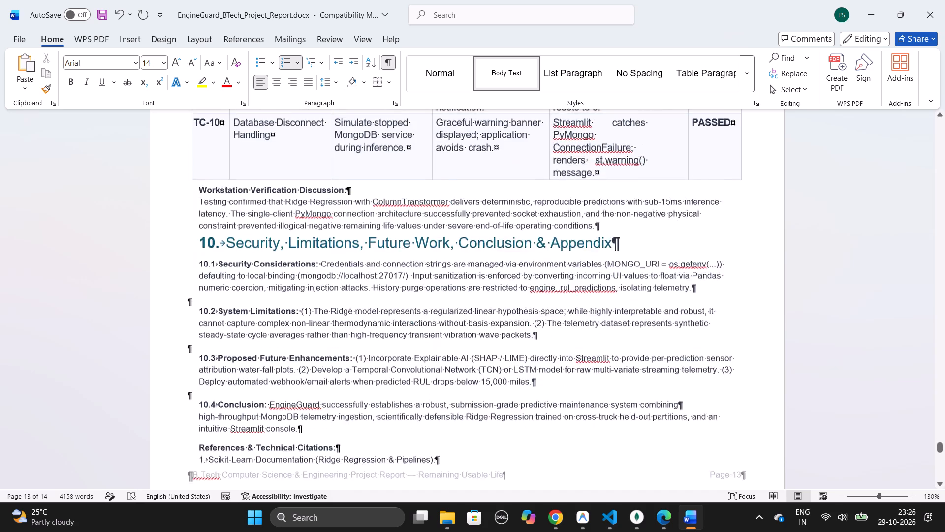
{"action": "scroll", "coordinate": [654, 368], "scroll_direction": "right", "scroll_amount": 1}
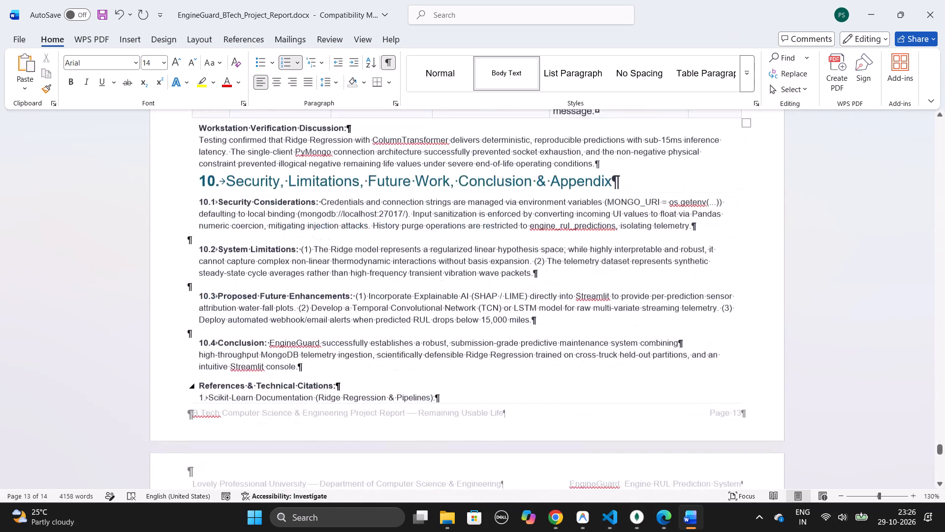
{"action": "scroll", "coordinate": [654, 368], "scroll_direction": "right", "scroll_amount": 1}
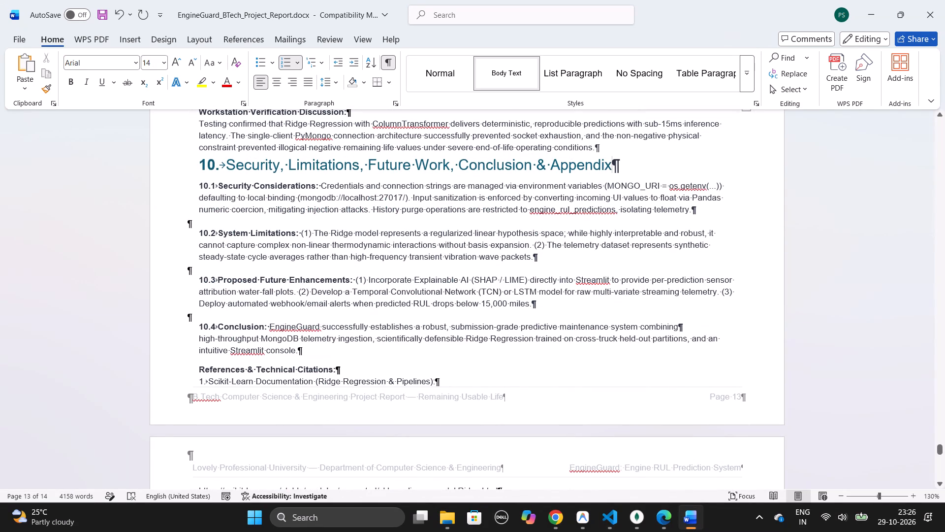
{"action": "left_click_drag", "start_coordinate": [198, 183], "coordinate": [422, 380]}
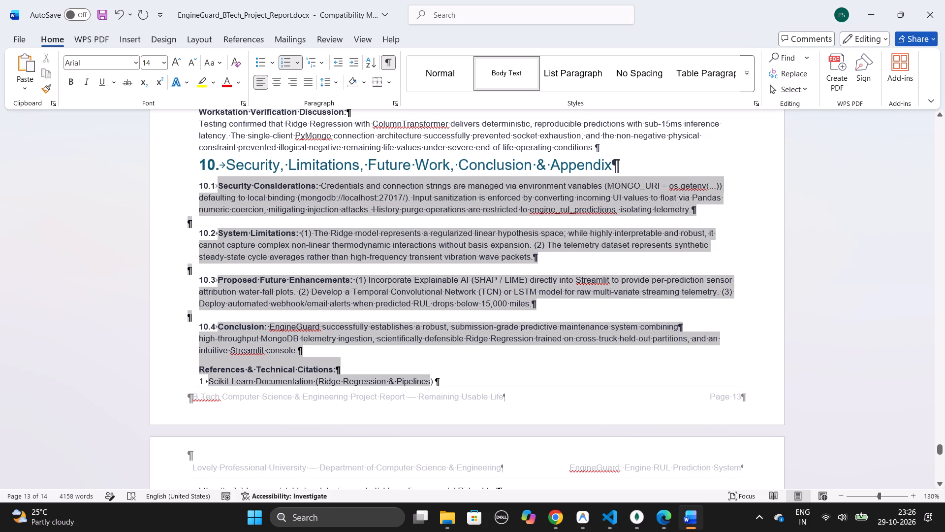
{"action": "left_click_drag", "start_coordinate": [422, 380], "coordinate": [361, 355]}
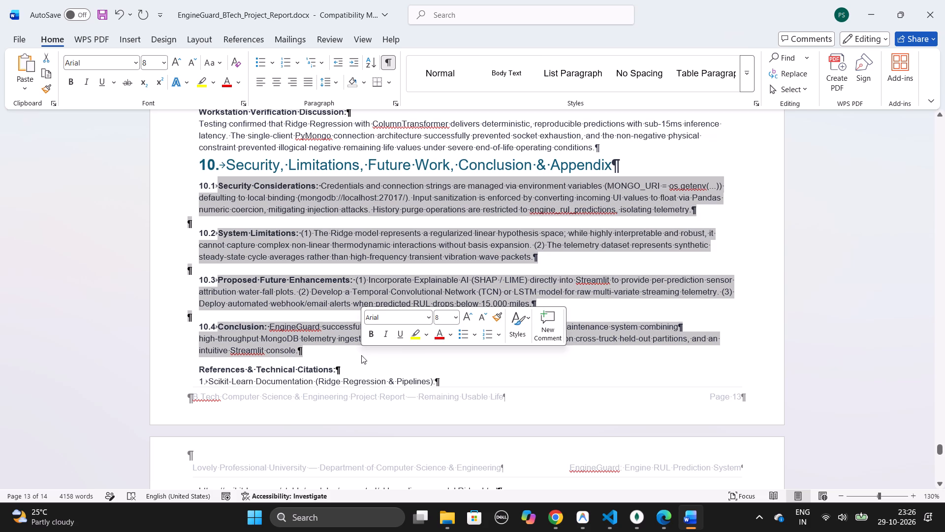
{"action": "left_click", "coordinate": [441, 320]}
{"action": "type", "text": "11"}
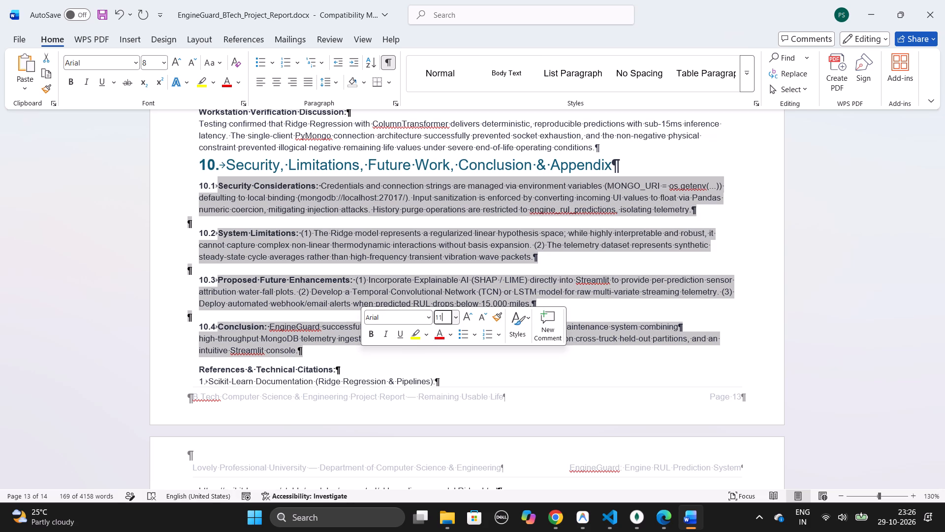
{"action": "key", "text": "Return"}
{"action": "left_click", "coordinate": [348, 347]}
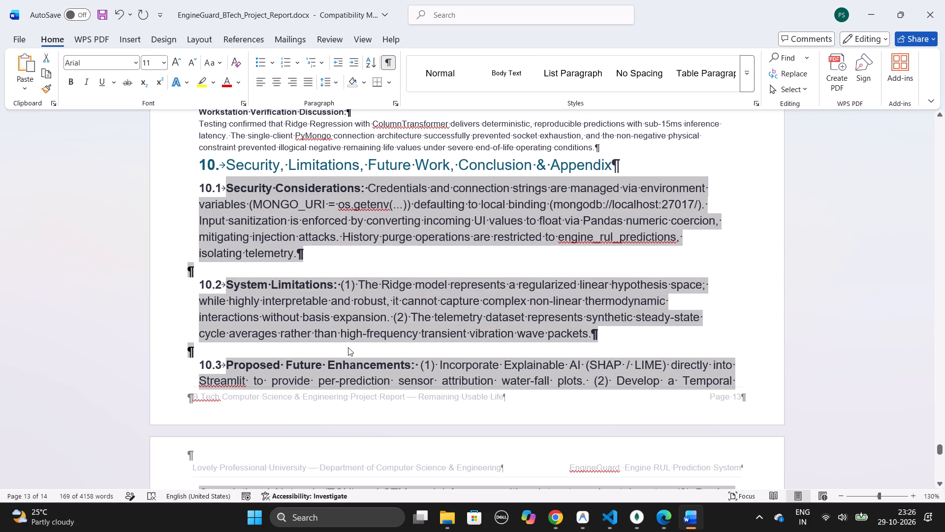
Set the References & Technical Citations heading to 12 pt, after trying 14 pt.
{"action": "scroll", "coordinate": [336, 377], "scroll_direction": "down", "scroll_amount": 1, "text": "ctrl"}
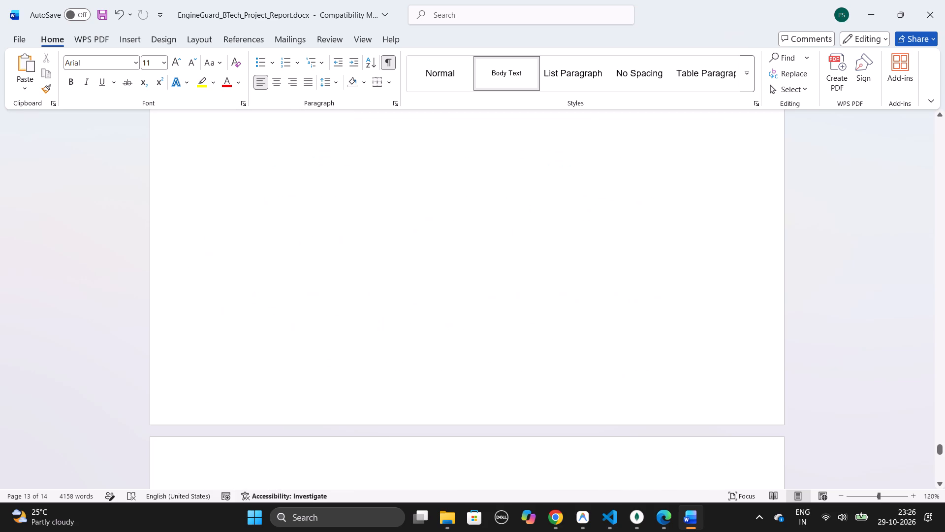
{"action": "scroll", "coordinate": [336, 377], "scroll_direction": "down", "scroll_amount": 1, "text": "ctrl"}
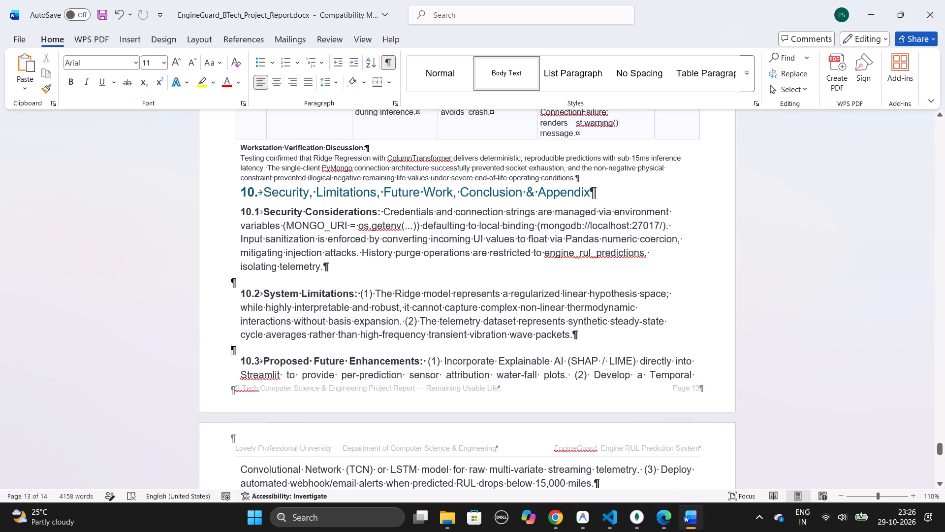
{"action": "scroll", "coordinate": [380, 323], "scroll_direction": "up", "scroll_amount": 1}
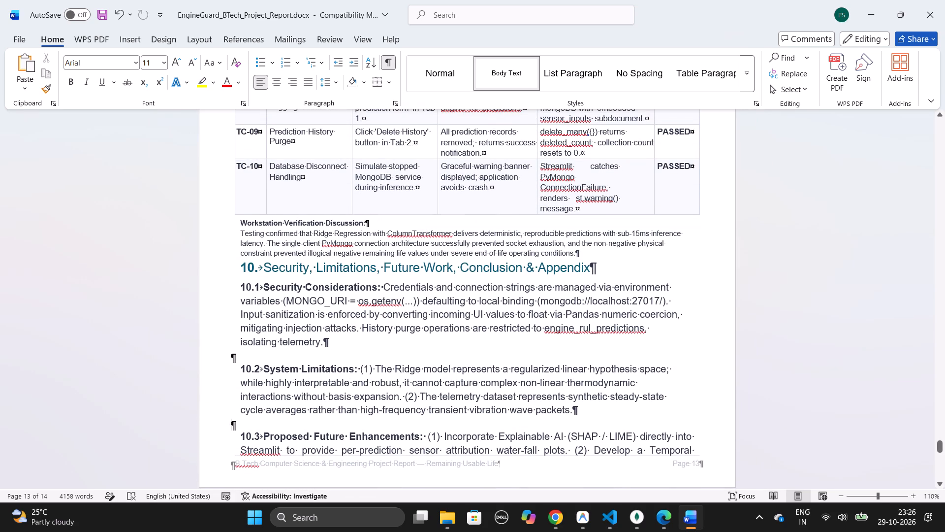
{"action": "scroll", "coordinate": [333, 345], "scroll_direction": "down", "scroll_amount": 1}
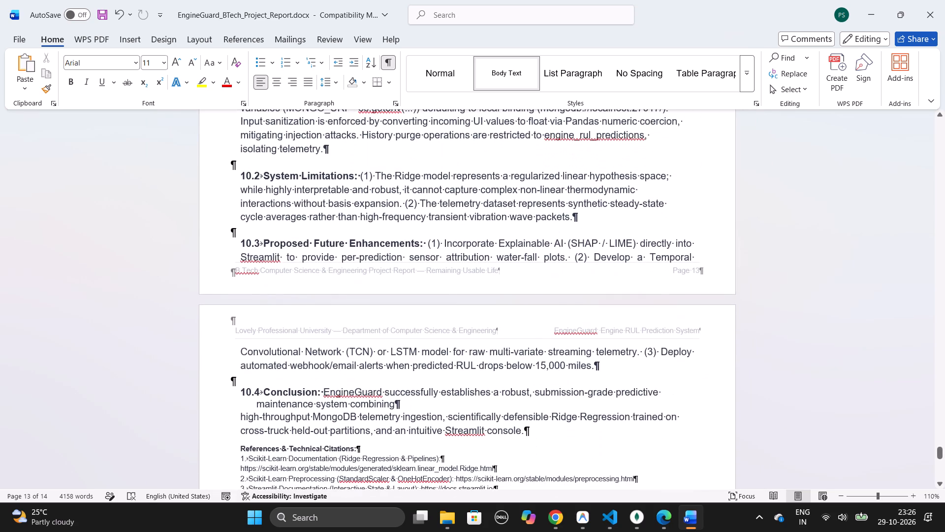
{"action": "scroll", "coordinate": [333, 345], "scroll_direction": "down", "scroll_amount": 1}
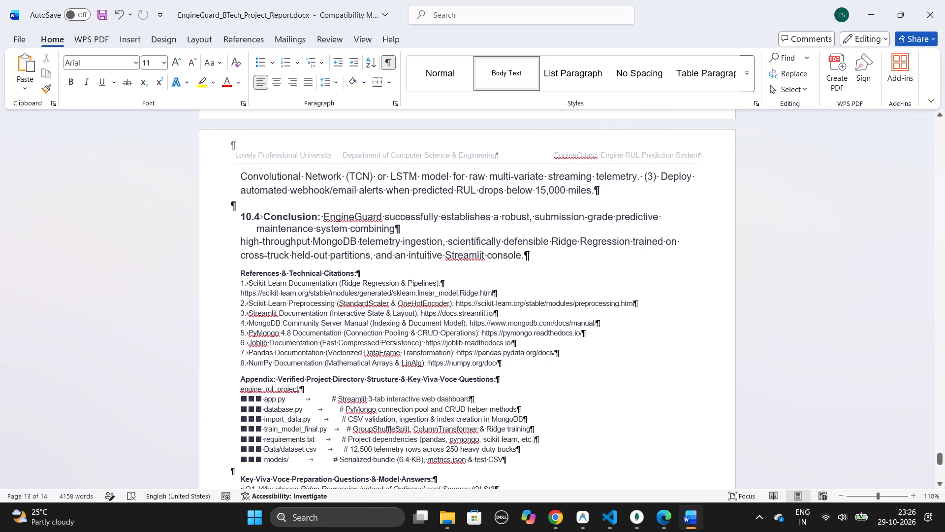
{"action": "left_click_drag", "start_coordinate": [240, 269], "coordinate": [355, 272]}
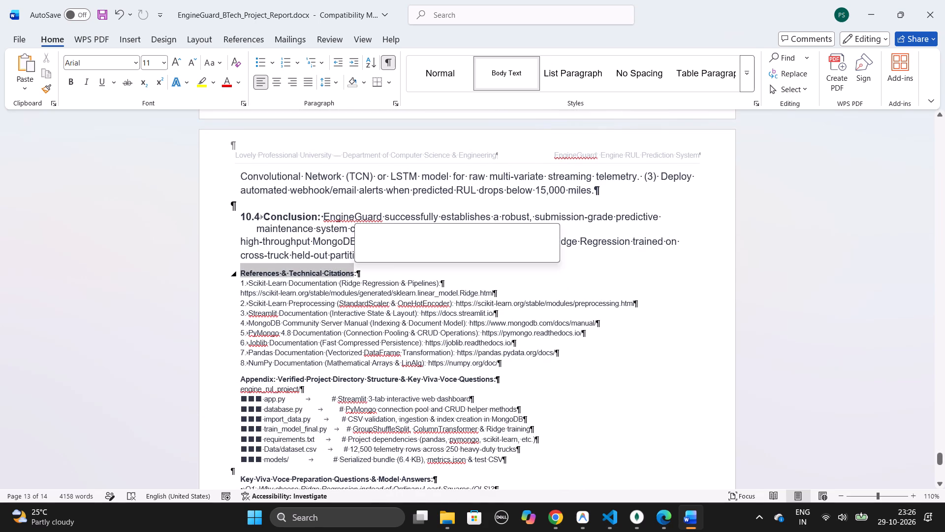
{"action": "left_click", "coordinate": [431, 232]}
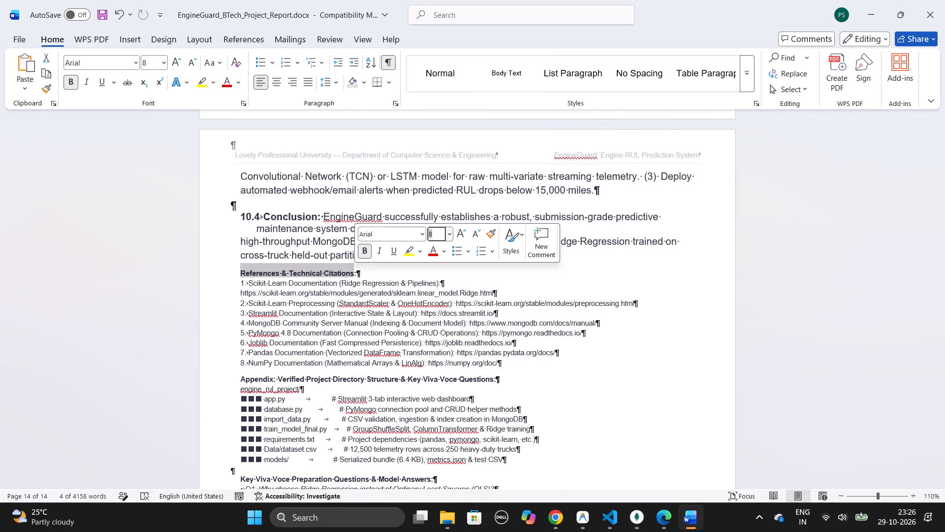
{"action": "type", "text": "14"}
{"action": "key", "text": "Return"}
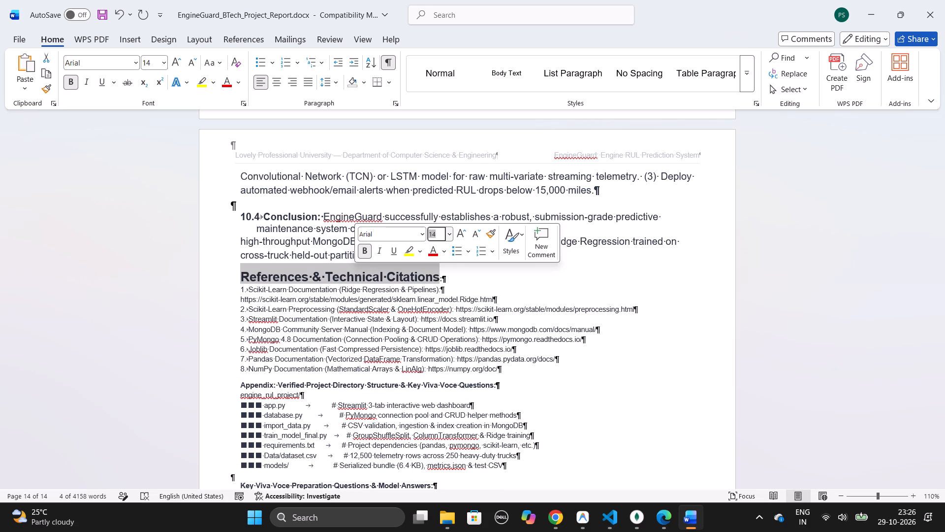
{"action": "type", "text": "12"}
{"action": "key", "text": "Return"}
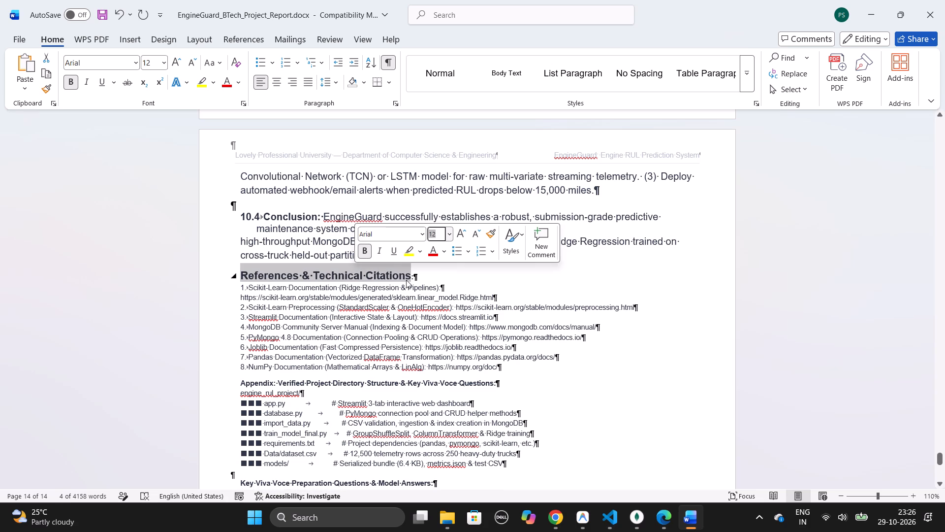
{"action": "left_click", "coordinate": [242, 289]}
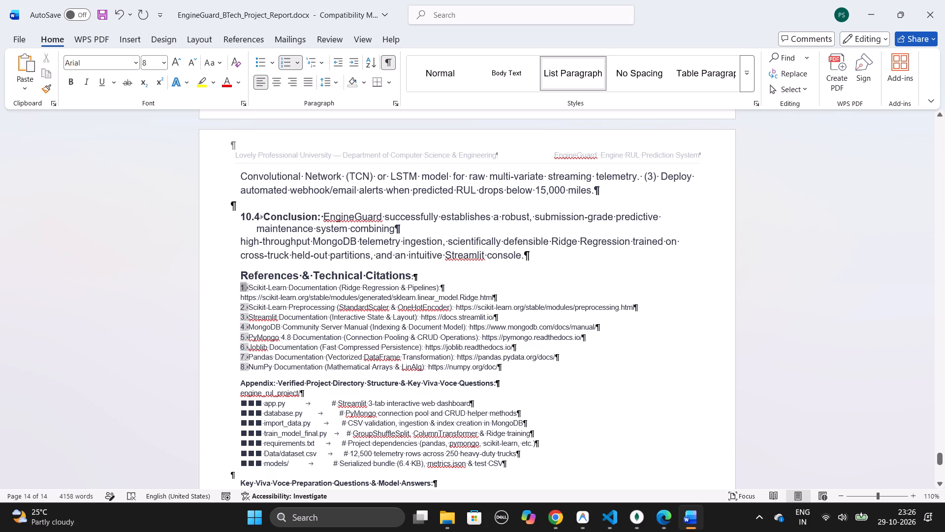
Switch to the MedLoop report.pdf in Edge and examine how its closing section lays out the conclusion, references and appendix.
{"action": "key", "text": "alt+Tab"}
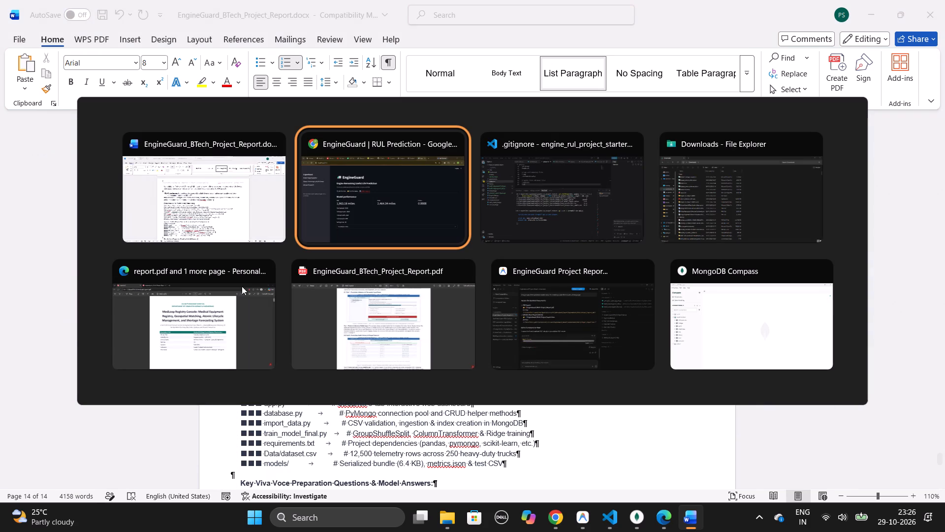
{"action": "key", "text": "alt+Down"}
{"action": "key", "text": "alt+Left"}
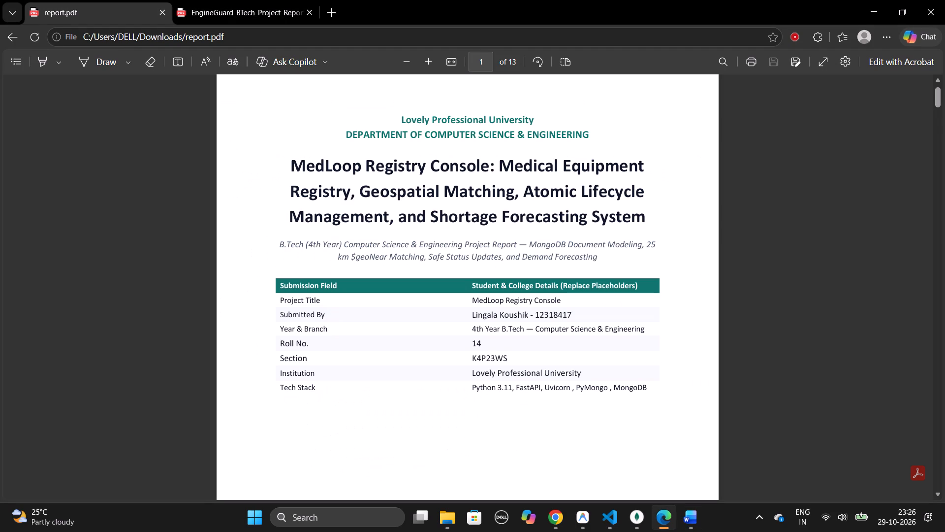
{"action": "scroll", "coordinate": [339, 308], "scroll_direction": "down", "scroll_amount": 3}
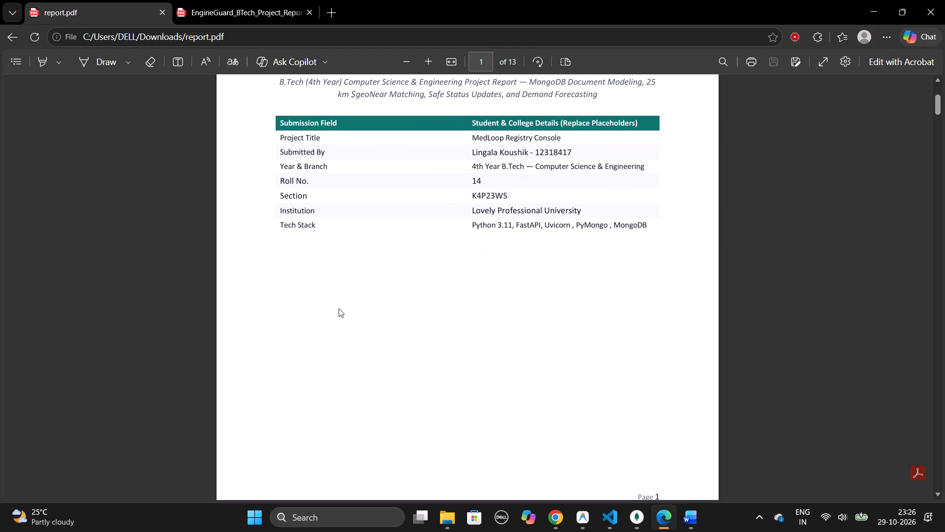
{"action": "scroll", "coordinate": [339, 308], "scroll_direction": "down", "scroll_amount": 20}
{"action": "scroll", "coordinate": [339, 308], "scroll_direction": "down", "scroll_amount": 3}
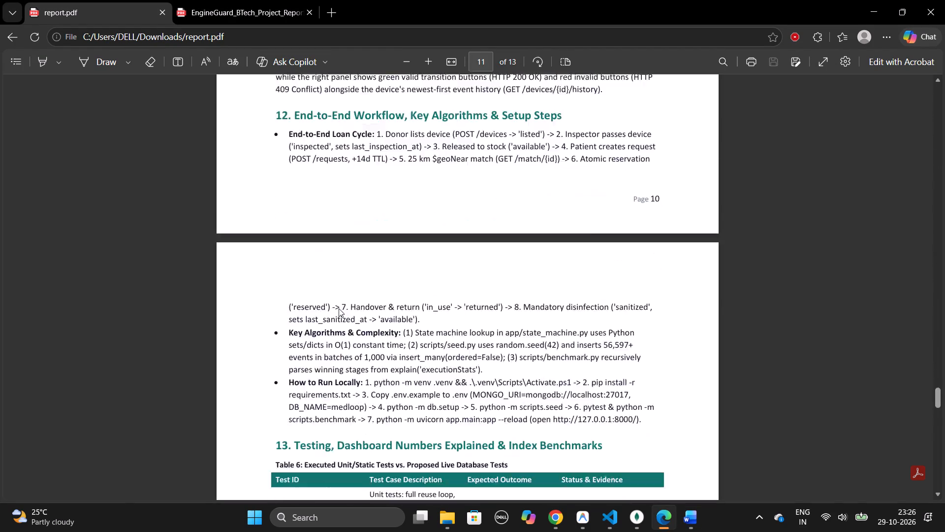
{"action": "scroll", "coordinate": [339, 308], "scroll_direction": "down", "scroll_amount": 3}
{"action": "scroll", "coordinate": [339, 308], "scroll_direction": "up", "scroll_amount": 5}
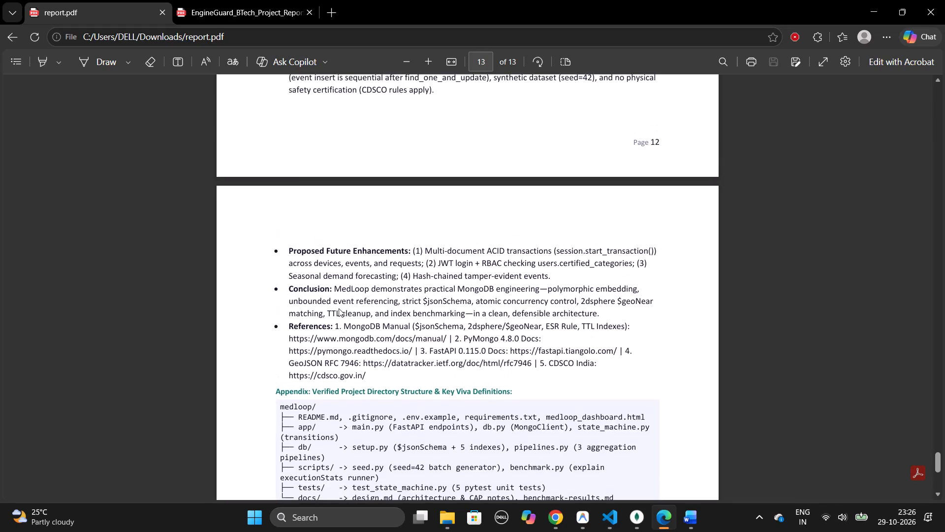
{"action": "scroll", "coordinate": [339, 308], "scroll_direction": "up", "scroll_amount": 1}
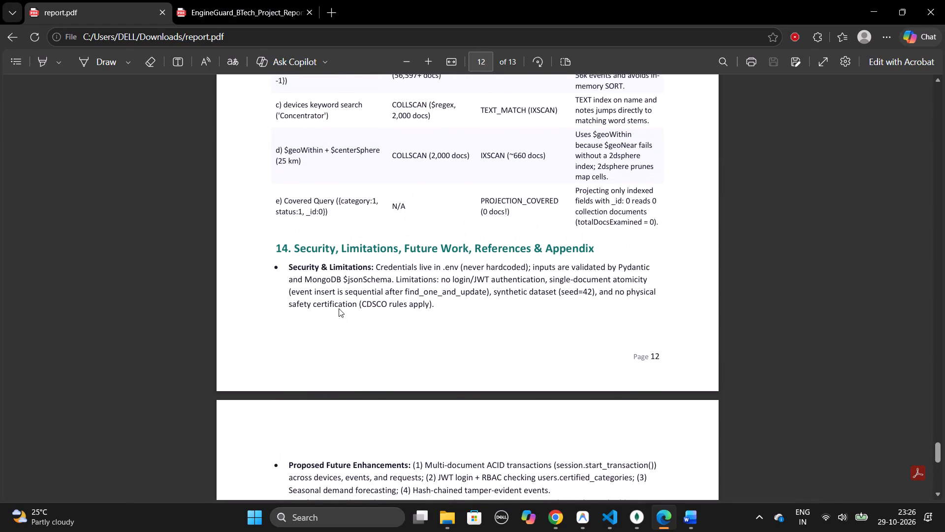
{"action": "scroll", "coordinate": [339, 308], "scroll_direction": "down", "scroll_amount": 3}
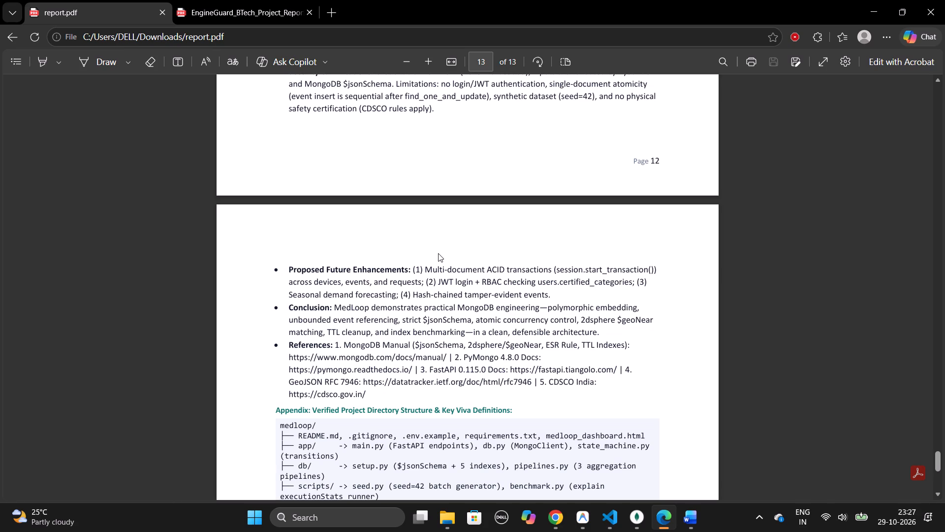
{"action": "key", "text": "alt+Tab"}
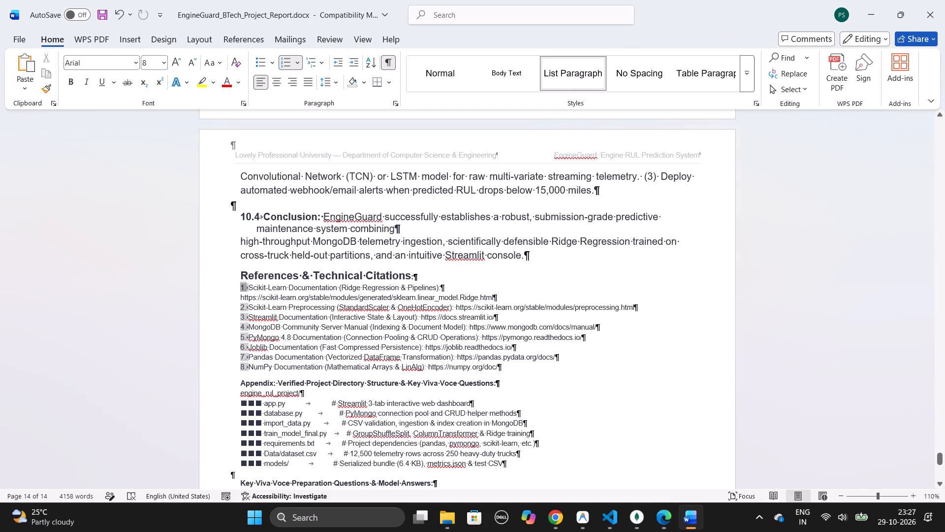
Back in the Word report, set all eight reference entries under References & Technical Citations to 11 pt.
{"action": "left_click_drag", "start_coordinate": [504, 368], "coordinate": [502, 367]}
{"action": "left_click_drag", "start_coordinate": [502, 367], "coordinate": [236, 285]}
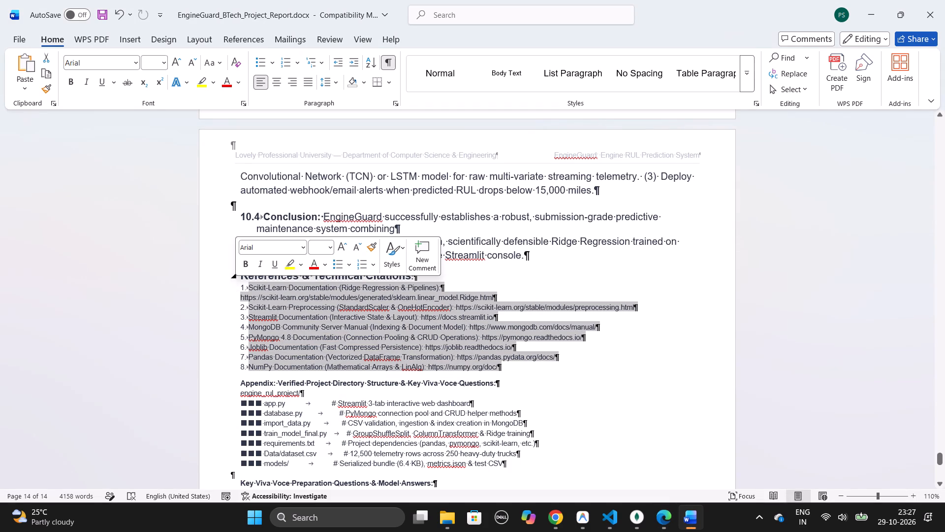
{"action": "left_click", "coordinate": [316, 246]}
{"action": "type", "text": "11"}
{"action": "key", "text": "Return"}
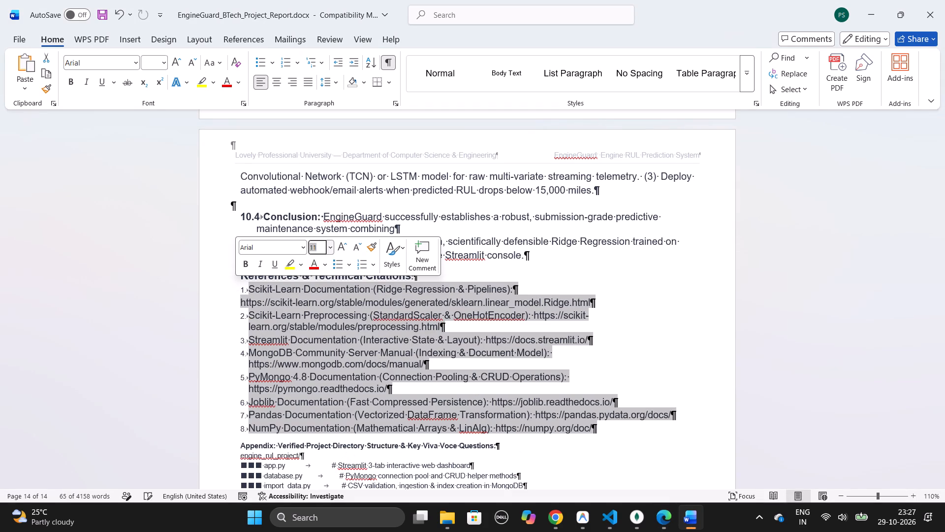
{"action": "left_click", "coordinate": [593, 367]}
Delete the Appendix directory structure and the Key Viva Voce Preparation Questions & Model Answers after the reference list.
{"action": "scroll", "coordinate": [593, 367], "scroll_direction": "down", "scroll_amount": 1}
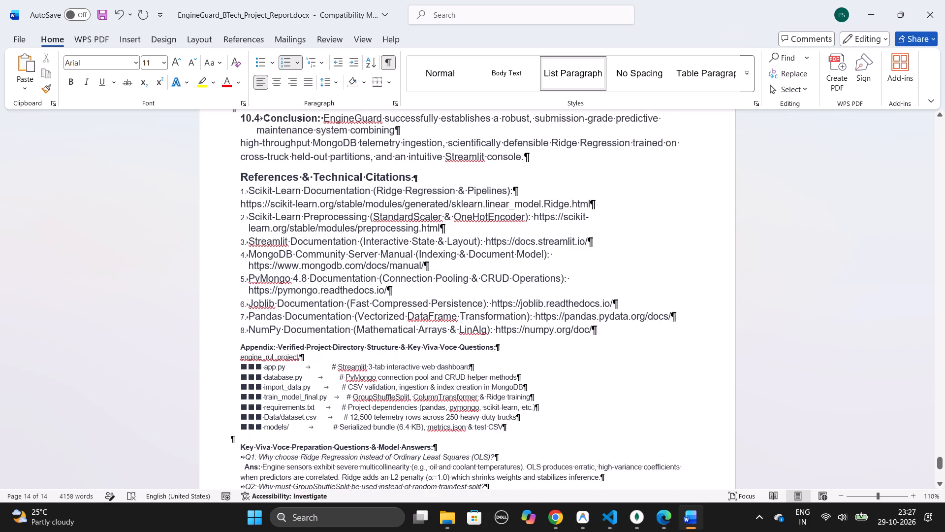
{"action": "scroll", "coordinate": [593, 367], "scroll_direction": "down", "scroll_amount": 1}
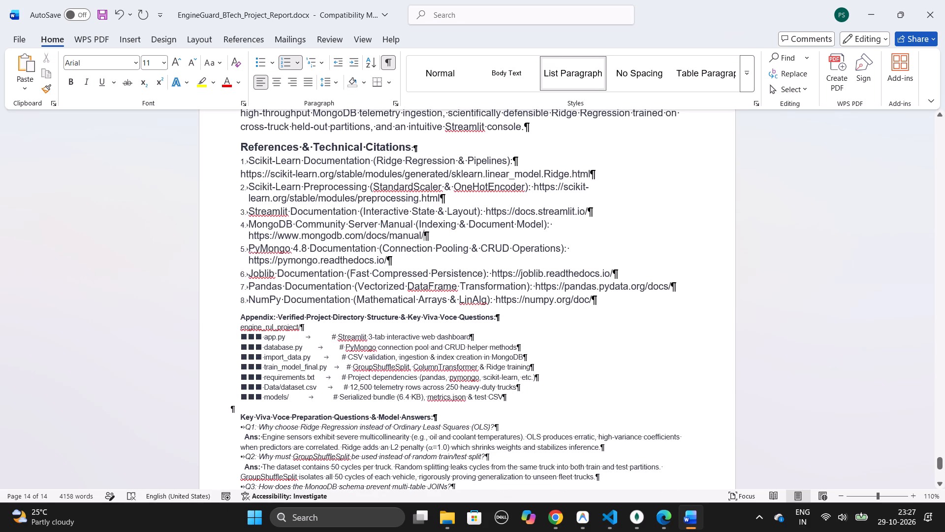
{"action": "left_click", "coordinate": [240, 315]}
{"action": "scroll", "coordinate": [336, 354], "scroll_direction": "down", "scroll_amount": 1}
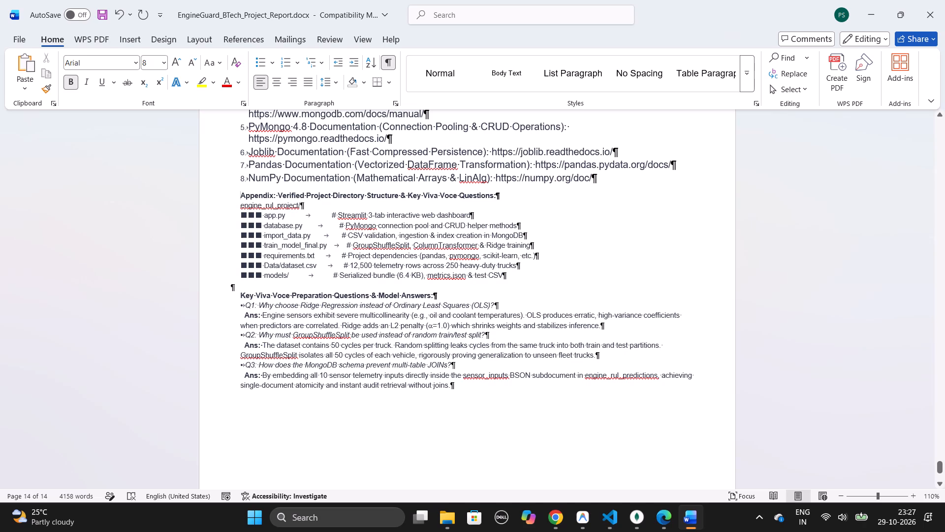
{"action": "left_click_drag", "start_coordinate": [239, 193], "coordinate": [285, 238]}
{"action": "left_click_drag", "start_coordinate": [285, 238], "coordinate": [494, 395]}
{"action": "key", "text": "BackSpace"}
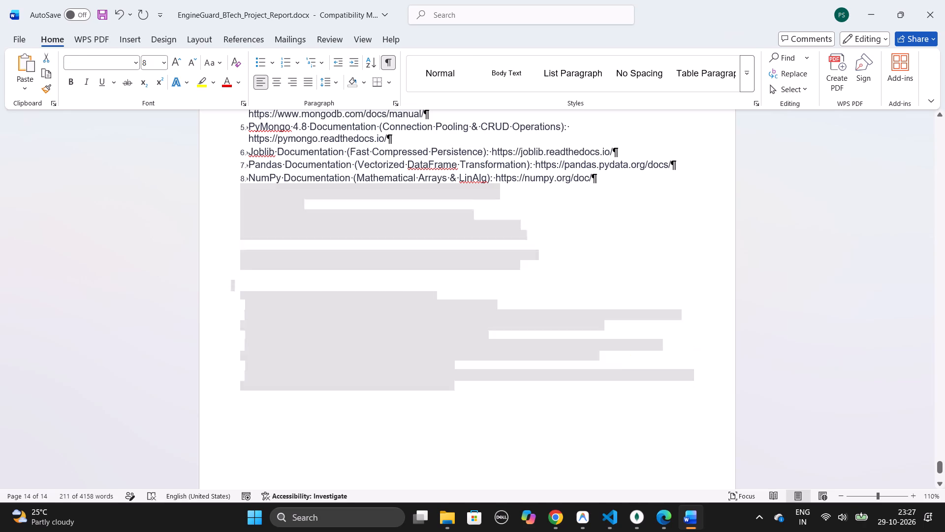
{"action": "key", "text": "Delete"}
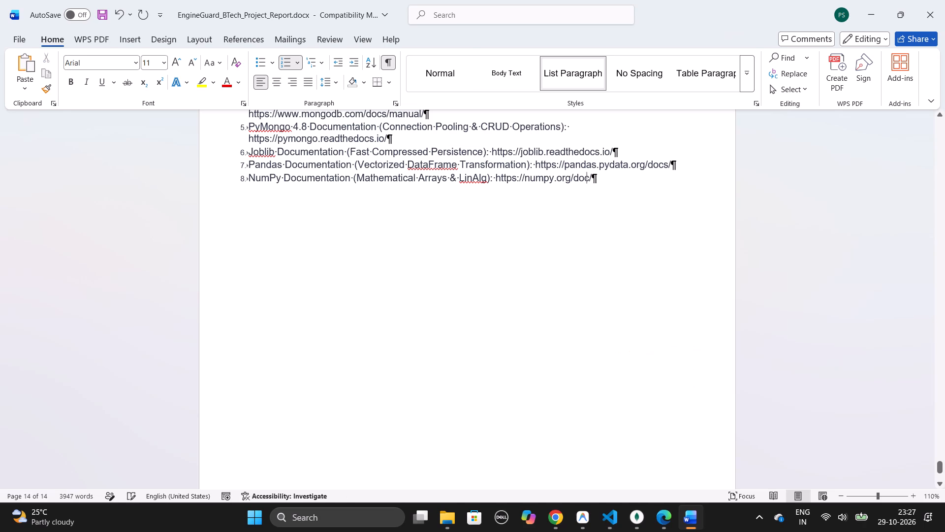
Switch to report.pdf in Edge and examine how its last page presents the references, appendix directory structure and project link.
{"action": "key", "text": "alt+Tab"}
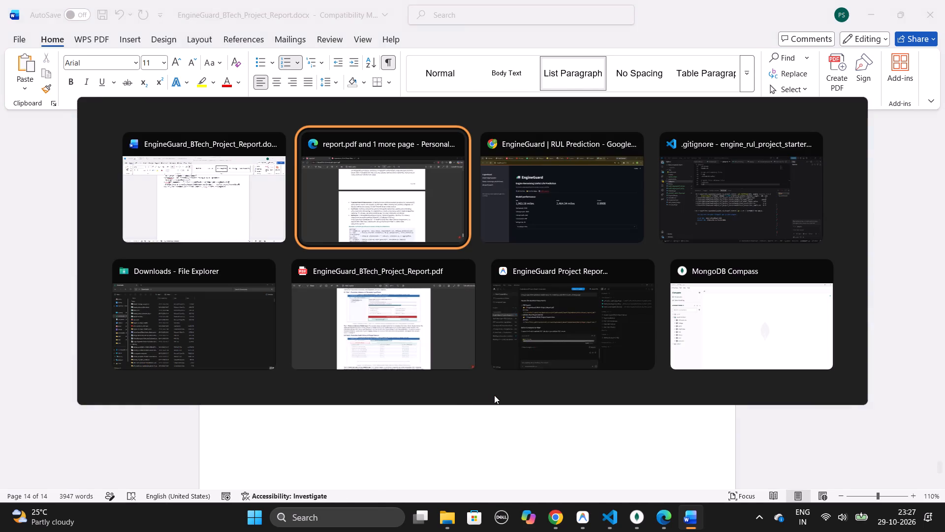
{"action": "key", "text": "alt+Tab"}
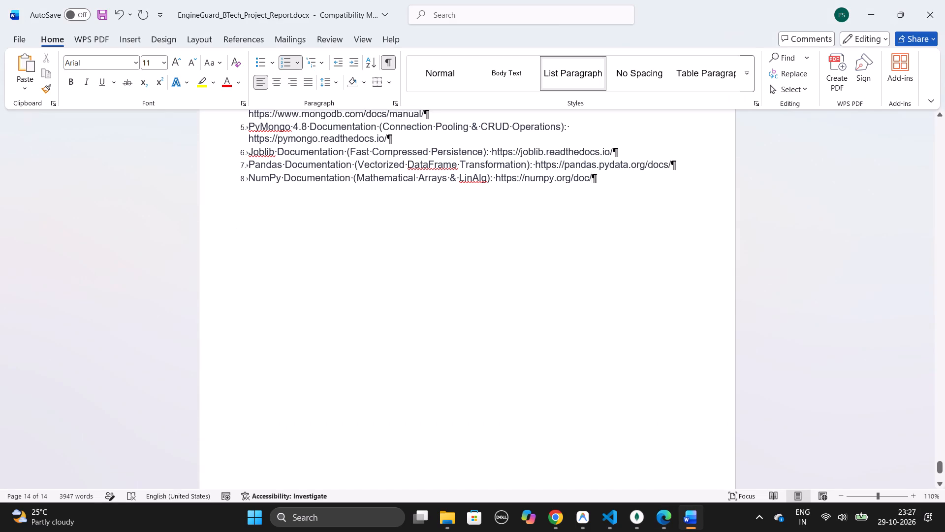
{"action": "scroll", "coordinate": [494, 395], "scroll_direction": "up", "scroll_amount": 1}
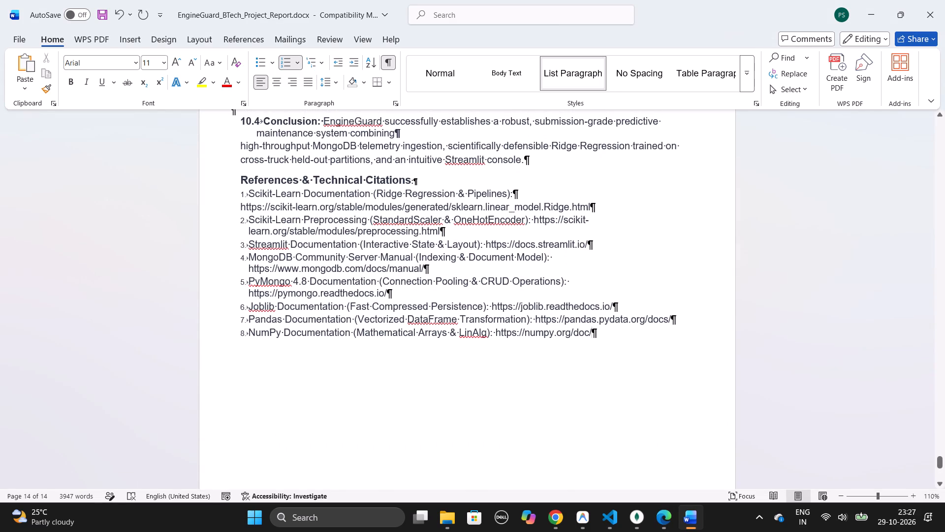
{"action": "key", "text": "alt+Tab"}
{"action": "scroll", "coordinate": [494, 395], "scroll_direction": "down", "scroll_amount": 1}
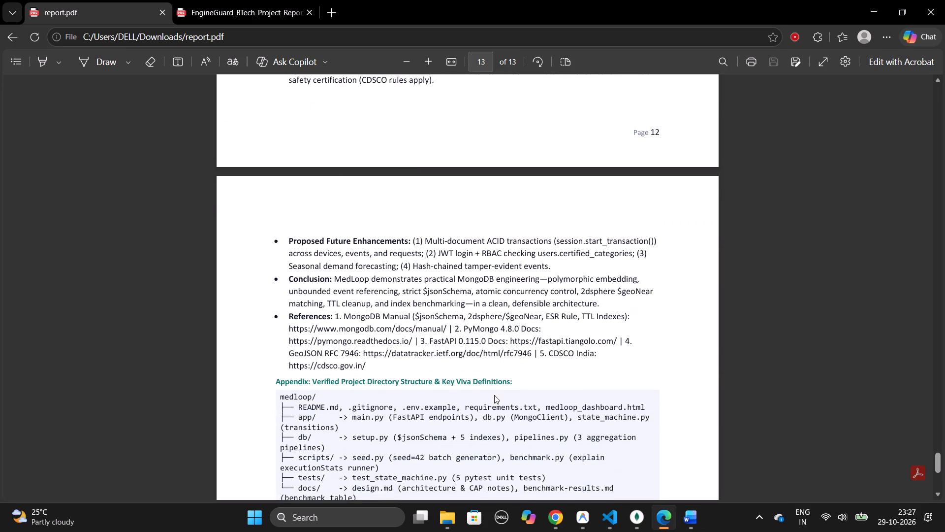
{"action": "scroll", "coordinate": [494, 395], "scroll_direction": "down", "scroll_amount": 3}
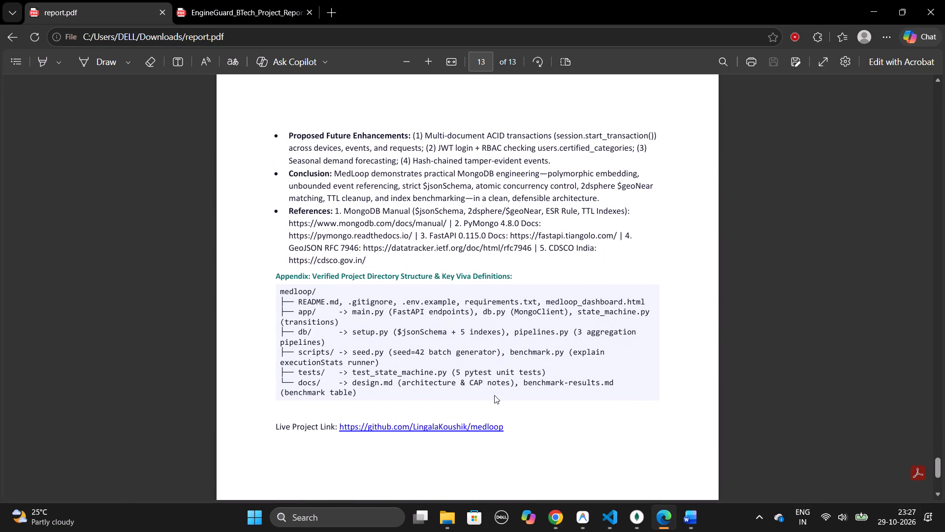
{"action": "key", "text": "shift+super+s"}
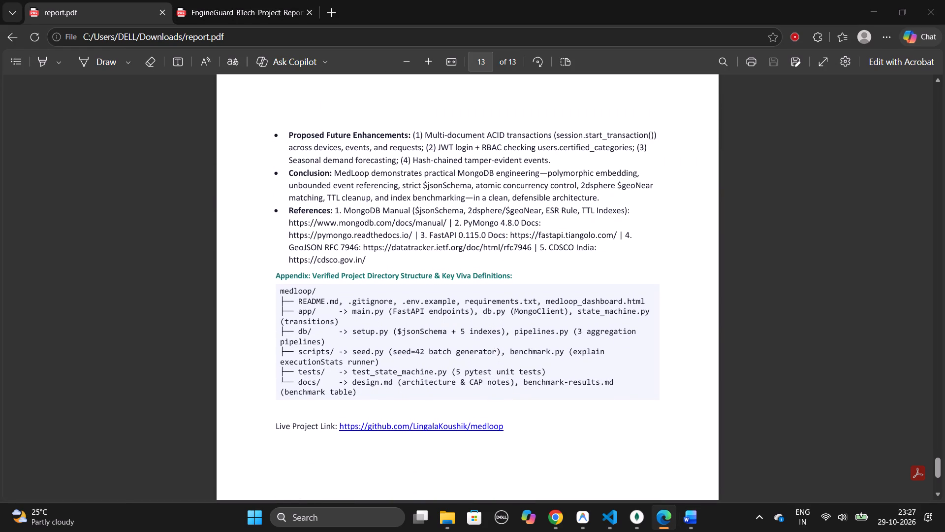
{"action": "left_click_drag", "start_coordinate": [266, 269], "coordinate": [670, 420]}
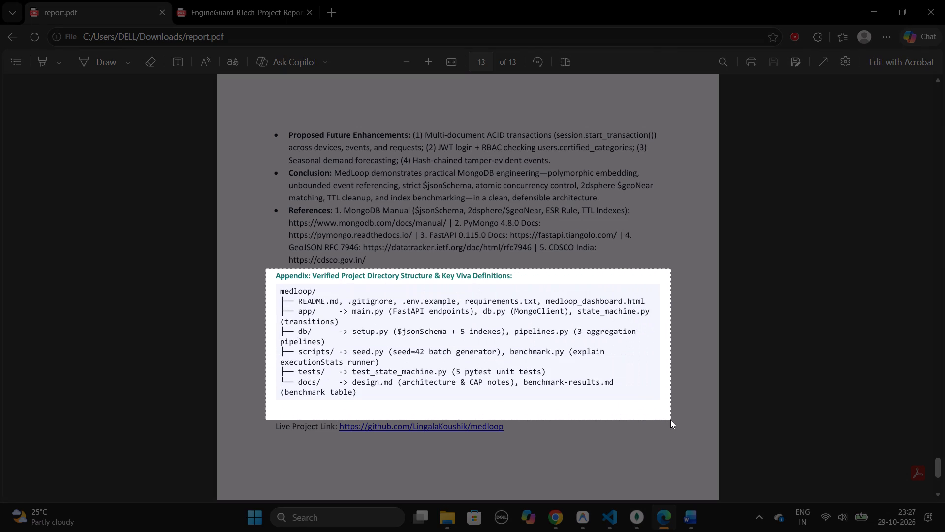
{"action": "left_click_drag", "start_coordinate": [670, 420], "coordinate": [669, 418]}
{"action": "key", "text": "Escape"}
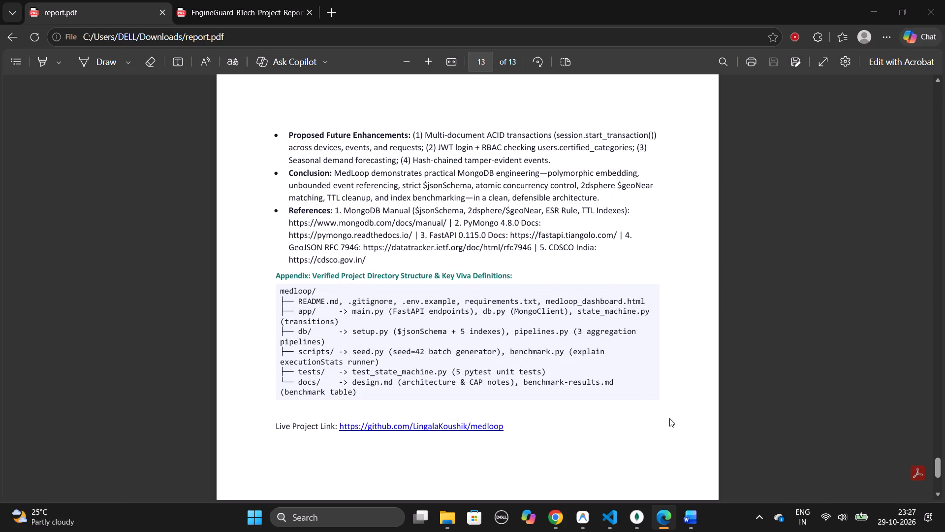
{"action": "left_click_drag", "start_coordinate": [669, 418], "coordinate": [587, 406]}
Return to the Word report and undo the deletion of the Appendix and Key Viva Voce Preparation Questions after the references.
{"action": "key", "text": "alt+Tab"}
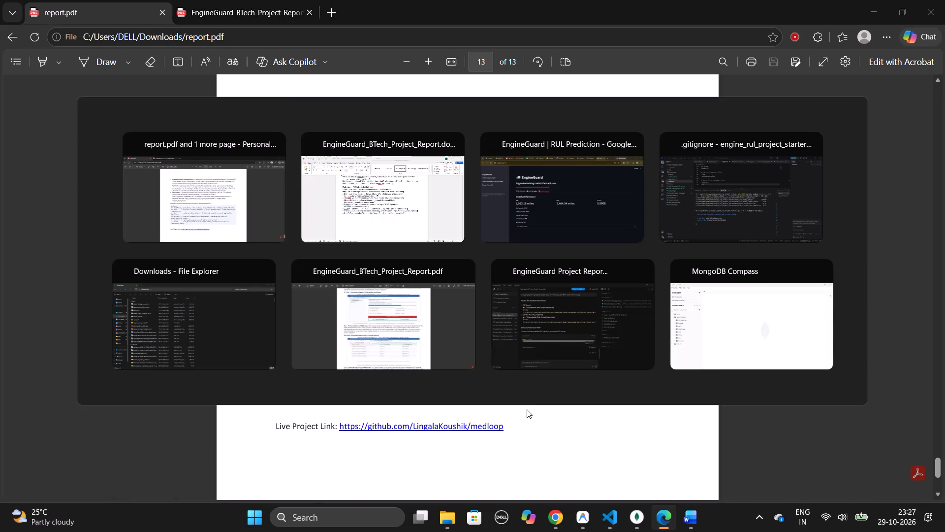
{"action": "key", "text": "ctrl+z"}
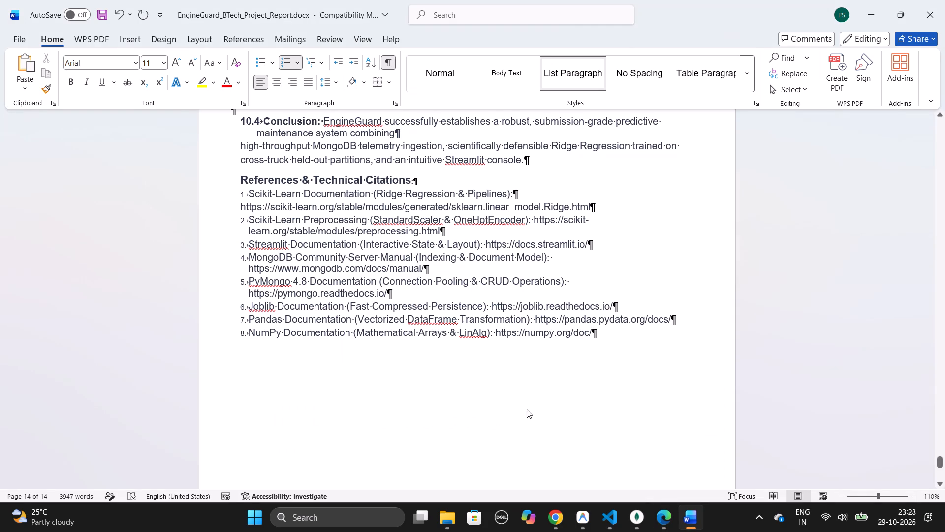
{"action": "key", "text": "ctrl+z"}
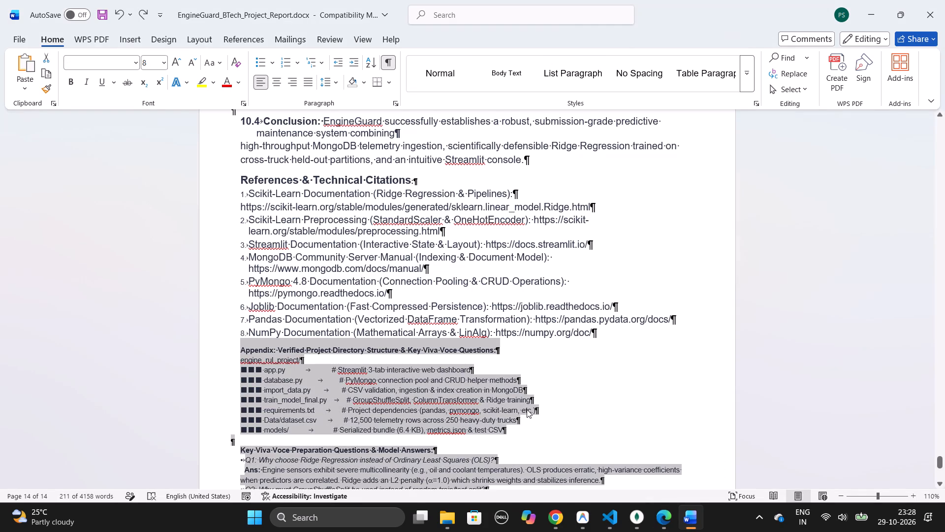
{"action": "left_click", "coordinate": [558, 402]}
In Edge, capture a screen snip of the medloop/ directory structure block in the appendix of report.pdf.
{"action": "key", "text": "alt+Tab"}
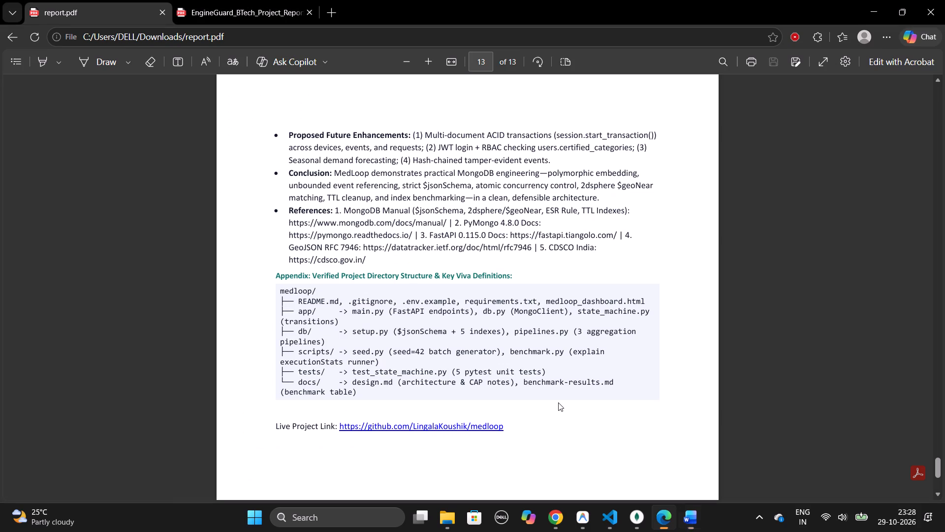
{"action": "key", "text": "shift+super+s"}
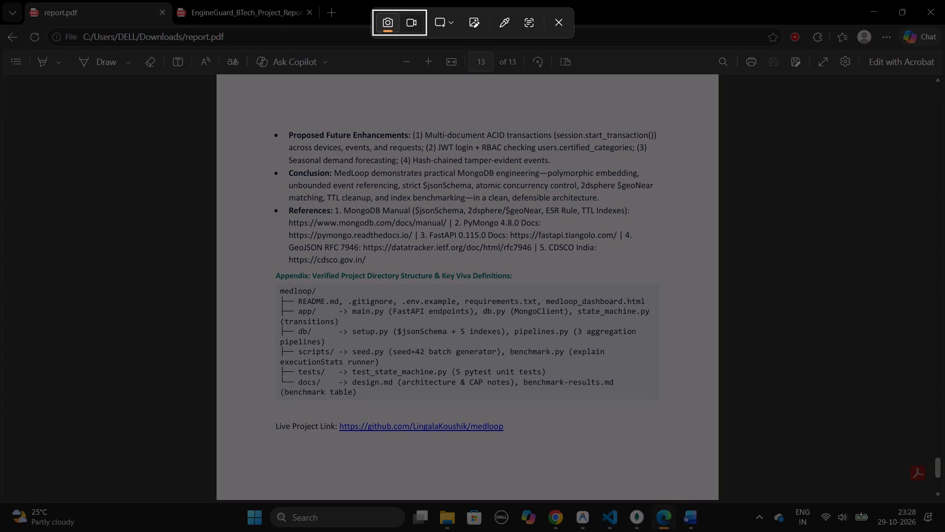
{"action": "left_click_drag", "start_coordinate": [271, 281], "coordinate": [655, 419]}
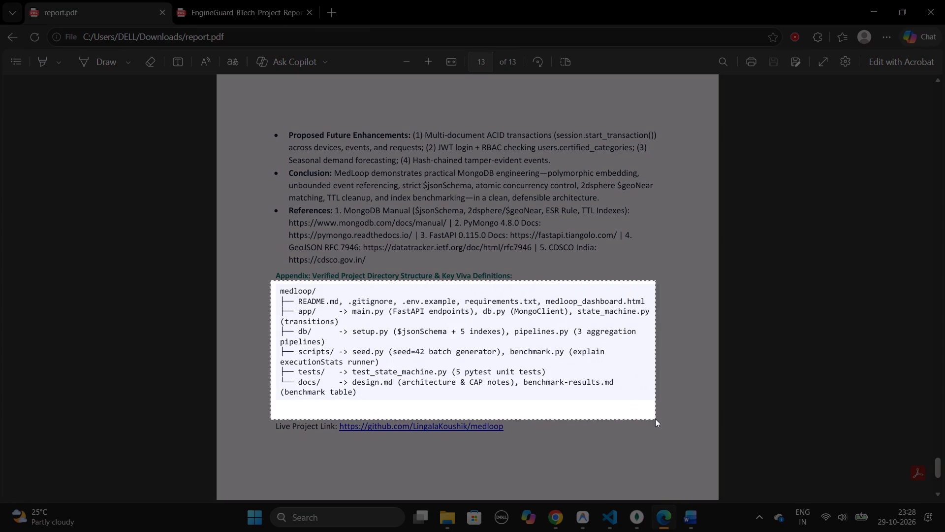
{"action": "left_click_drag", "start_coordinate": [655, 419], "coordinate": [661, 402]}
{"action": "left_click_drag", "start_coordinate": [619, 386], "coordinate": [569, 353]}
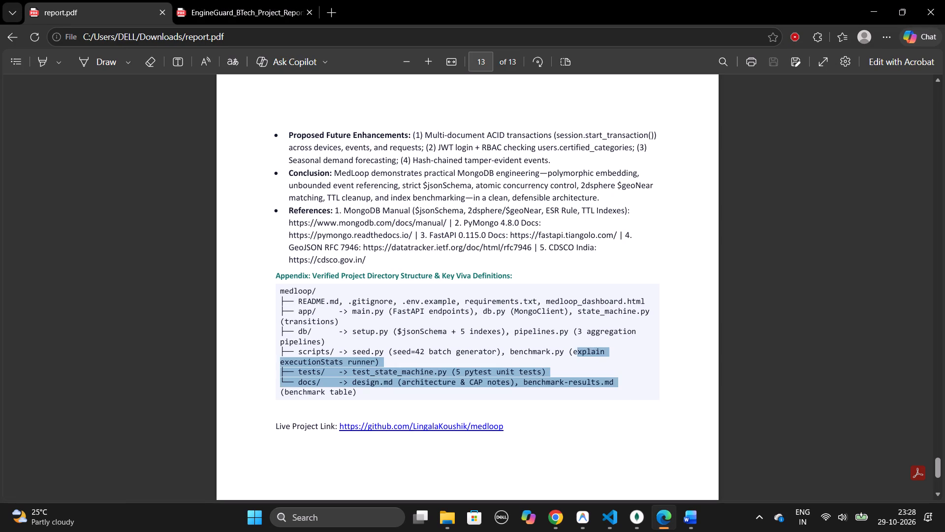
{"action": "left_click_drag", "start_coordinate": [569, 353], "coordinate": [269, 287]}
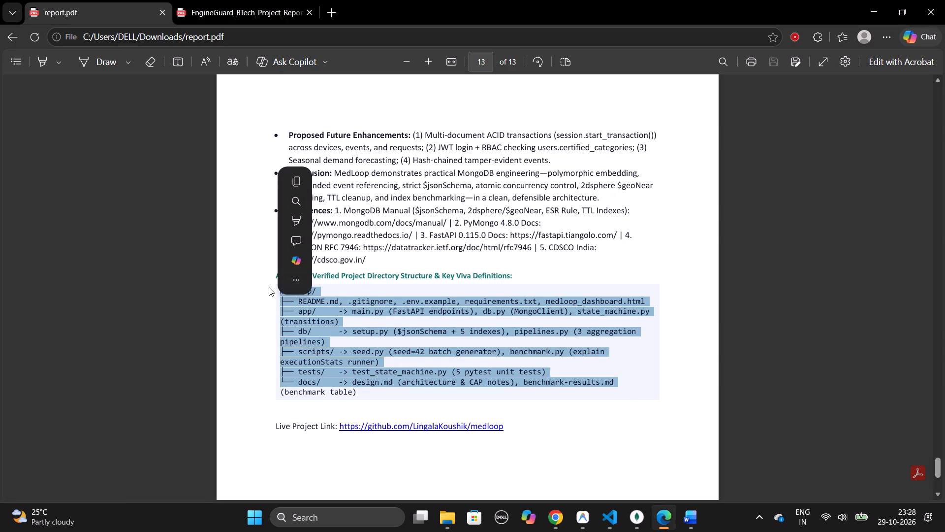
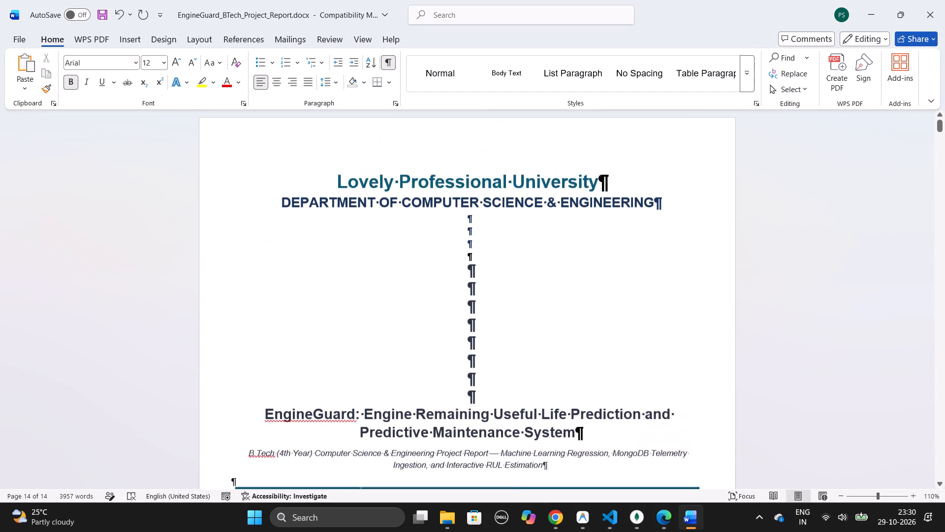
Hide the paragraph marks and other formatting symbols in the report.
{"action": "scroll", "coordinate": [588, 332], "scroll_direction": "up", "scroll_amount": 8}
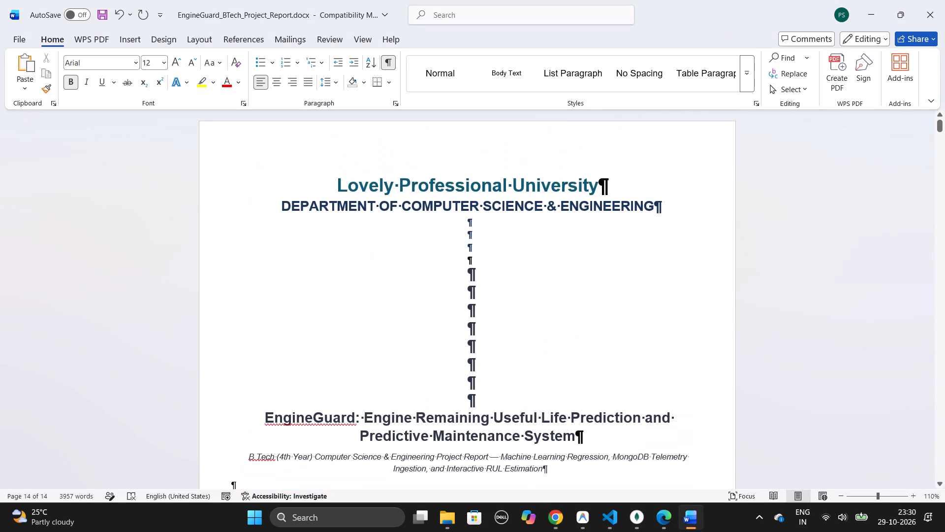
{"action": "scroll", "coordinate": [637, 339], "scroll_direction": "down", "scroll_amount": 4, "text": "ctrl"}
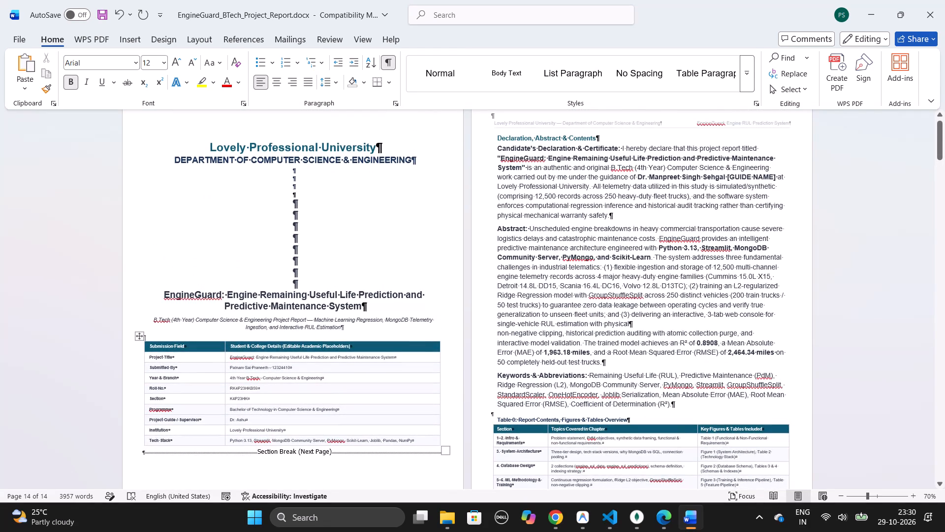
{"action": "key", "text": "ctrl+shift+8"}
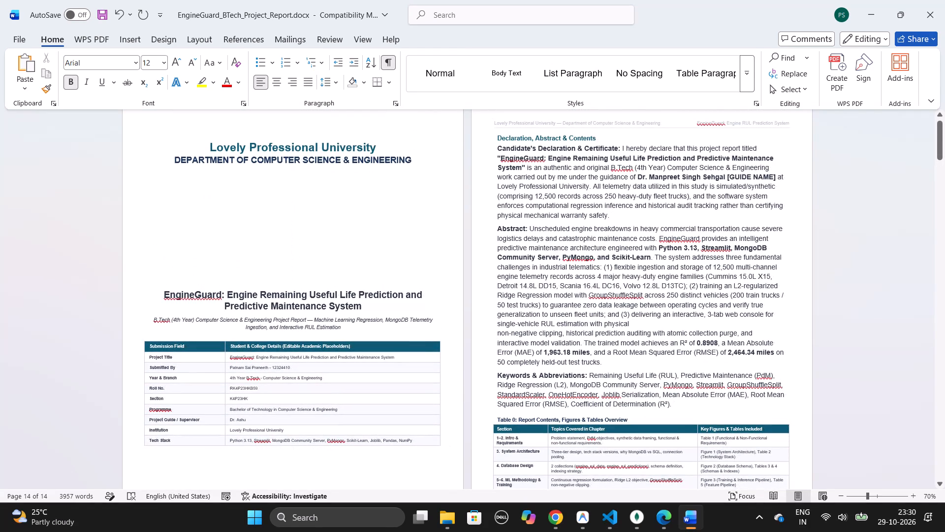
Remove some of the blank lines between the department line and the EngineGuard title on the cover page.
{"action": "left_click", "coordinate": [353, 239]}
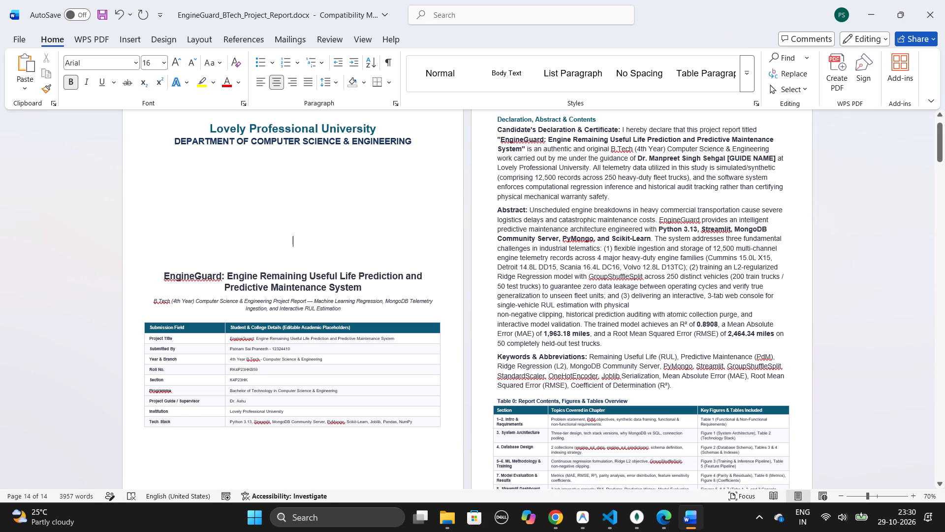
{"action": "key", "text": "BackSpace"}
{"action": "key", "text": "BackSpace"}
{"action": "key", "text": "BackSpace"}
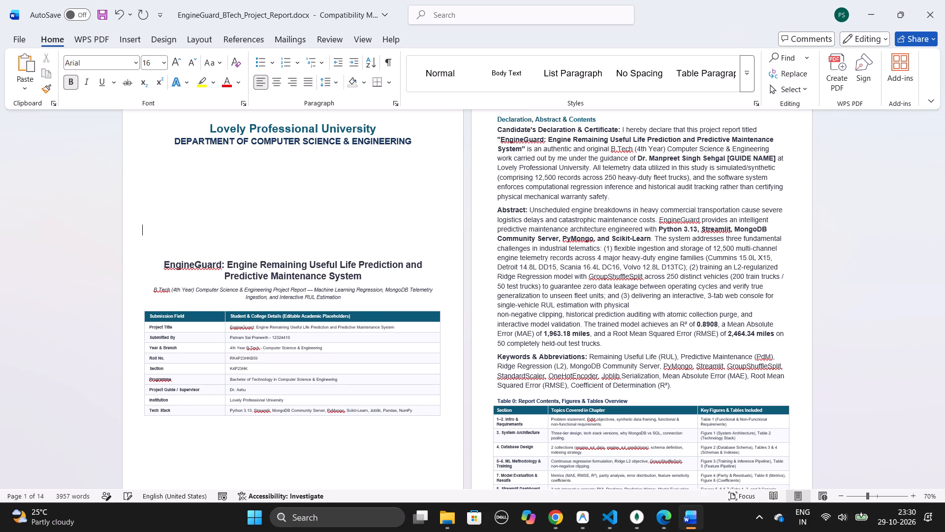
{"action": "key", "text": "BackSpace"}
{"action": "key", "text": "BackSpace"}
Insert two blank lines above the "Lovely Professional University" heading on the cover page.
{"action": "scroll", "coordinate": [353, 239], "scroll_direction": "right", "scroll_amount": 1}
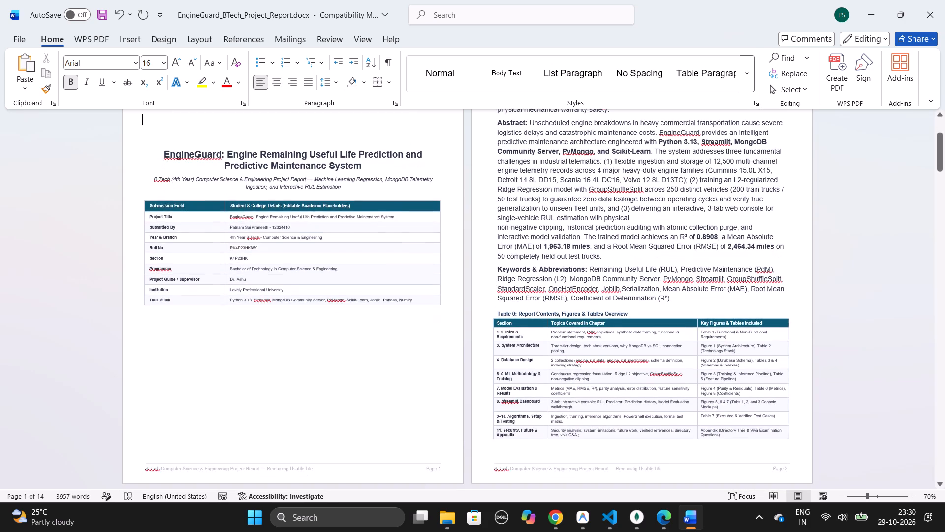
{"action": "scroll", "coordinate": [353, 239], "scroll_direction": "right", "scroll_amount": 1}
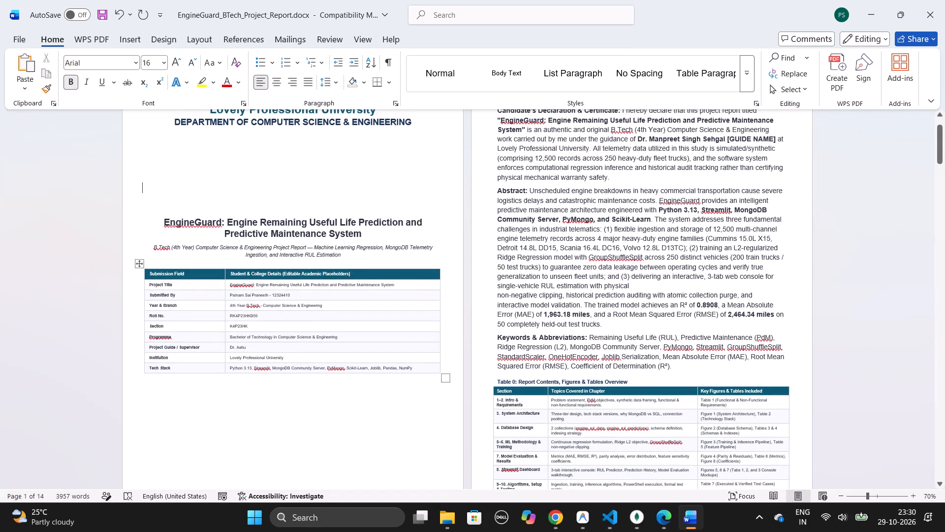
{"action": "scroll", "coordinate": [348, 257], "scroll_direction": "up", "scroll_amount": 1}
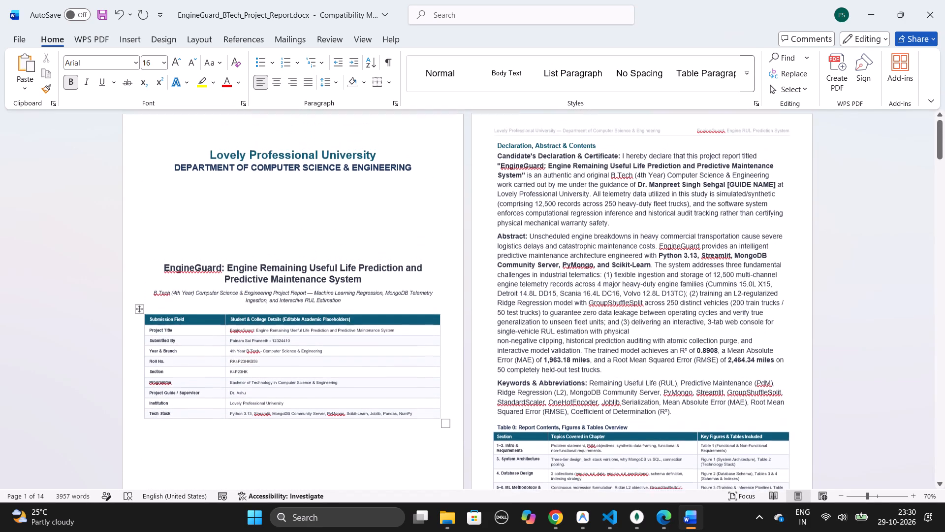
{"action": "scroll", "coordinate": [348, 257], "scroll_direction": "up", "scroll_amount": 1}
{"action": "left_click", "coordinate": [208, 160]}
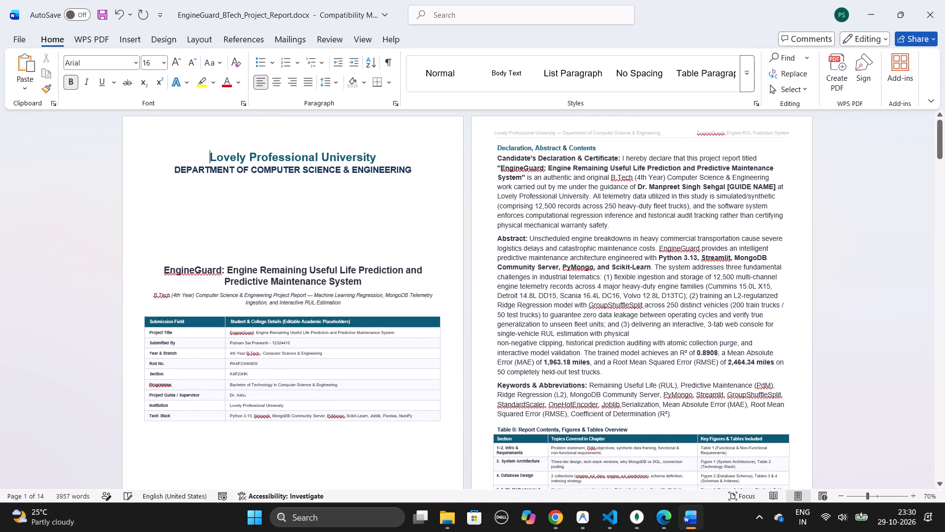
{"action": "key", "text": "Return"}
{"action": "key", "text": "Return"}
Replace the "Project Guide / Supervisor" label in the cover page details table with "Submitted to".
{"action": "scroll", "coordinate": [208, 160], "scroll_direction": "down", "scroll_amount": 1}
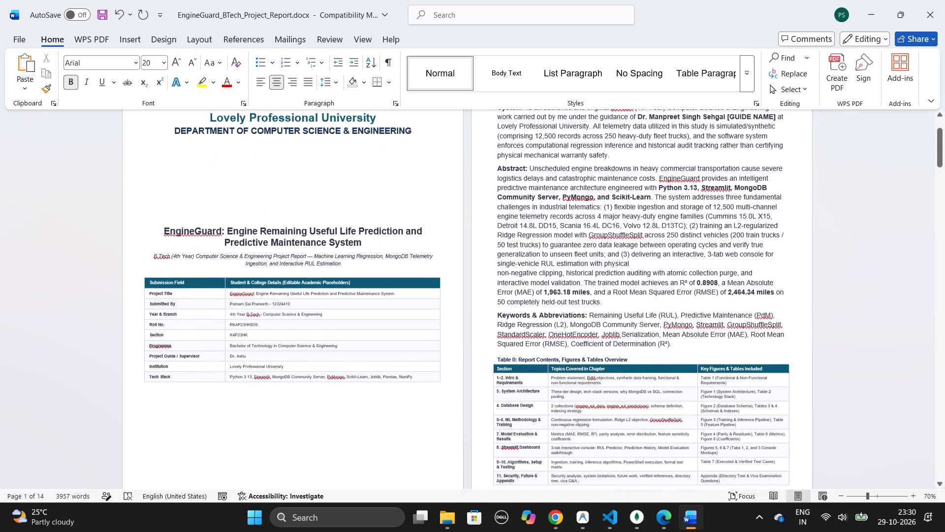
{"action": "scroll", "coordinate": [208, 160], "scroll_direction": "down", "scroll_amount": 1}
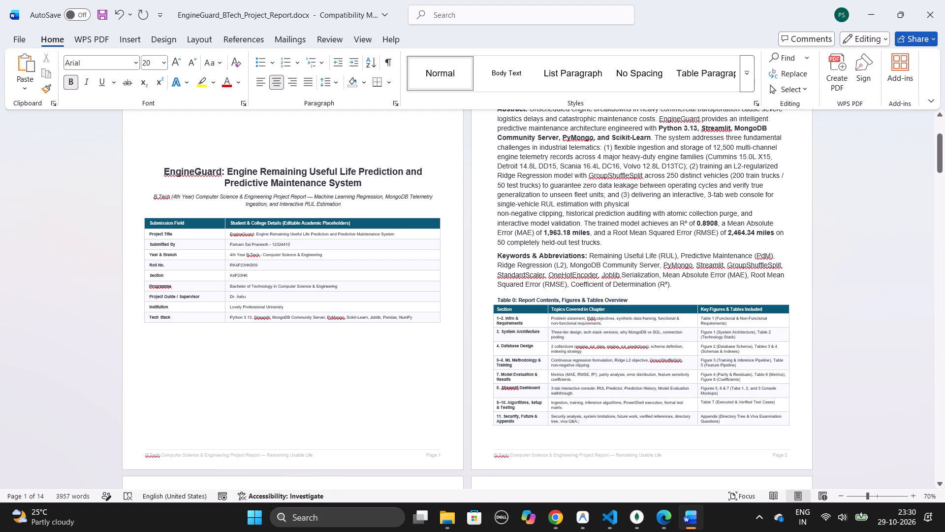
{"action": "left_click", "coordinate": [200, 297]}
{"action": "key", "text": "BackSpace"}
{"action": "key", "text": "BackSpace"}
{"action": "key", "text": "BackSpace"}
{"action": "key", "text": "BackSpace"}
{"action": "key", "text": "BackSpace"}
{"action": "key", "text": "BackSpace"}
{"action": "key", "text": "BackSpace"}
{"action": "key", "text": "BackSpace"}
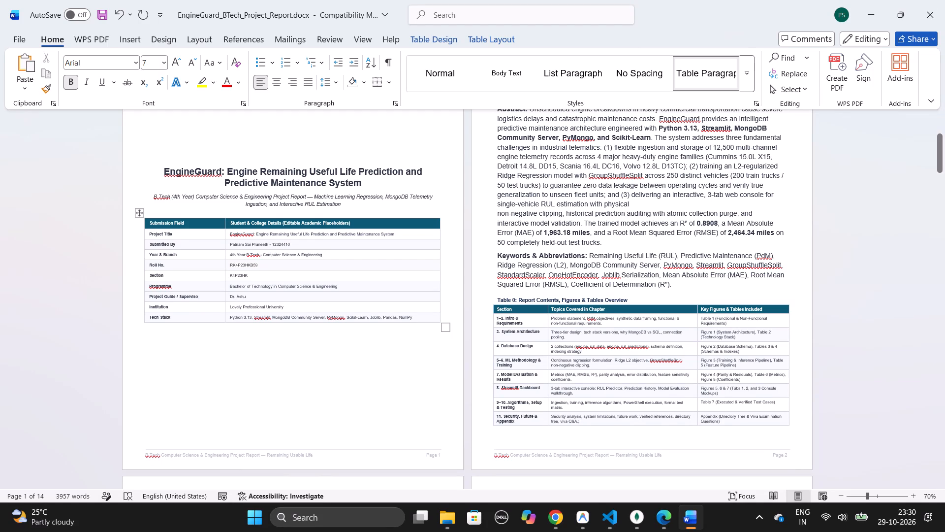
{"action": "key", "text": "BackSpace"}
{"action": "key", "text": "BackSpace"}
{"action": "key", "text": "BackSpace"}
{"action": "key", "text": "BackSpace"}
{"action": "key", "text": "BackSpace"}
{"action": "key", "text": "BackSpace"}
{"action": "key", "text": "BackSpace"}
{"action": "key", "text": "BackSpace"}
{"action": "key", "text": "BackSpace"}
{"action": "key", "text": "BackSpace"}
{"action": "key", "text": "BackSpace"}
{"action": "key", "text": "BackSpace"}
{"action": "key", "text": "BackSpace"}
{"action": "key", "text": "BackSpace"}
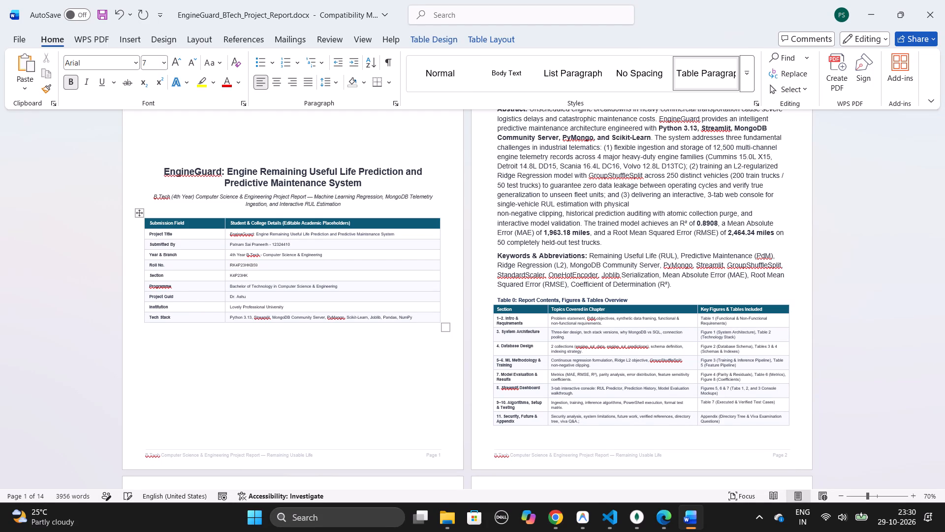
{"action": "key", "text": "BackSpace"}
{"action": "key", "text": "BackSpace"}
{"action": "key", "text": "BackSpace"}
{"action": "key", "text": "BackSpace"}
{"action": "type", "text": "Submitted to"}
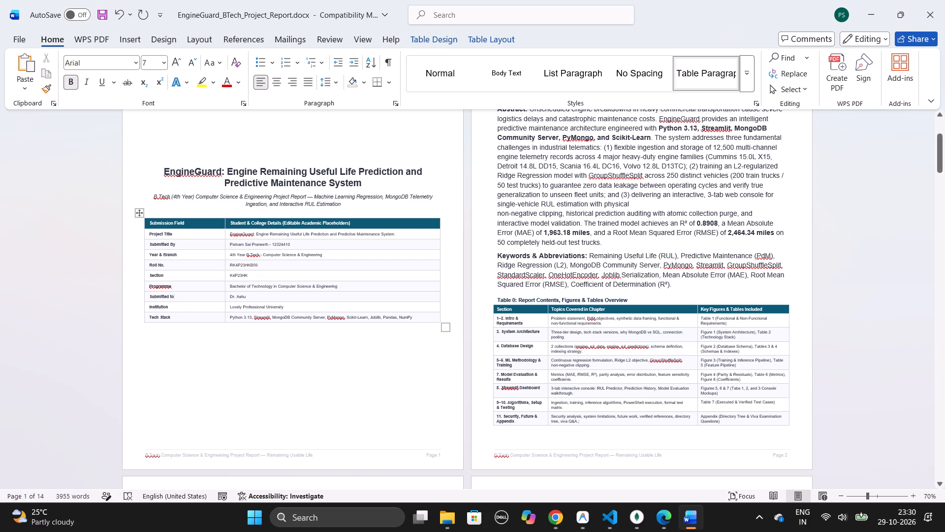
Set the "Declaration, Abstract & Contents" heading on page 2 to font size 14.
{"action": "scroll", "coordinate": [547, 338], "scroll_direction": "up", "scroll_amount": 2}
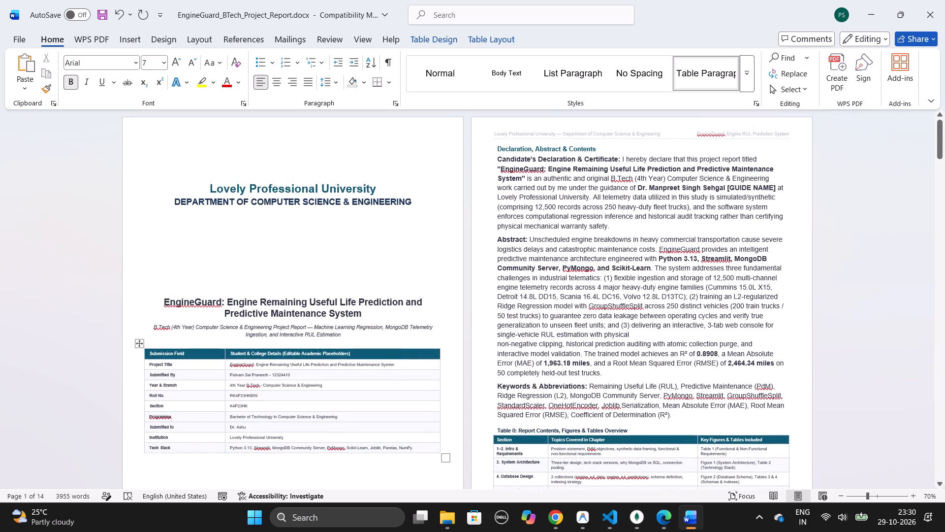
{"action": "scroll", "coordinate": [547, 338], "scroll_direction": "up", "scroll_amount": 1}
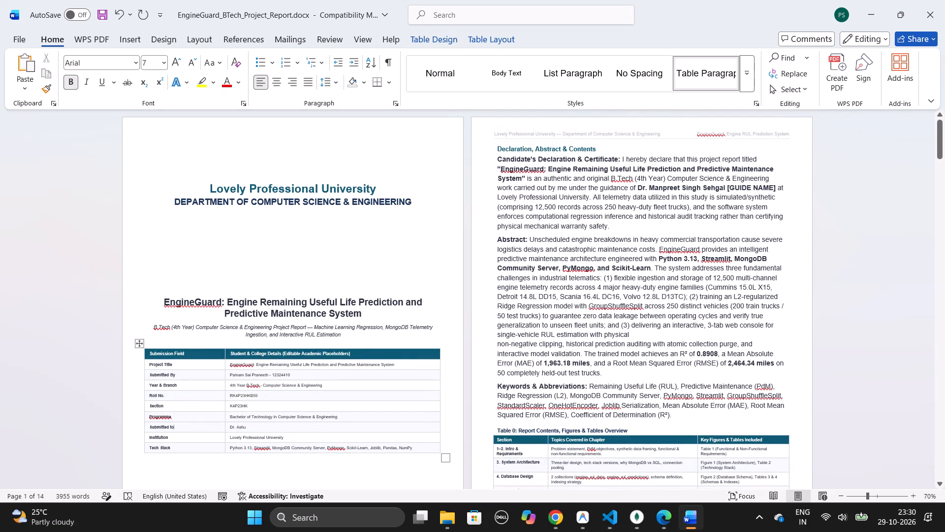
{"action": "left_click_drag", "start_coordinate": [497, 149], "coordinate": [607, 152]}
{"action": "left_click", "coordinate": [686, 111]}
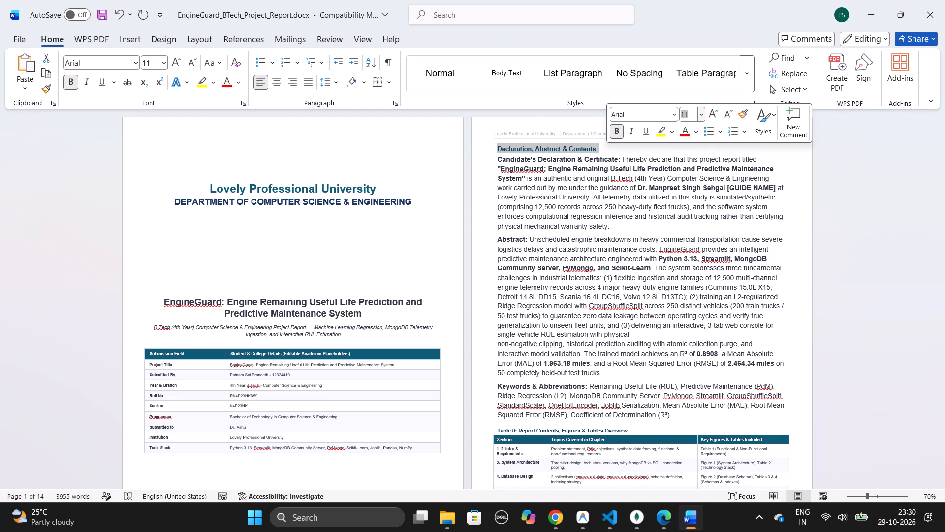
{"action": "type", "text": "14"}
{"action": "key", "text": "Return"}
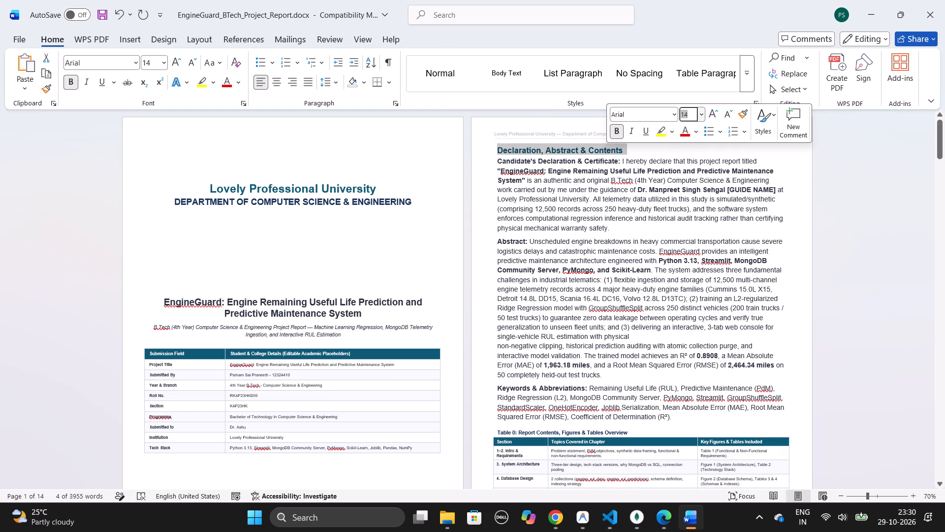
{"action": "left_click", "coordinate": [671, 215]}
Set the caption "Table 0: Report Contents, Figures & Tables Overview" to font size 11 and centre it.
{"action": "scroll", "coordinate": [671, 215], "scroll_direction": "down", "scroll_amount": 1}
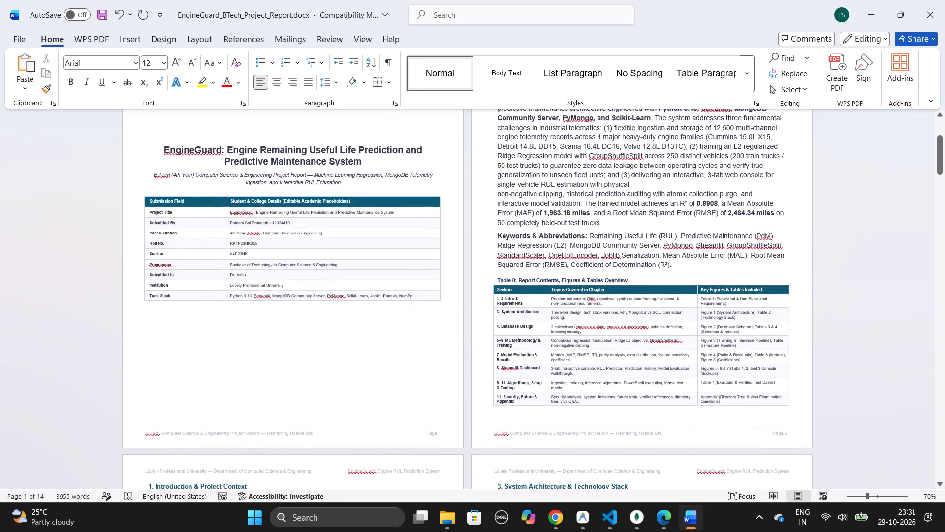
{"action": "scroll", "coordinate": [671, 215], "scroll_direction": "down", "scroll_amount": 1}
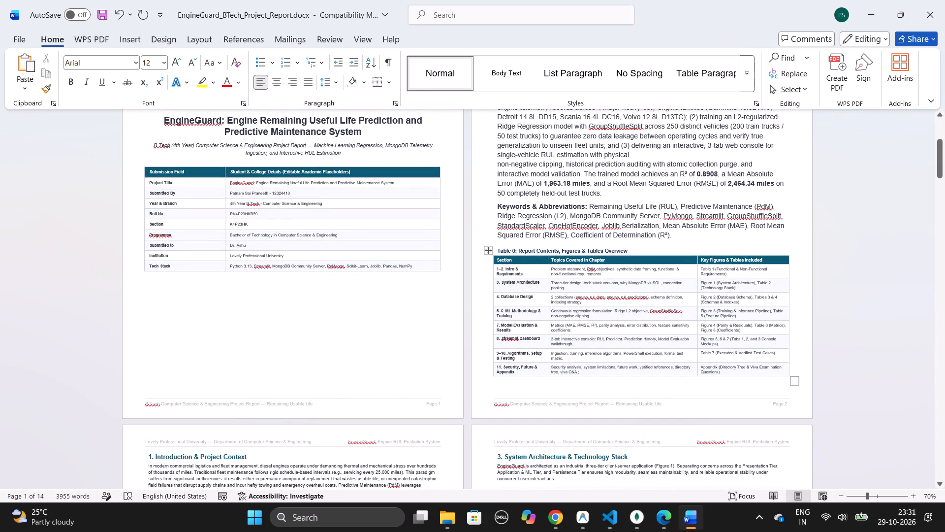
{"action": "scroll", "coordinate": [576, 301], "scroll_direction": "up", "scroll_amount": 2, "text": "ctrl"}
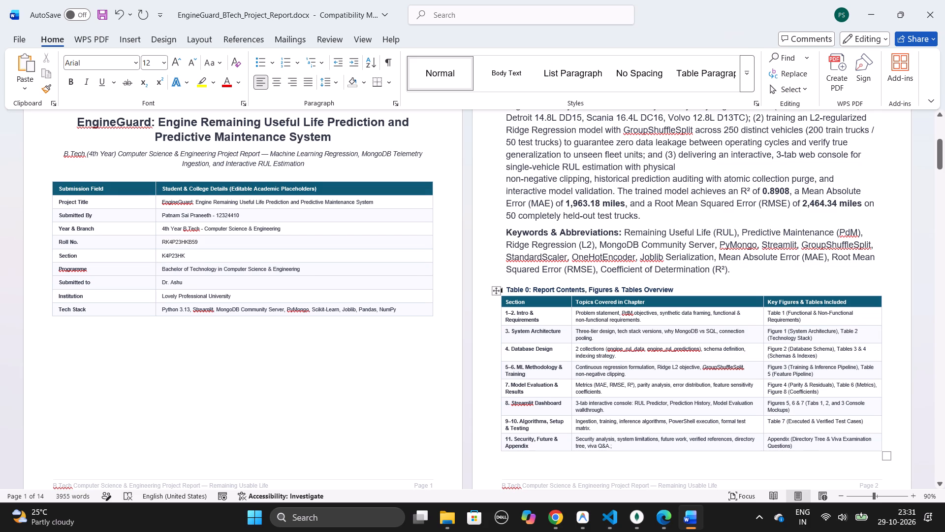
{"action": "left_click_drag", "start_coordinate": [508, 287], "coordinate": [537, 288]}
{"action": "left_click_drag", "start_coordinate": [537, 288], "coordinate": [707, 289]}
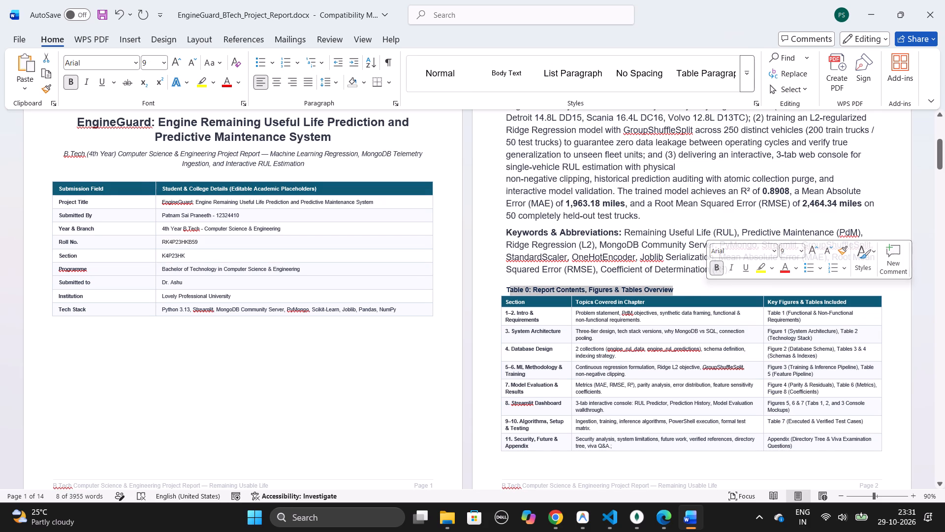
{"action": "left_click", "coordinate": [678, 286]}
{"action": "left_click_drag", "start_coordinate": [678, 286], "coordinate": [576, 285]}
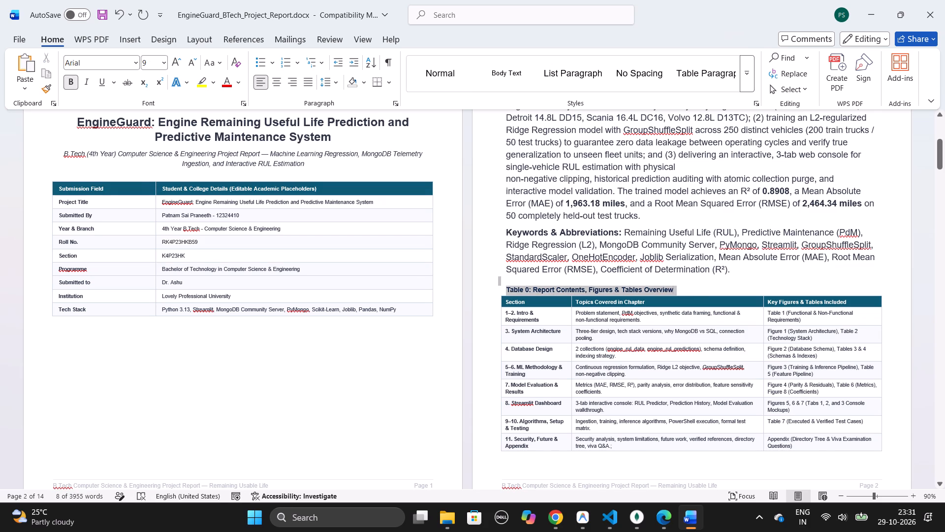
{"action": "left_click_drag", "start_coordinate": [576, 285], "coordinate": [506, 286]}
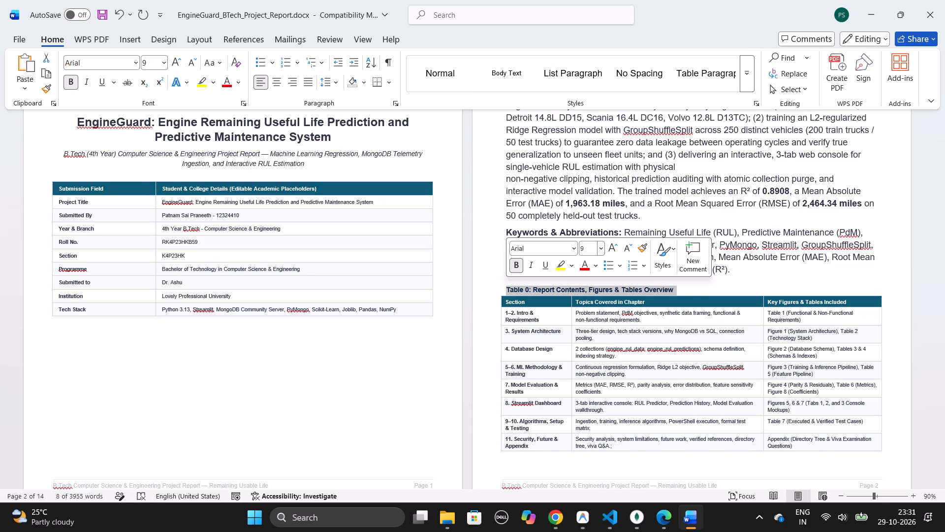
{"action": "left_click", "coordinate": [584, 249]}
{"action": "type", "text": "11"}
{"action": "key", "text": "Return"}
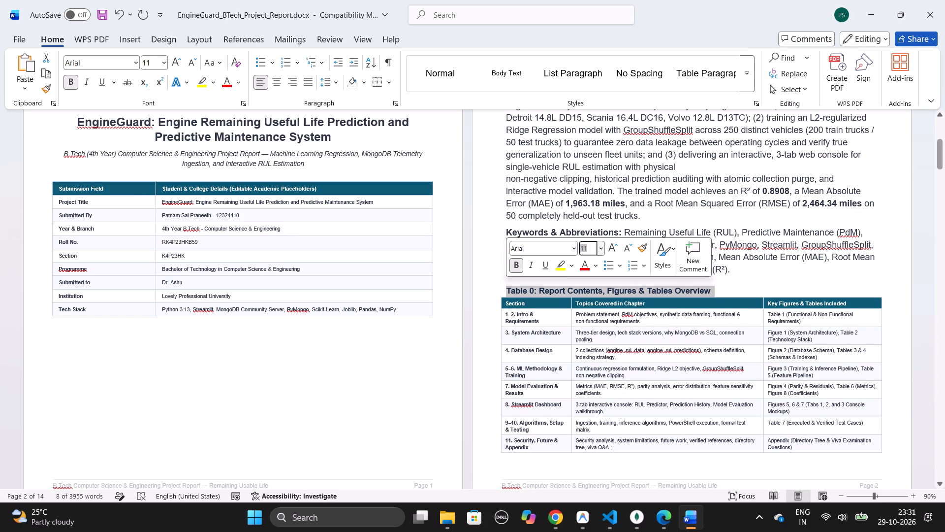
{"action": "left_click", "coordinate": [278, 80]}
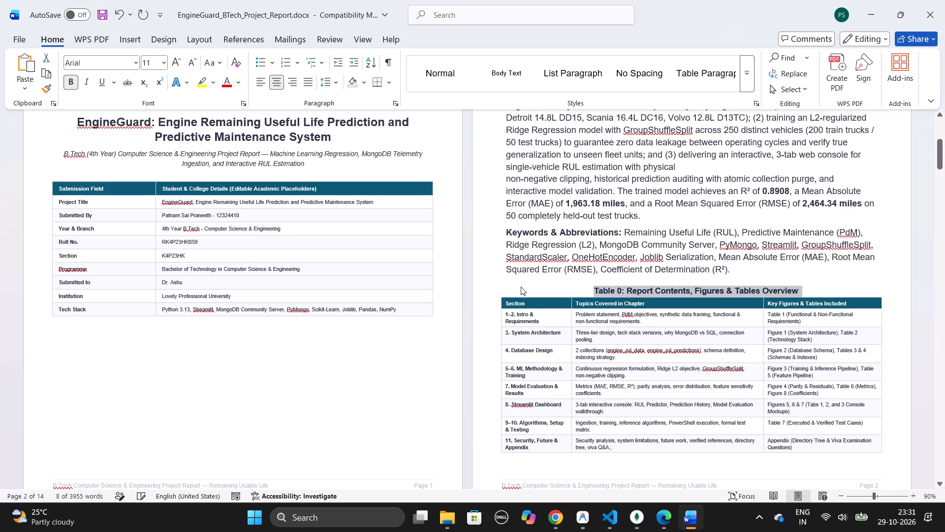
Set the text of all Section column cells below the header in Table 0 to font size 9.
{"action": "scroll", "coordinate": [521, 287], "scroll_direction": "up", "scroll_amount": 3, "text": "ctrl"}
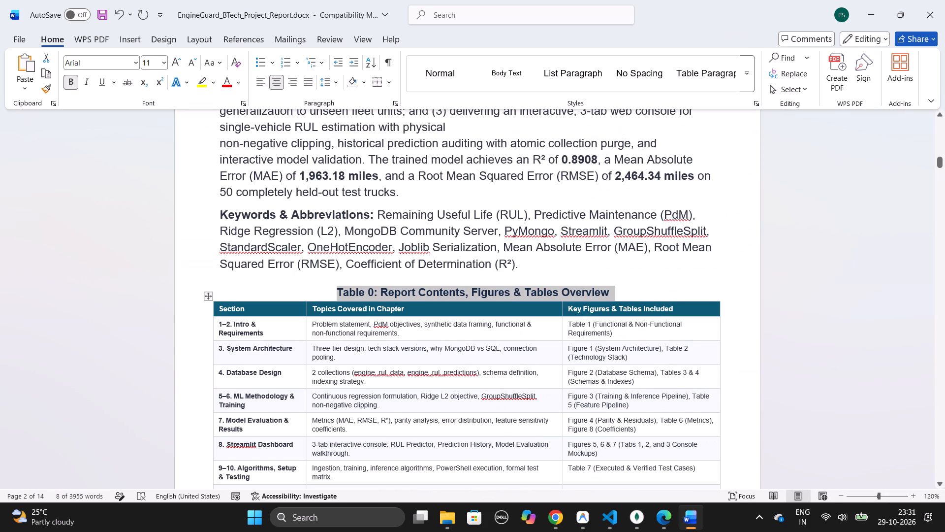
{"action": "scroll", "coordinate": [431, 345], "scroll_direction": "down", "scroll_amount": 1}
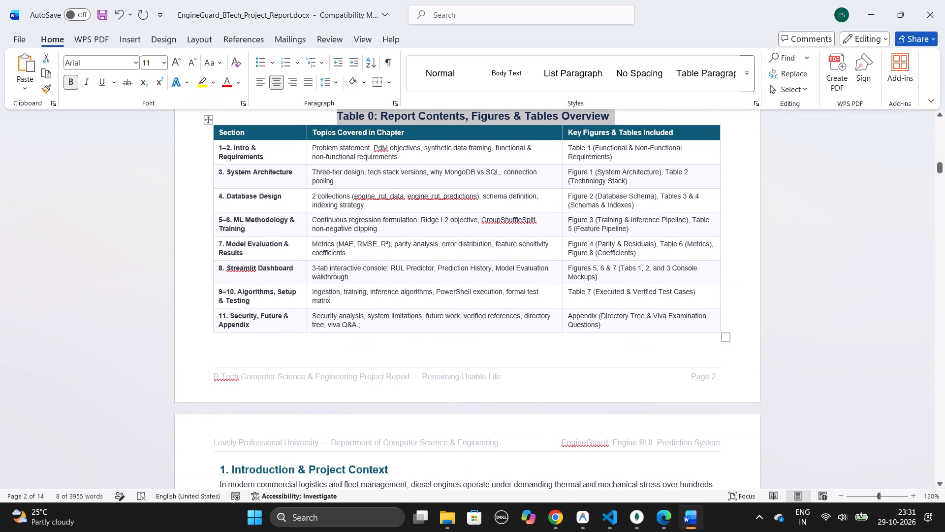
{"action": "left_click_drag", "start_coordinate": [217, 148], "coordinate": [266, 276]}
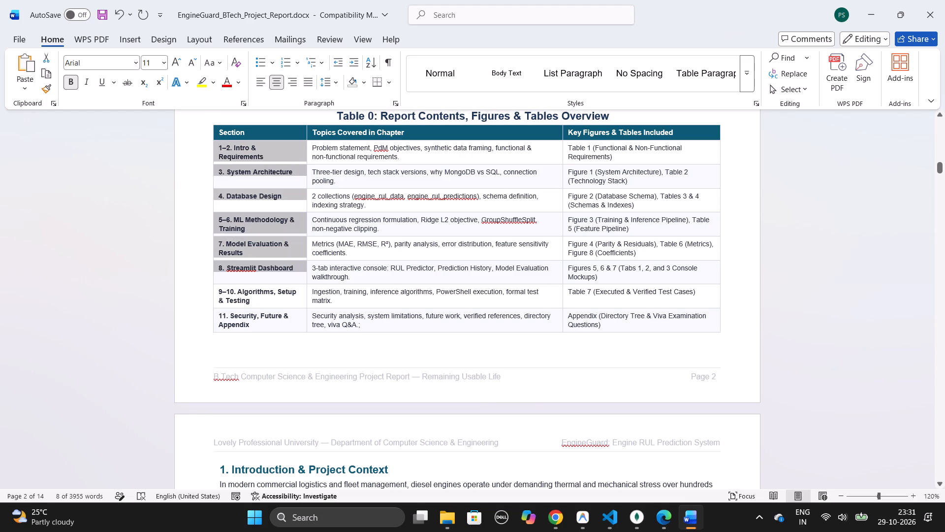
{"action": "left_click_drag", "start_coordinate": [266, 276], "coordinate": [279, 320]}
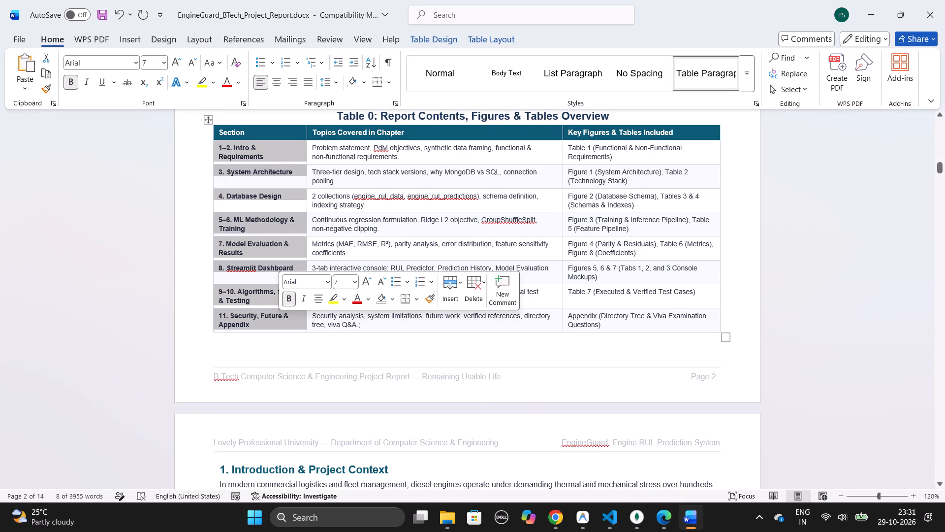
{"action": "left_click", "coordinate": [344, 282]}
{"action": "key", "text": "9"}
{"action": "key", "text": "Return"}
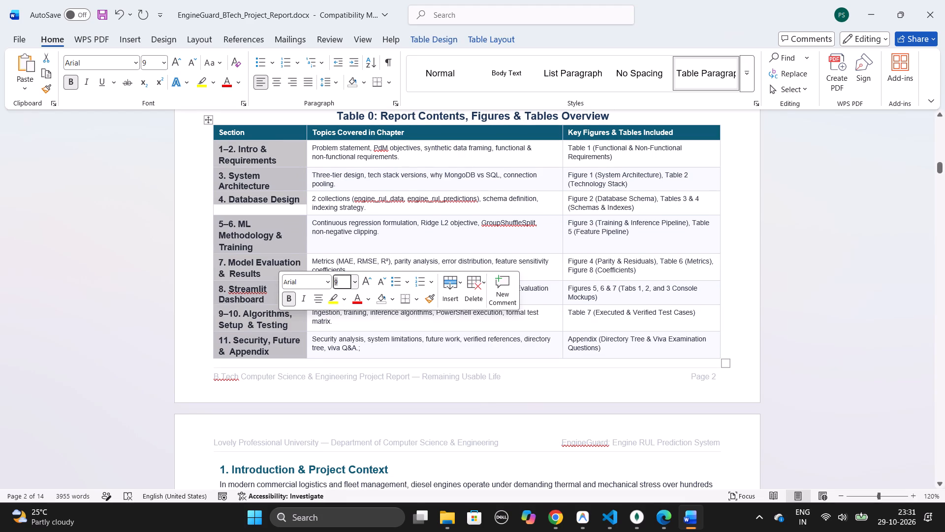
Set the text of the Topics Covered and Key Figures cells below the header in Table 0 to font size 9.
{"action": "left_click_drag", "start_coordinate": [313, 146], "coordinate": [654, 335]}
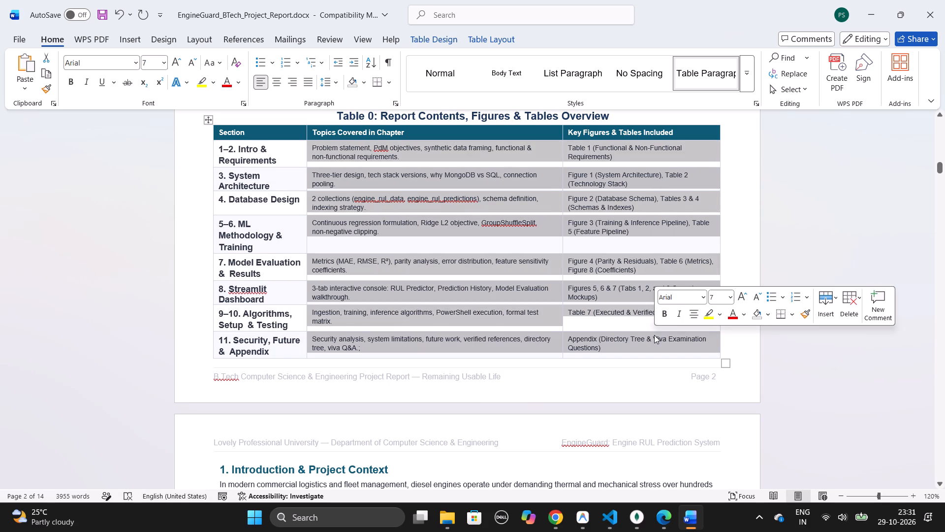
{"action": "left_click", "coordinate": [717, 299]}
{"action": "key", "text": "9"}
{"action": "key", "text": "Return"}
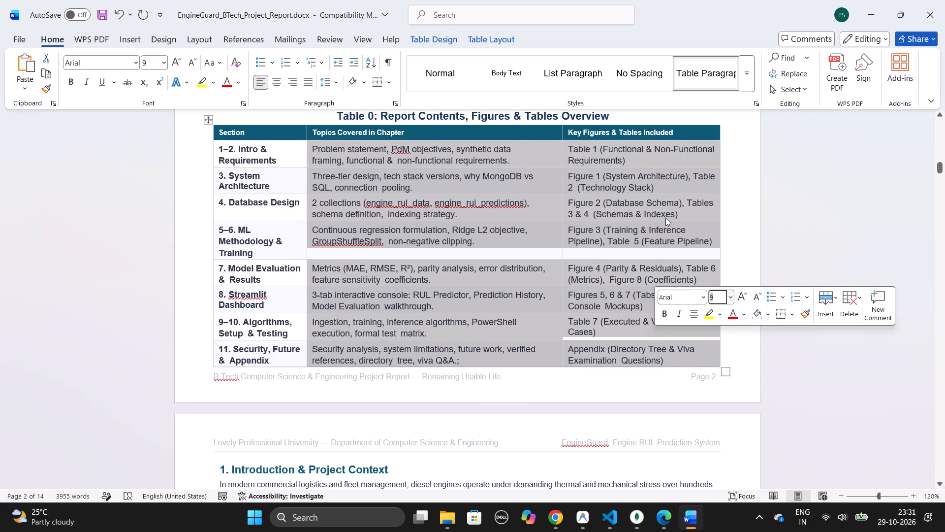
{"action": "left_click", "coordinate": [742, 203]}
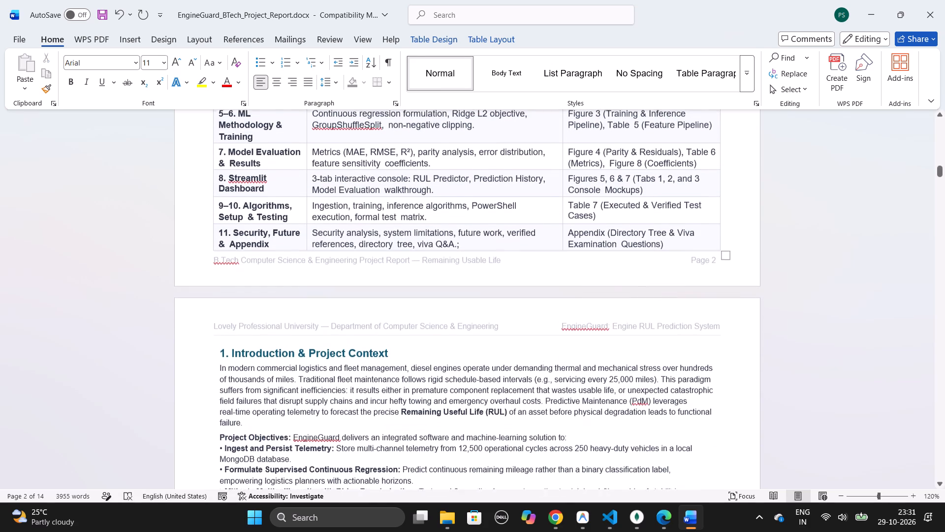
Set all body text under "1. Introduction & Project Context", through the Framing & Synthetic Data Disclaimer paragraph, to font size 11.
{"action": "scroll", "coordinate": [742, 203], "scroll_direction": "down", "scroll_amount": 1}
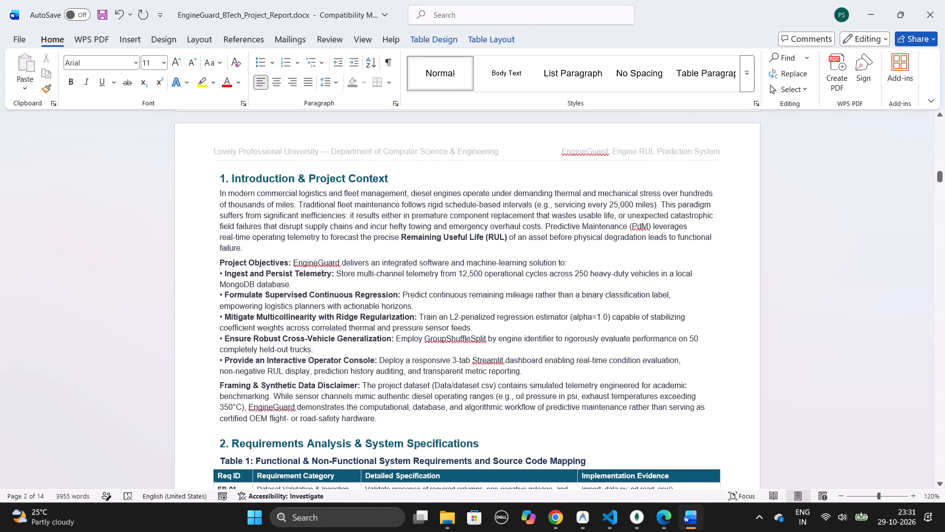
{"action": "left_click_drag", "start_coordinate": [219, 192], "coordinate": [366, 381]}
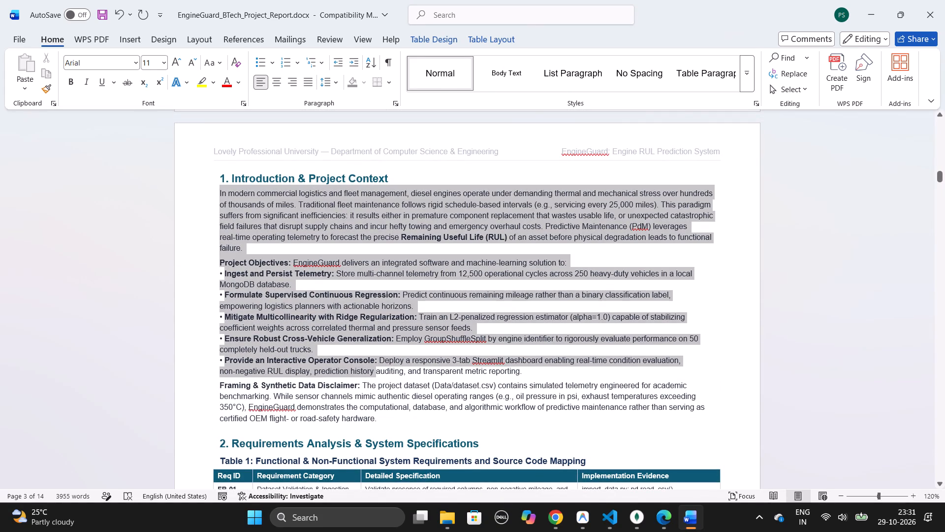
{"action": "left_click_drag", "start_coordinate": [366, 381], "coordinate": [404, 431]}
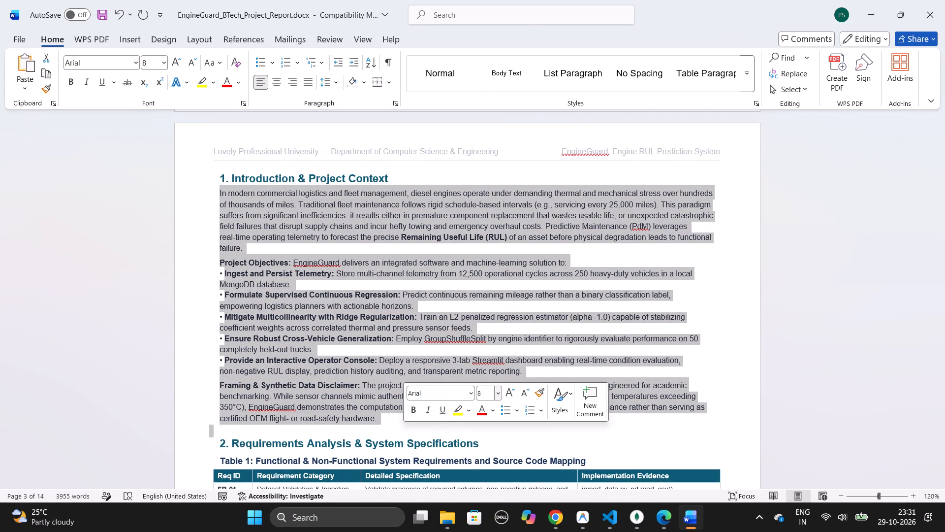
{"action": "left_click", "coordinate": [483, 395]}
{"action": "type", "text": "11"}
{"action": "key", "text": "Return"}
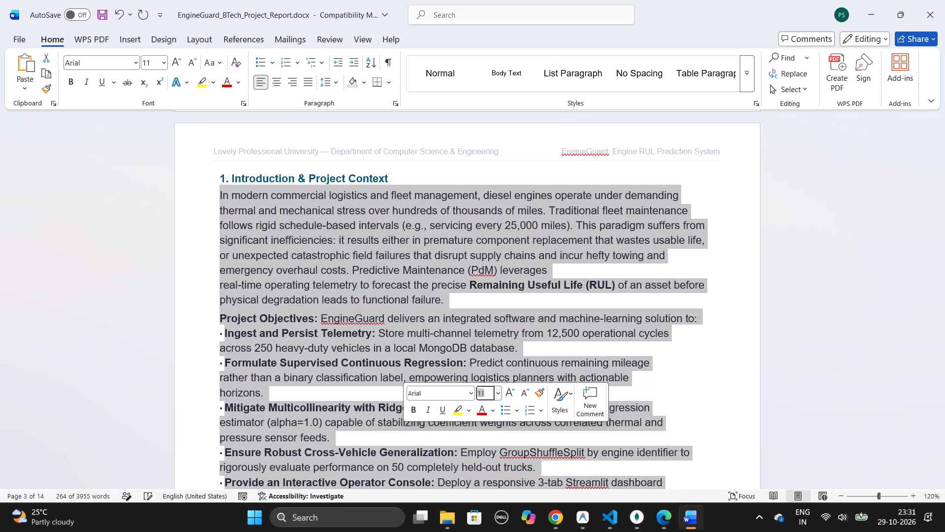
{"action": "left_click", "coordinate": [550, 299]}
Set the introductory paragraph under "3. System Architecture & Technology Stack" to font size 11.
{"action": "scroll", "coordinate": [550, 299], "scroll_direction": "down", "scroll_amount": 1}
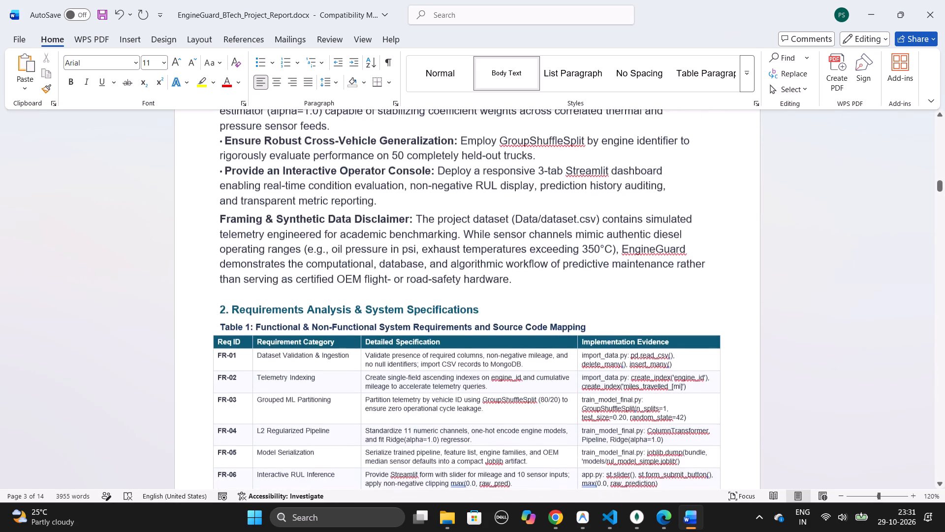
{"action": "scroll", "coordinate": [550, 299], "scroll_direction": "down", "scroll_amount": 1}
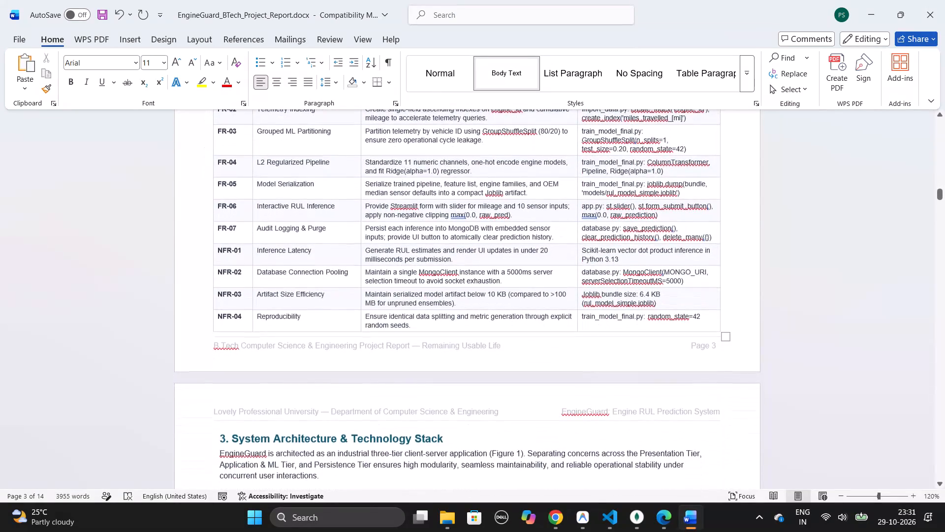
{"action": "scroll", "coordinate": [550, 299], "scroll_direction": "down", "scroll_amount": 1}
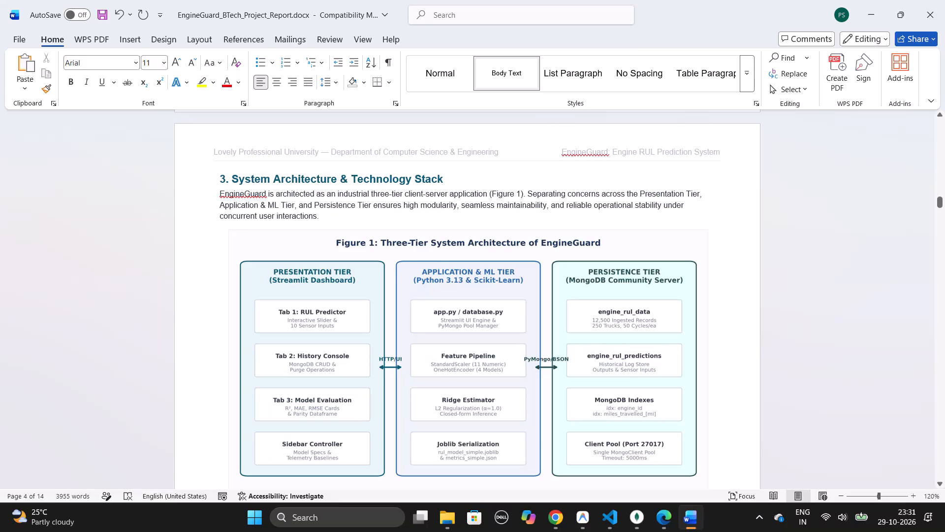
{"action": "left_click_drag", "start_coordinate": [334, 219], "coordinate": [220, 189]}
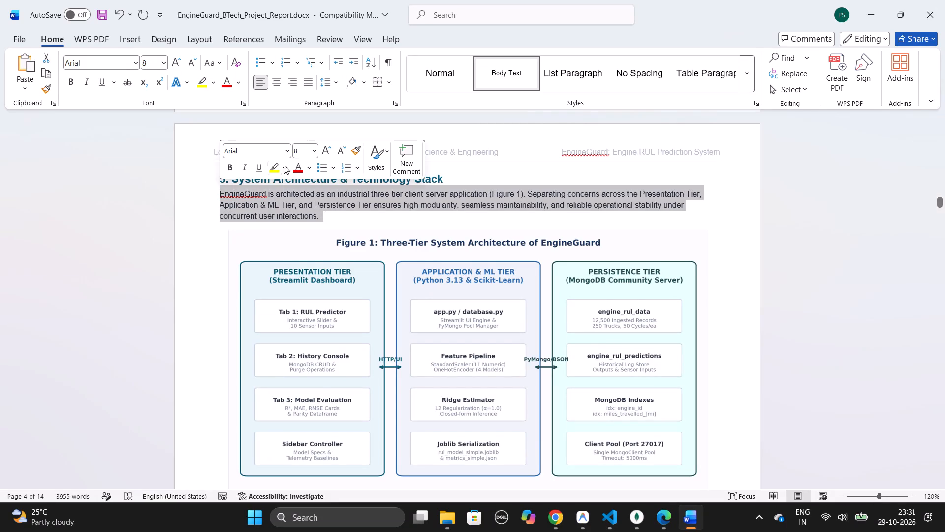
{"action": "left_click", "coordinate": [299, 152]}
{"action": "type", "text": "11"}
{"action": "key", "text": "Return"}
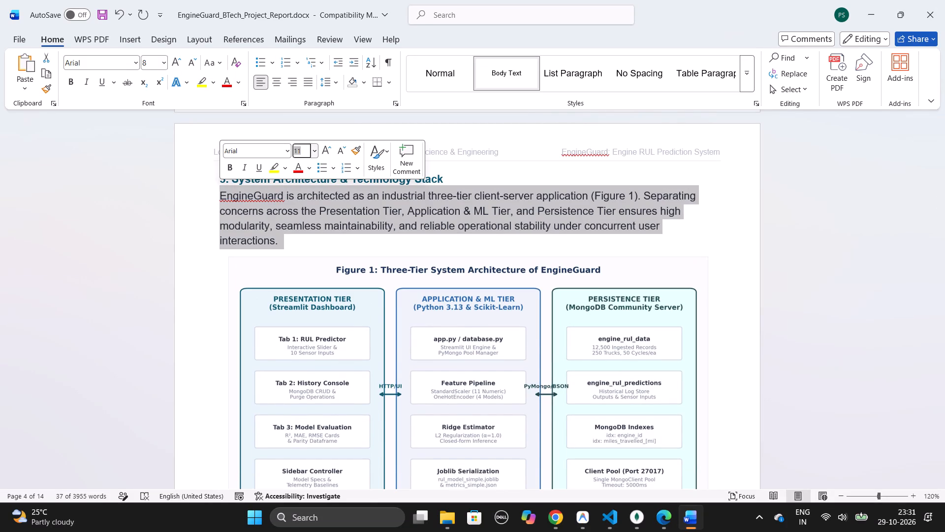
{"action": "left_click", "coordinate": [334, 249]}
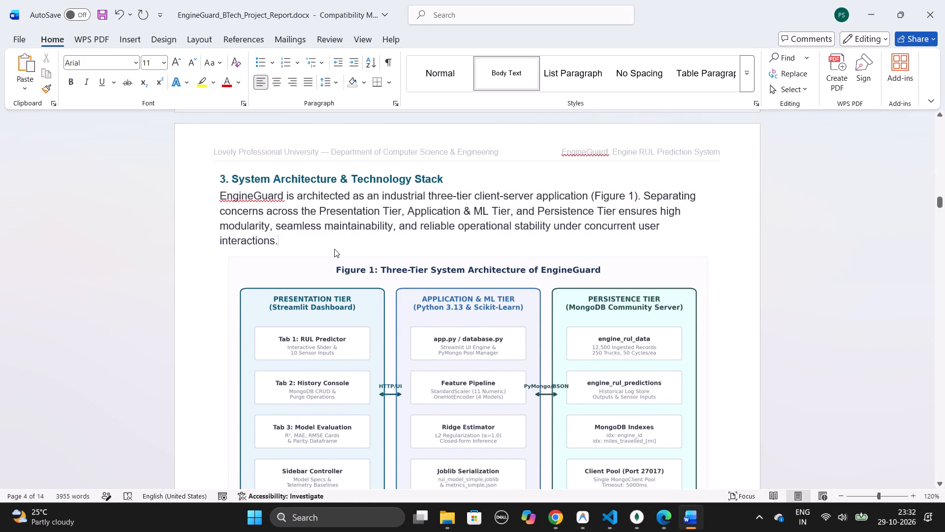
Set the Figure 2 caption about the MongoDB document architecture to font size 11.
{"action": "scroll", "coordinate": [441, 192], "scroll_direction": "down", "scroll_amount": 1}
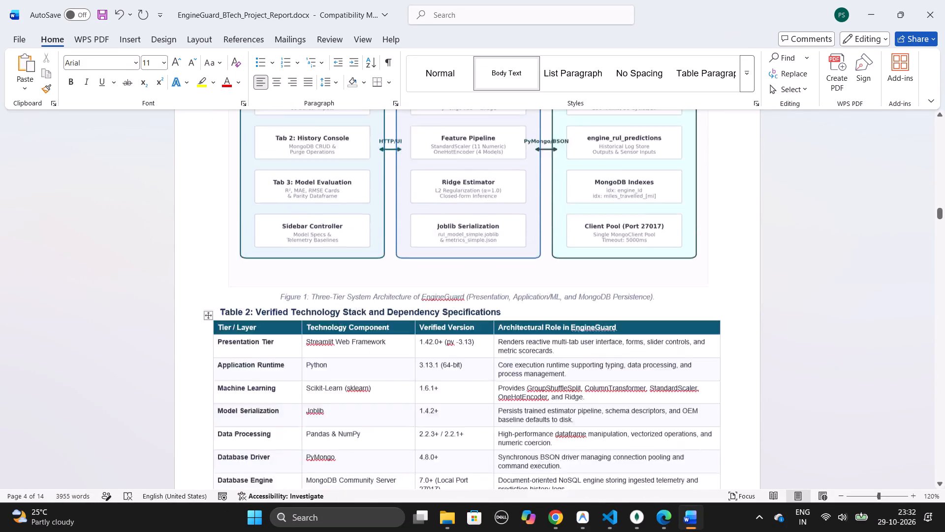
{"action": "scroll", "coordinate": [441, 192], "scroll_direction": "down", "scroll_amount": 1}
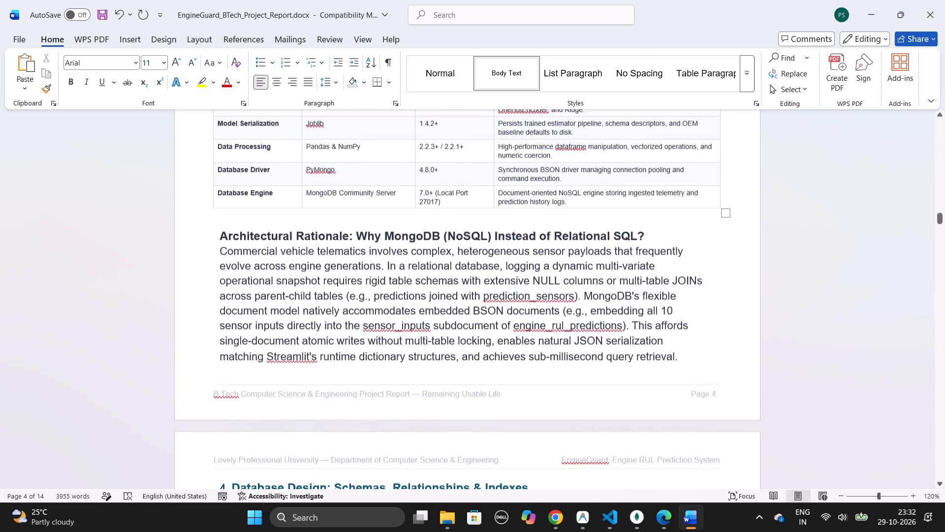
{"action": "left_click_drag", "start_coordinate": [448, 321], "coordinate": [353, 269]}
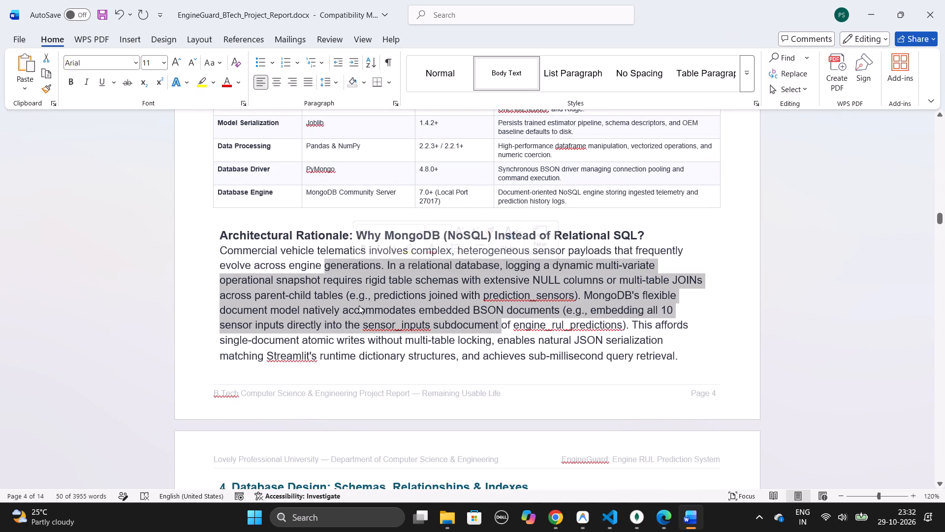
{"action": "left_click", "coordinate": [359, 305]}
{"action": "scroll", "coordinate": [359, 305], "scroll_direction": "down", "scroll_amount": 2}
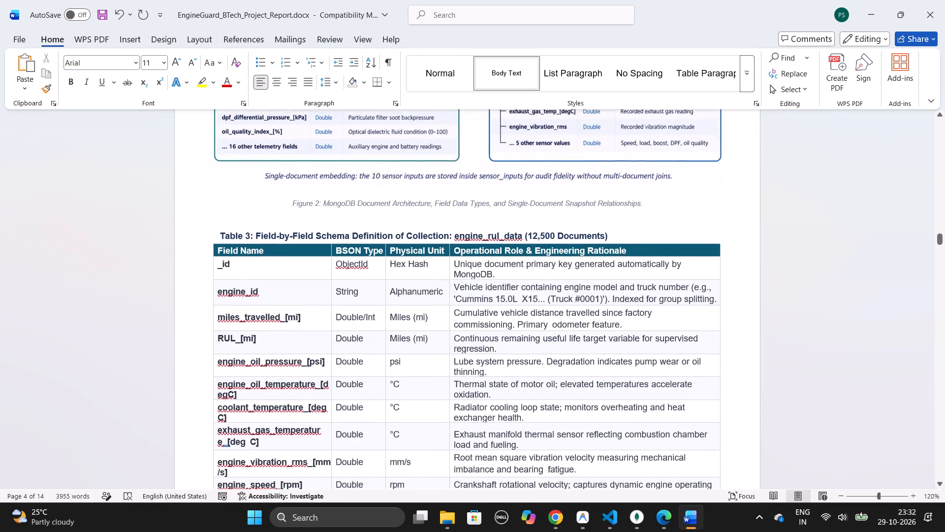
{"action": "scroll", "coordinate": [359, 305], "scroll_direction": "down", "scroll_amount": 1}
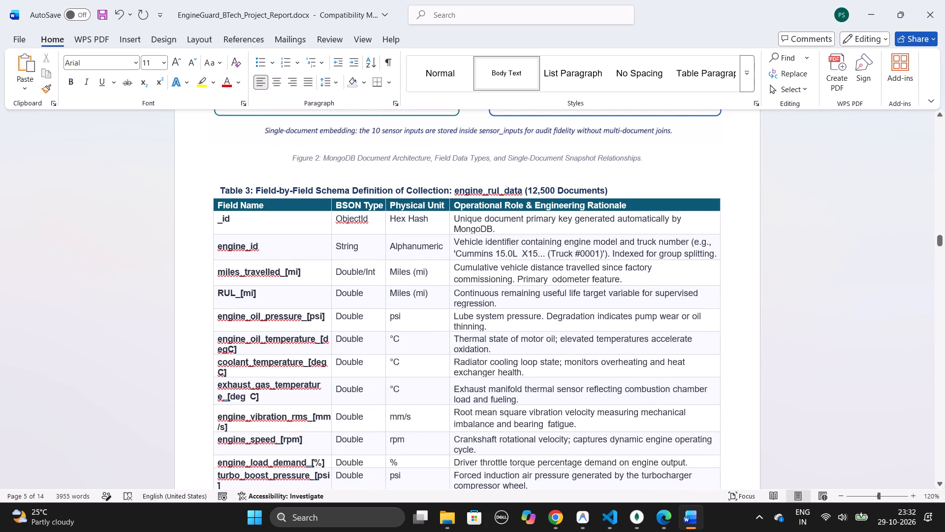
{"action": "left_click_drag", "start_coordinate": [293, 156], "coordinate": [554, 169]}
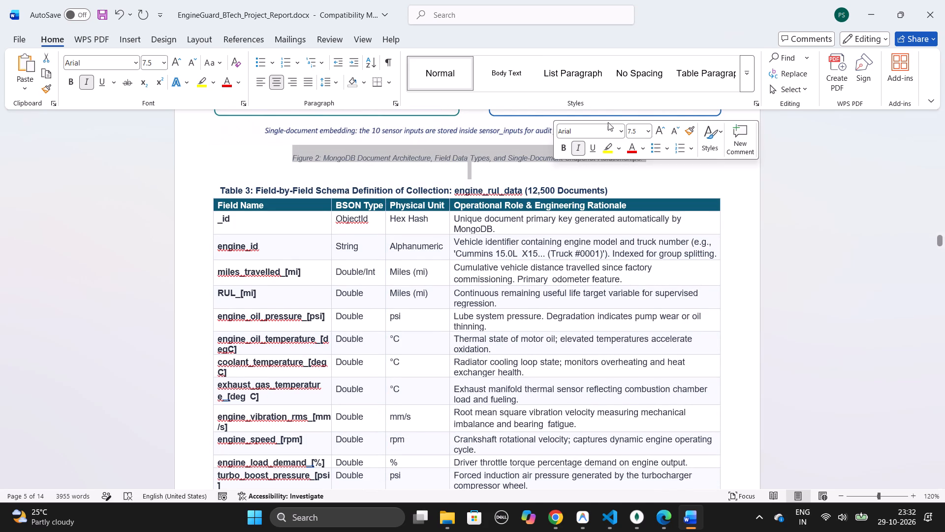
{"action": "left_click", "coordinate": [632, 127]}
{"action": "type", "text": "11"}
{"action": "key", "text": "Return"}
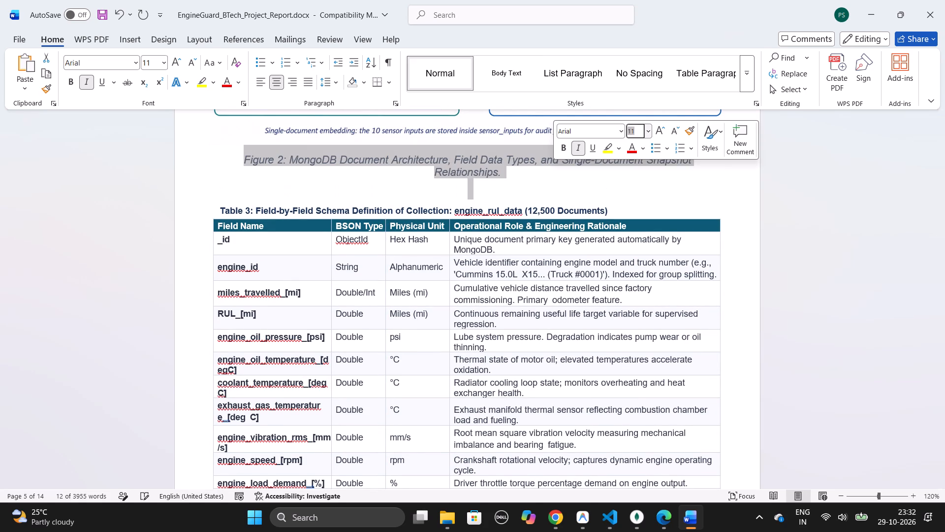
Delete the empty line between the Figure 2 caption and the Table 3 title.
{"action": "left_click", "coordinate": [533, 187]}
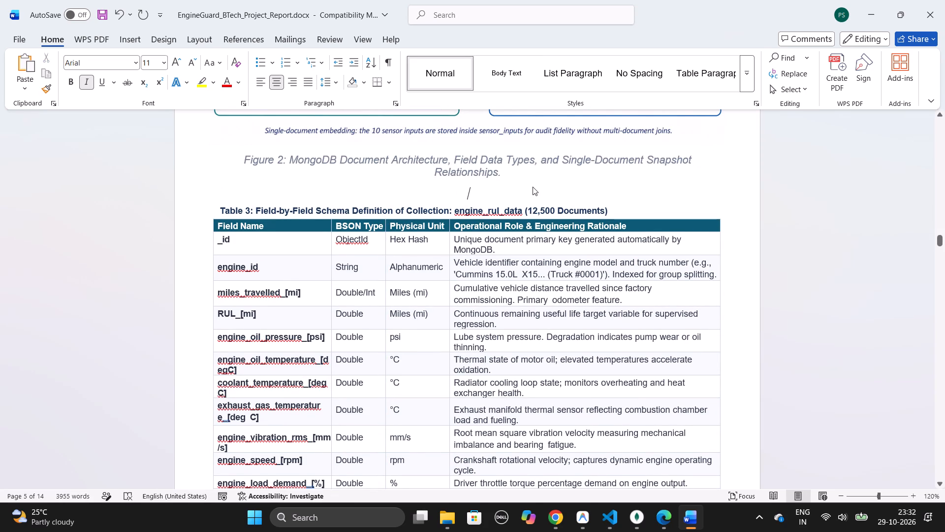
{"action": "key", "text": "BackSpace"}
{"action": "key", "text": "BackSpace"}
{"action": "key", "text": "BackSpace"}
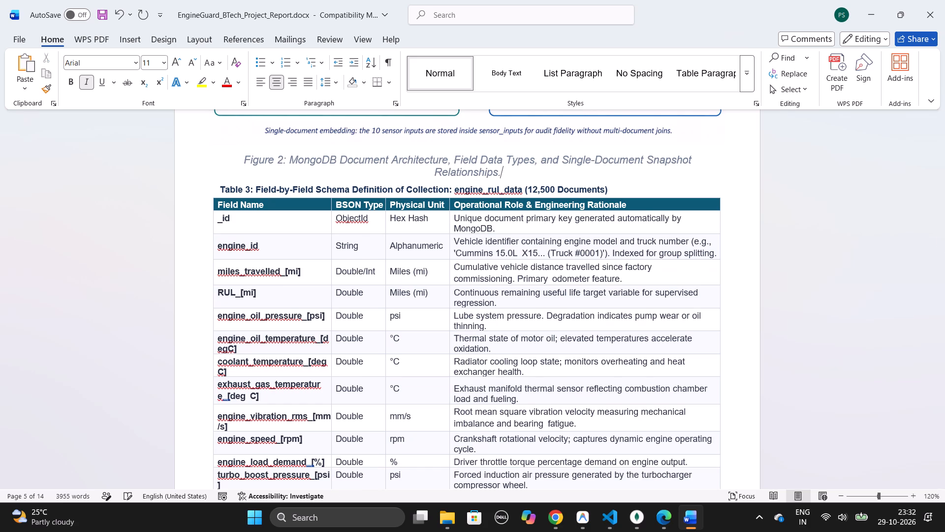
Review the formatting of Table 3, the continued Database Design section, Table 4 and the start of the Machine Learning Methodology section.
{"action": "scroll", "coordinate": [533, 187], "scroll_direction": "down", "scroll_amount": 1}
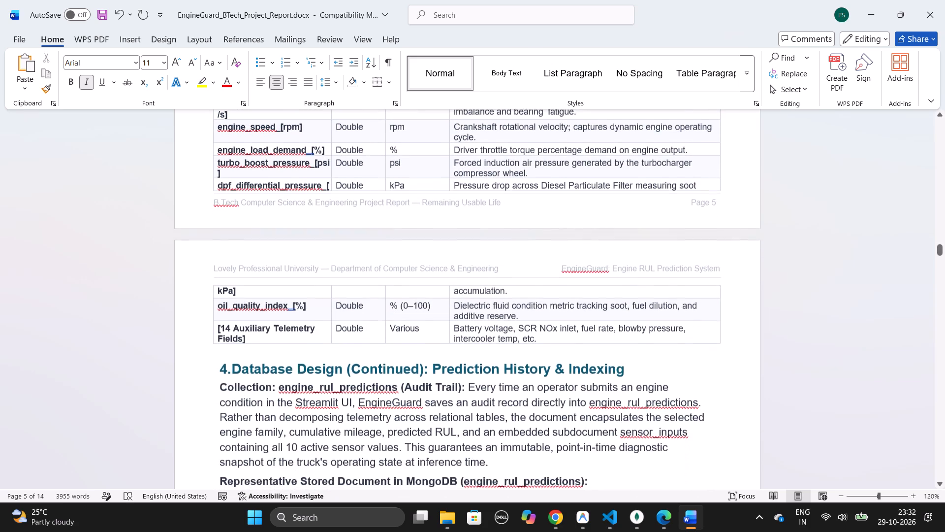
{"action": "scroll", "coordinate": [533, 187], "scroll_direction": "down", "scroll_amount": 1}
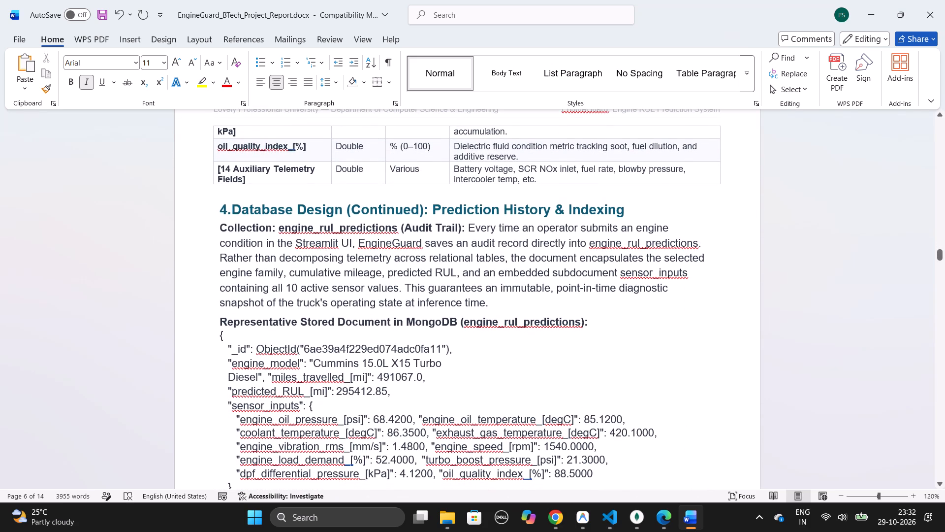
{"action": "scroll", "coordinate": [533, 187], "scroll_direction": "down", "scroll_amount": 2}
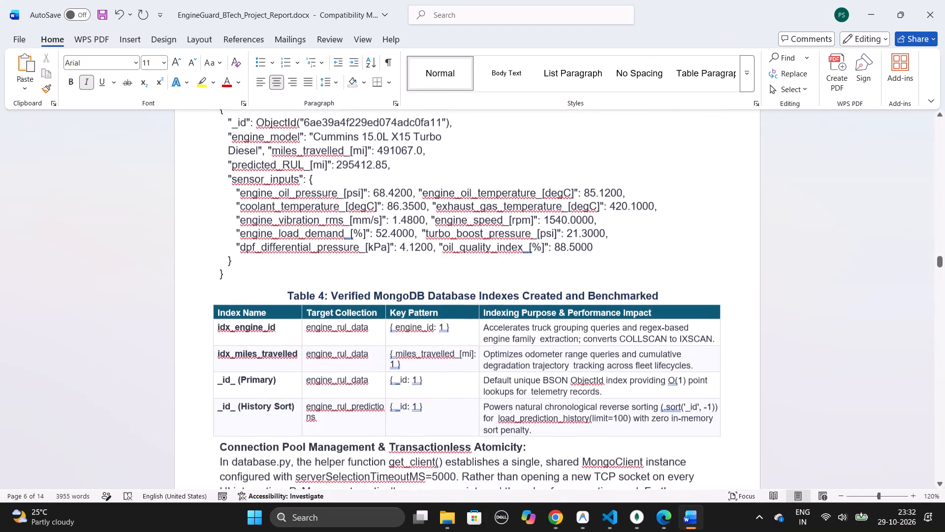
{"action": "scroll", "coordinate": [533, 187], "scroll_direction": "down", "scroll_amount": 1}
{"action": "scroll", "coordinate": [533, 187], "scroll_direction": "up", "scroll_amount": 1}
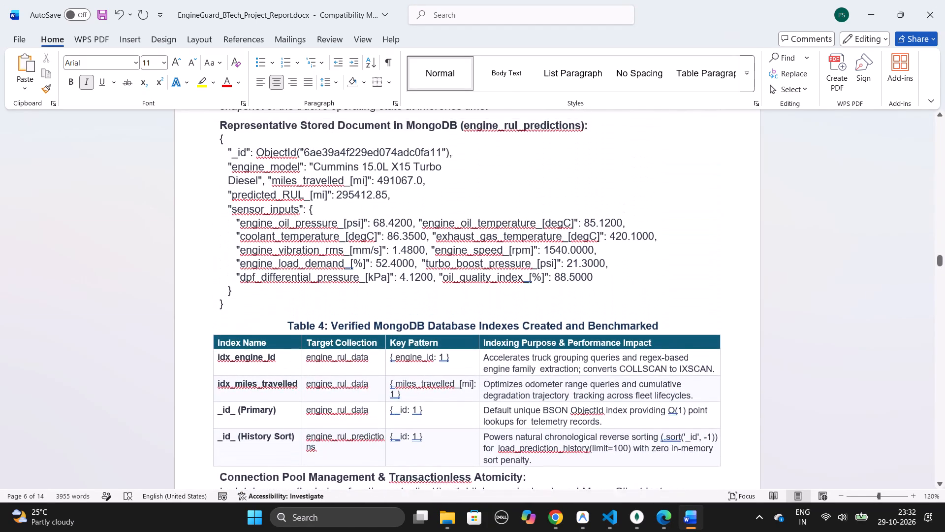
{"action": "scroll", "coordinate": [533, 187], "scroll_direction": "up", "scroll_amount": 1}
{"action": "scroll", "coordinate": [533, 187], "scroll_direction": "down", "scroll_amount": 1}
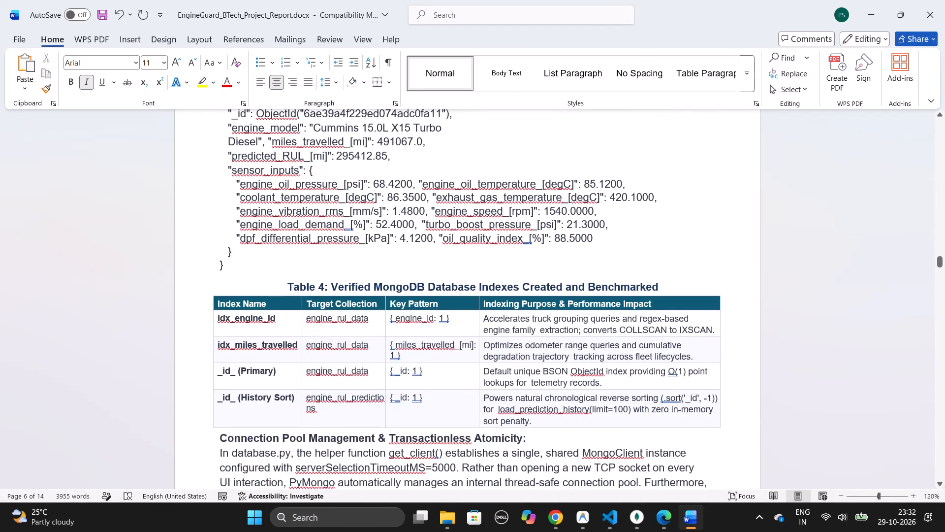
{"action": "scroll", "coordinate": [533, 187], "scroll_direction": "down", "scroll_amount": 1}
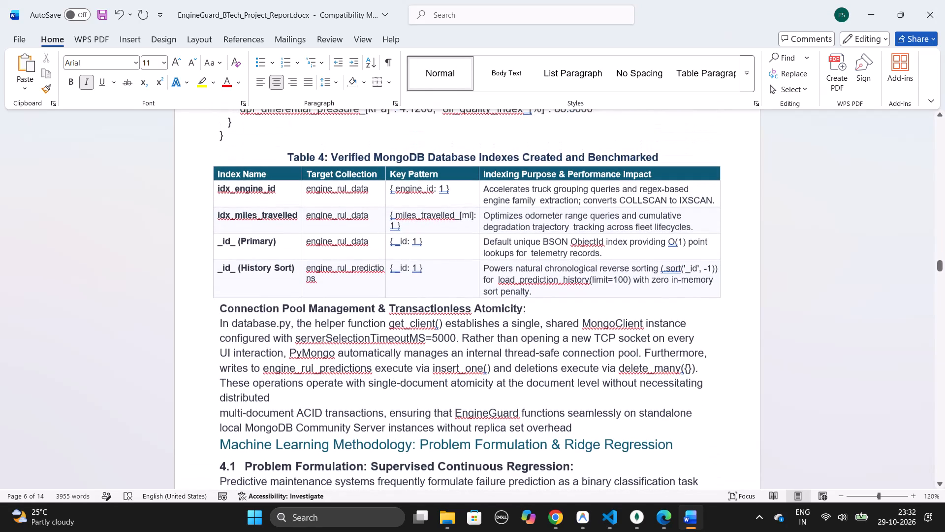
{"action": "scroll", "coordinate": [533, 187], "scroll_direction": "down", "scroll_amount": 1}
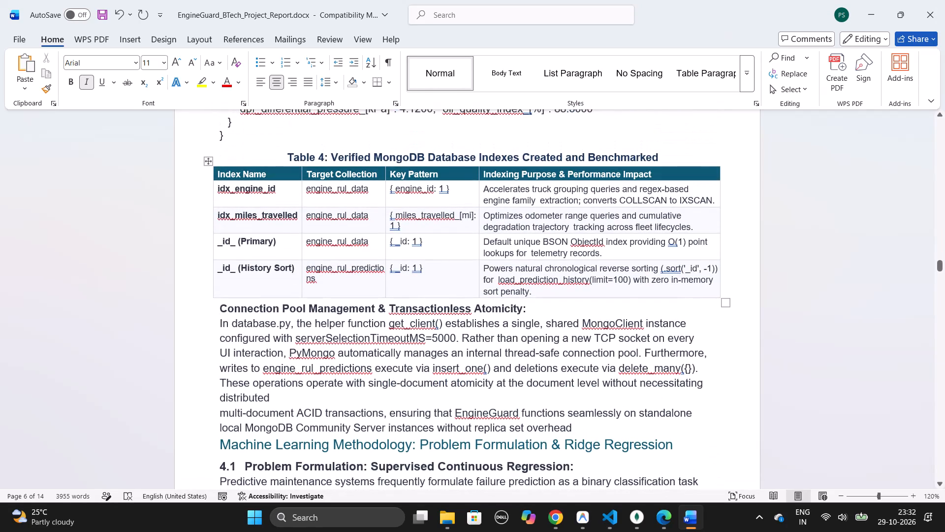
{"action": "scroll", "coordinate": [575, 343], "scroll_direction": "down", "scroll_amount": 1}
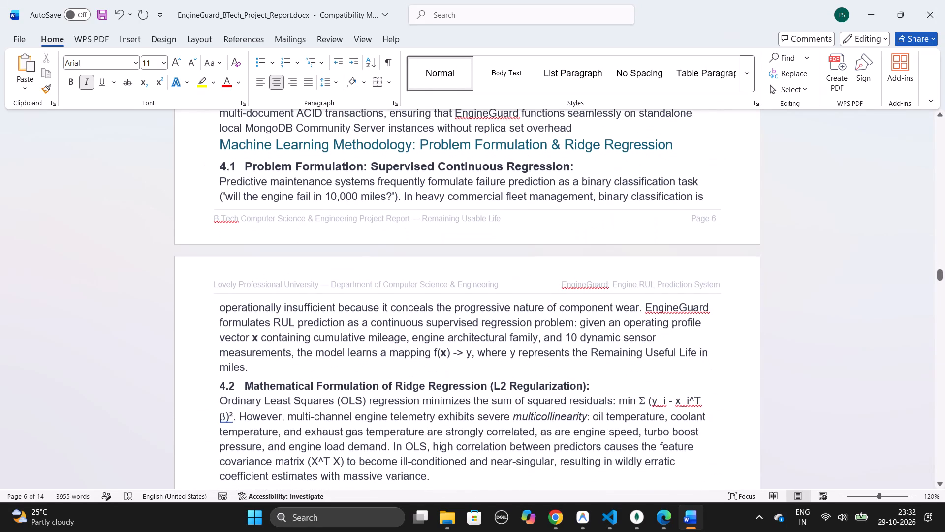
{"action": "scroll", "coordinate": [575, 343], "scroll_direction": "up", "scroll_amount": 1}
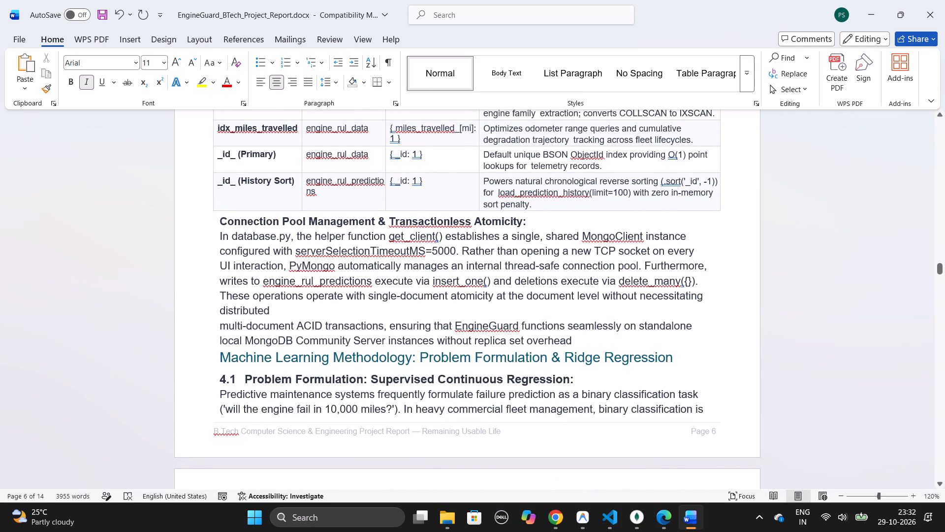
{"action": "scroll", "coordinate": [220, 354], "scroll_direction": "up", "scroll_amount": 2}
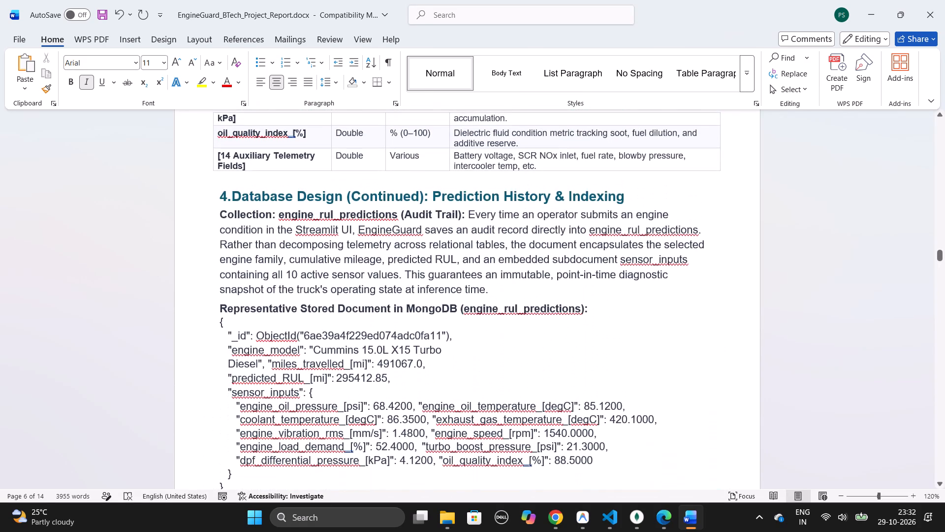
{"action": "scroll", "coordinate": [220, 354], "scroll_direction": "down", "scroll_amount": 2}
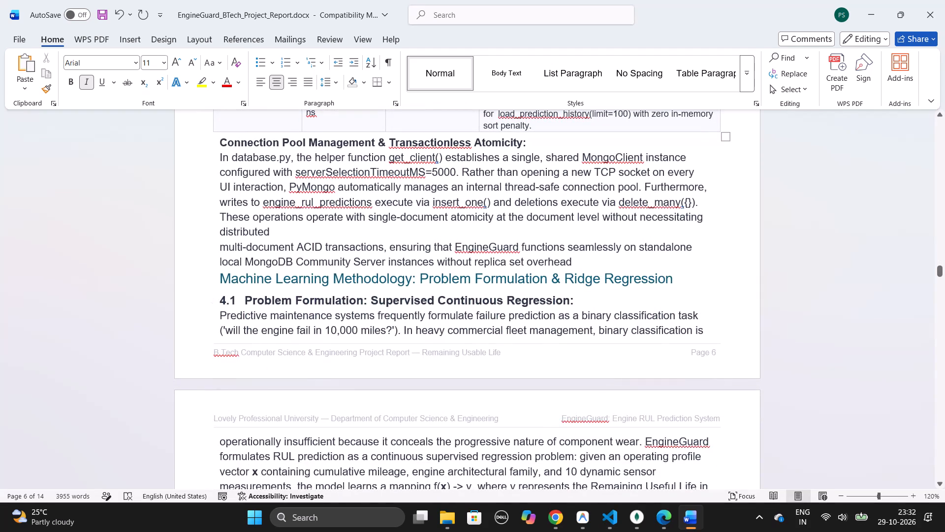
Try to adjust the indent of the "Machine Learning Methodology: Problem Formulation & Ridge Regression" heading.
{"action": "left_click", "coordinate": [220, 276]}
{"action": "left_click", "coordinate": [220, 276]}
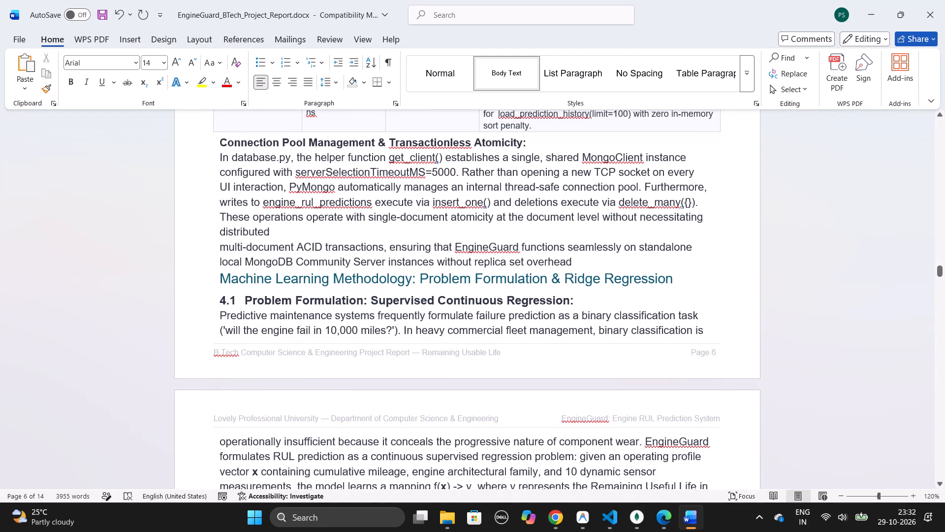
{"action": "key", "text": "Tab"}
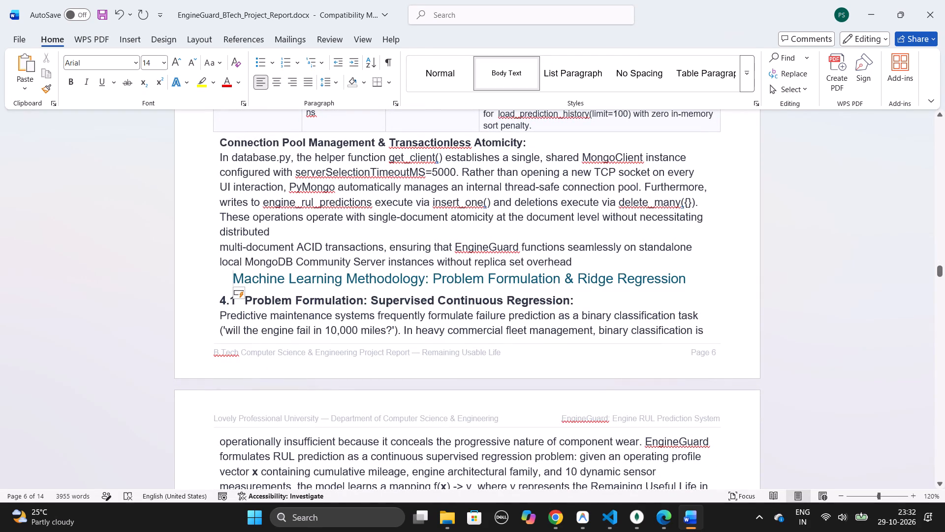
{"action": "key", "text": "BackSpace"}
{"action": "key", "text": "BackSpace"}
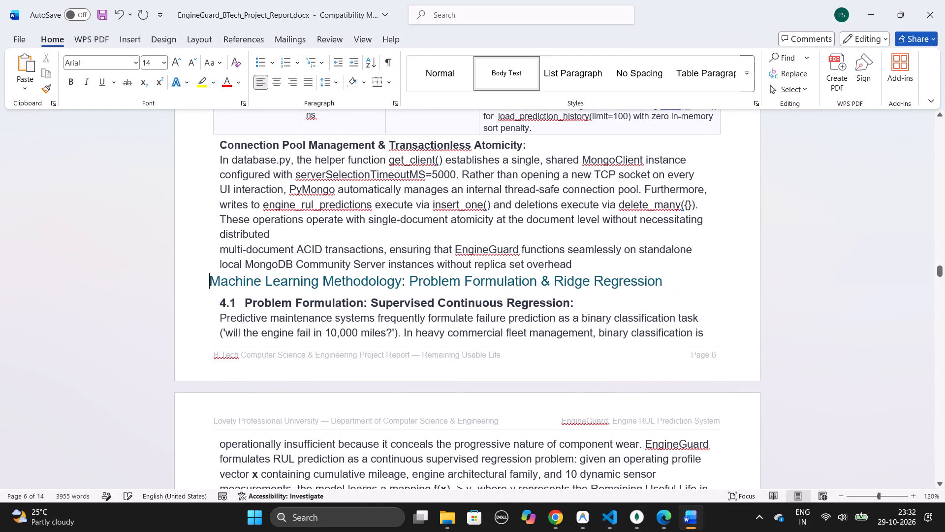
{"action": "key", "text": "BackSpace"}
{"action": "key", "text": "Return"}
Apply automatic numbering to the "Machine Learning Methodology: Problem Formulation & Ridge Regression" heading as section 5, matching the other section headings.
{"action": "scroll", "coordinate": [274, 275], "scroll_direction": "up", "scroll_amount": 2}
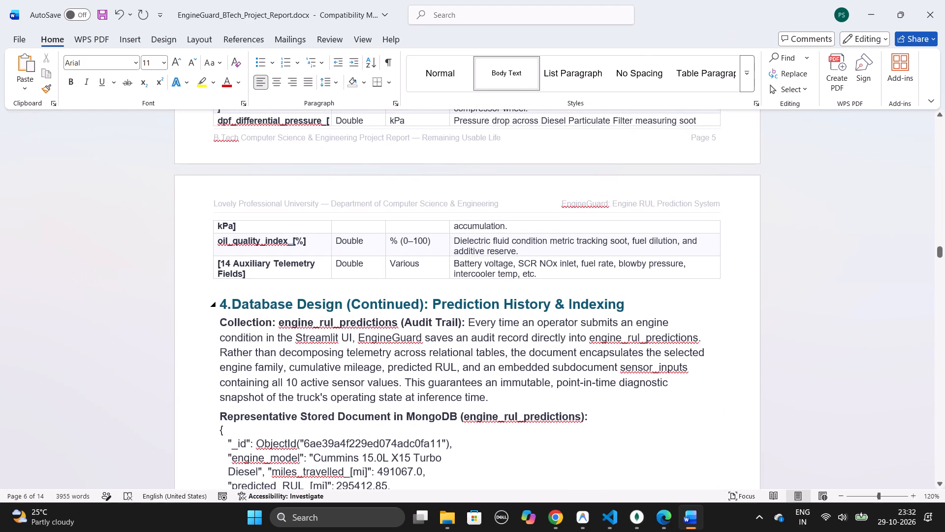
{"action": "left_click", "coordinate": [229, 301]}
{"action": "double_click", "coordinate": [229, 301]}
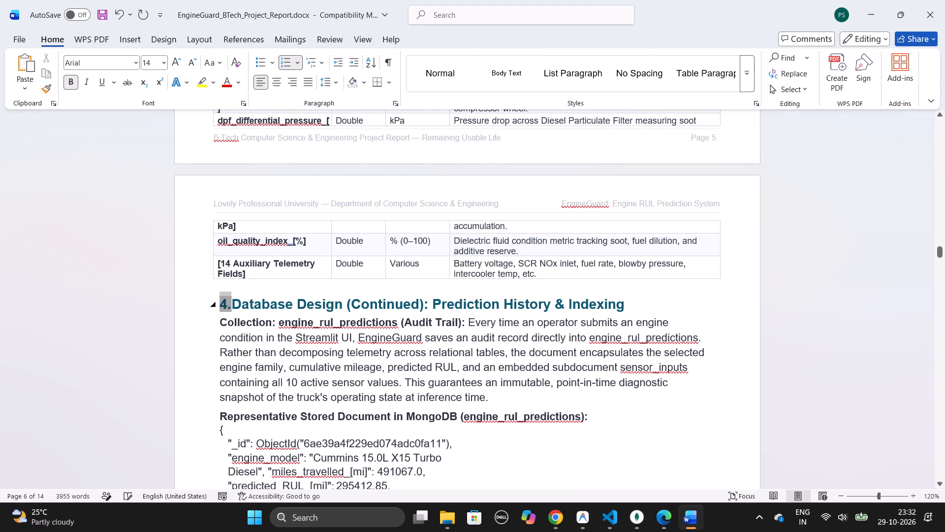
{"action": "scroll", "coordinate": [229, 301], "scroll_direction": "down", "scroll_amount": 1}
{"action": "scroll", "coordinate": [229, 301], "scroll_direction": "up", "scroll_amount": 1}
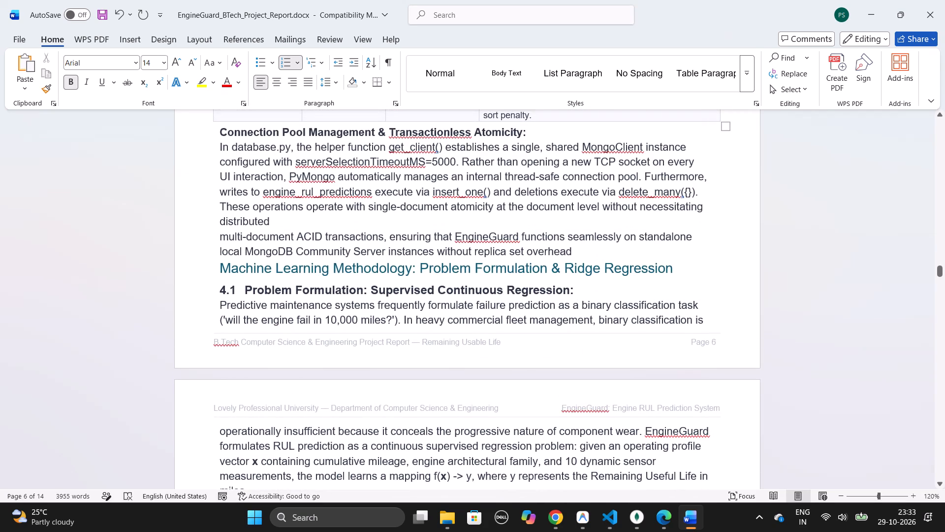
{"action": "left_click", "coordinate": [220, 267]}
{"action": "key", "text": "BackSpace"}
{"action": "key", "text": "BackSpace"}
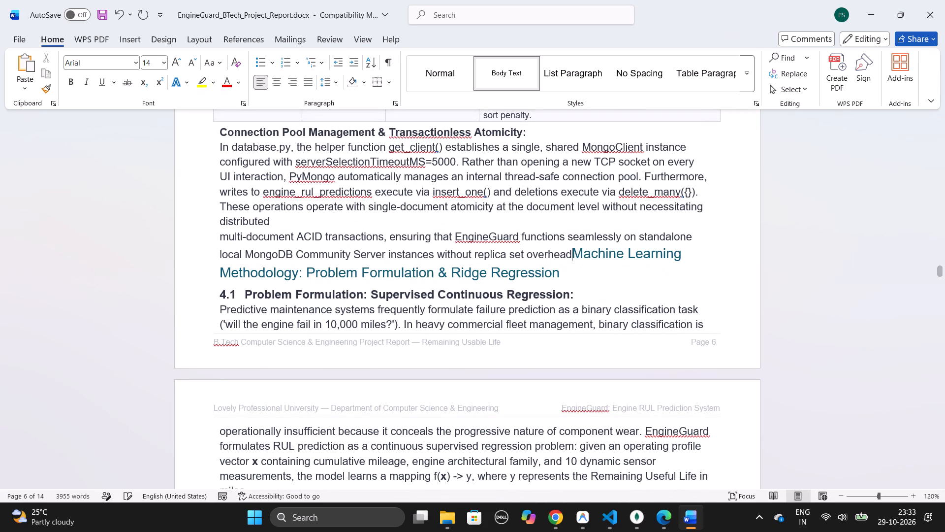
{"action": "key", "text": "Return"}
{"action": "key", "text": "Return"}
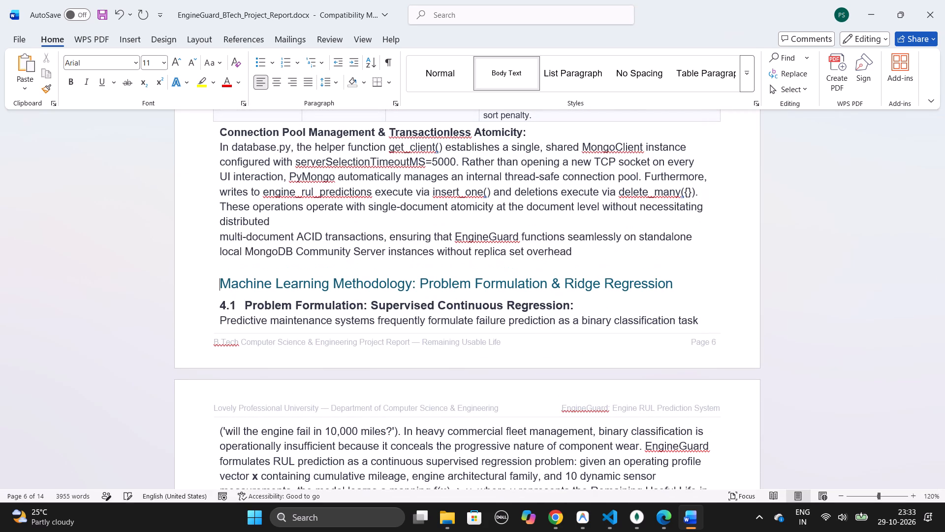
{"action": "key", "text": "BackSpace"}
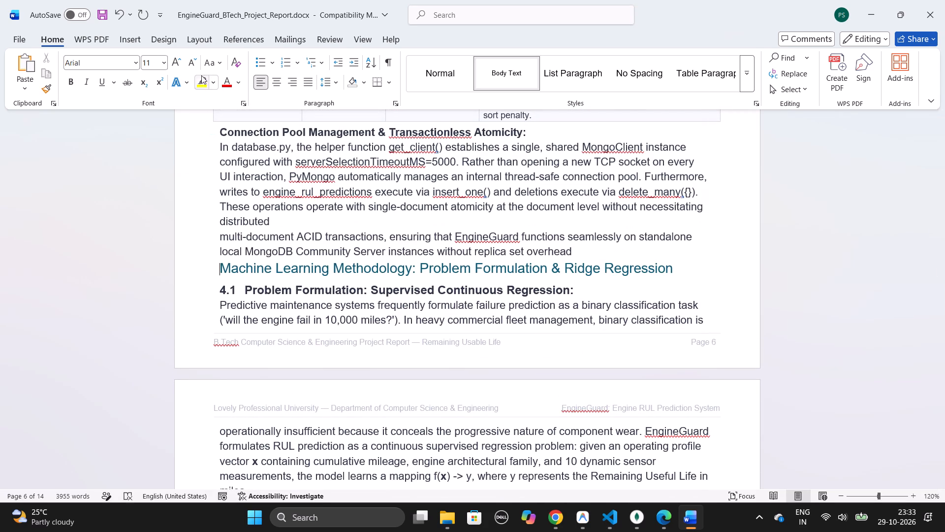
{"action": "left_click", "coordinate": [284, 64]}
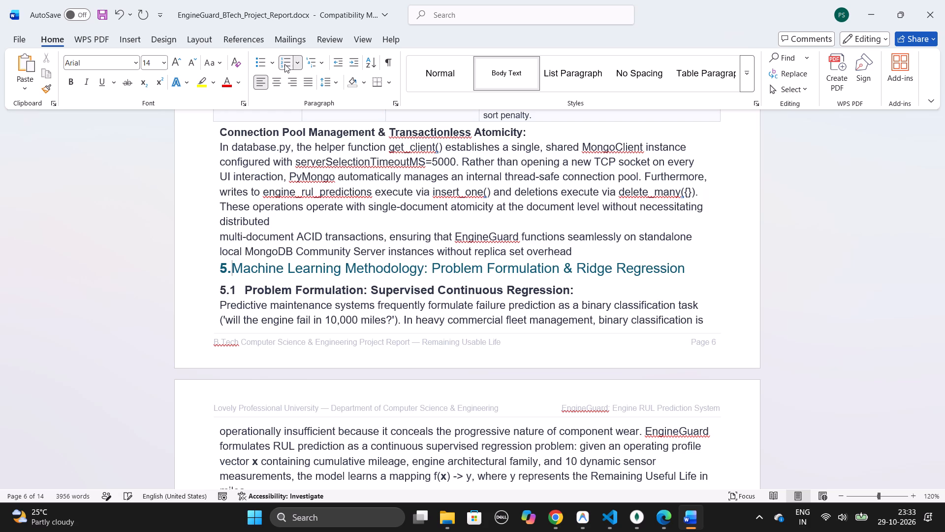
Review the numbering, captions, tables and spacing from section 5 through the start of section 8, Streamlit Dashboard & Feature Walkthrough.
{"action": "scroll", "coordinate": [323, 273], "scroll_direction": "down", "scroll_amount": 1}
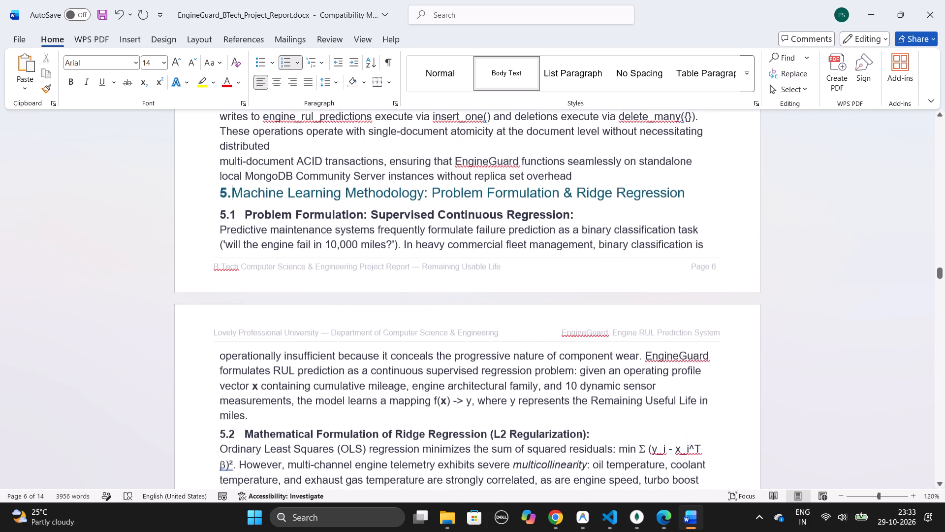
{"action": "scroll", "coordinate": [323, 273], "scroll_direction": "down", "scroll_amount": 2}
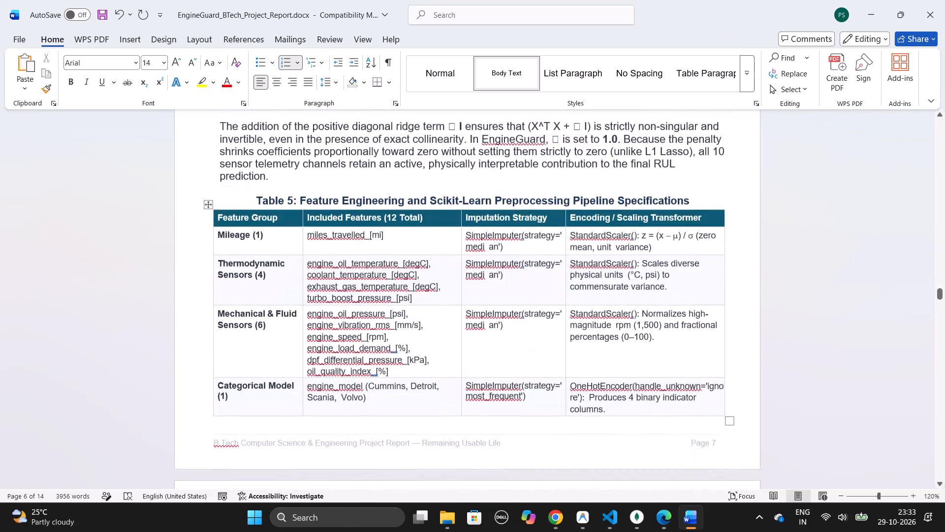
{"action": "scroll", "coordinate": [323, 273], "scroll_direction": "down", "scroll_amount": 2}
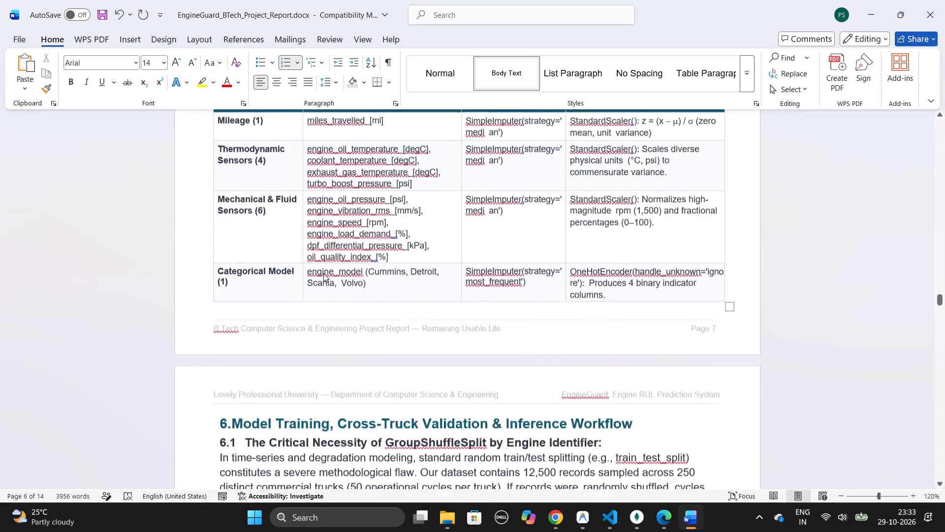
{"action": "scroll", "coordinate": [323, 273], "scroll_direction": "down", "scroll_amount": 2}
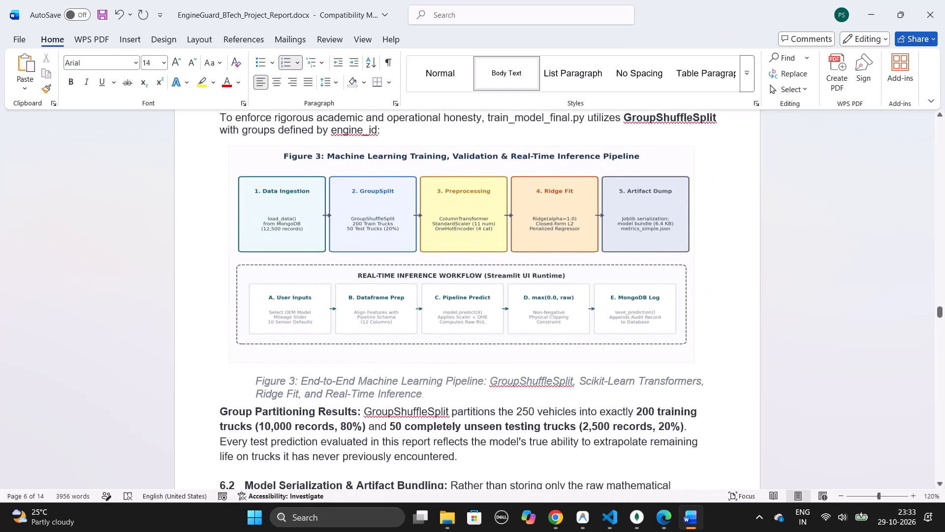
{"action": "scroll", "coordinate": [323, 273], "scroll_direction": "up", "scroll_amount": 1}
{"action": "scroll", "coordinate": [323, 273], "scroll_direction": "down", "scroll_amount": 1}
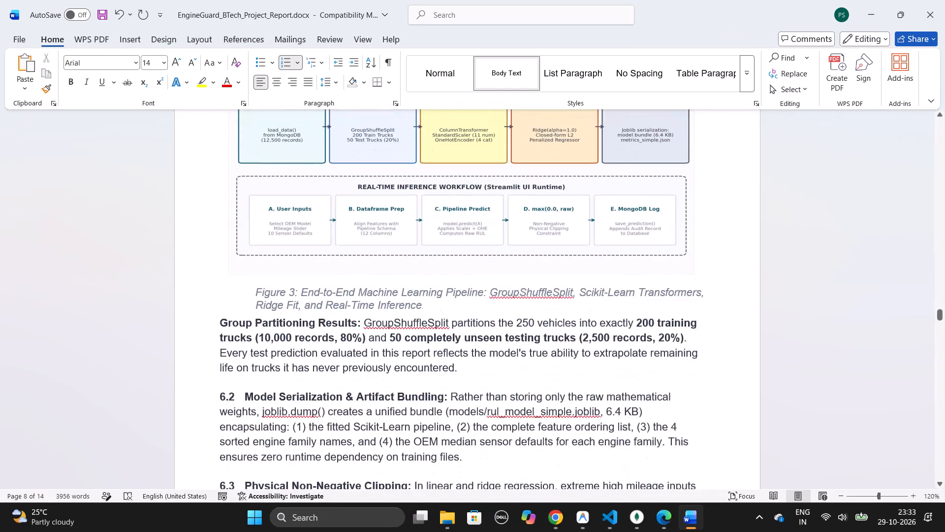
{"action": "scroll", "coordinate": [323, 273], "scroll_direction": "down", "scroll_amount": 2}
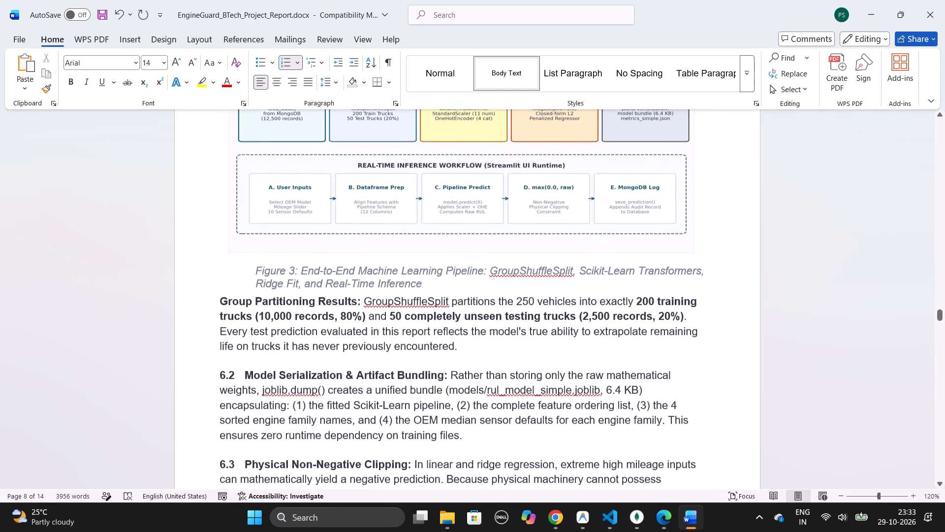
{"action": "scroll", "coordinate": [323, 273], "scroll_direction": "down", "scroll_amount": 2}
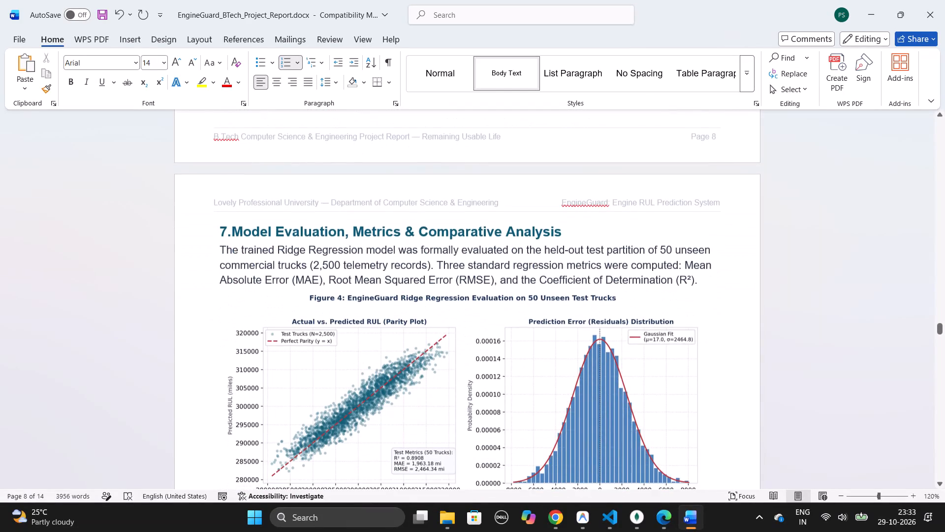
{"action": "scroll", "coordinate": [323, 273], "scroll_direction": "down", "scroll_amount": 2}
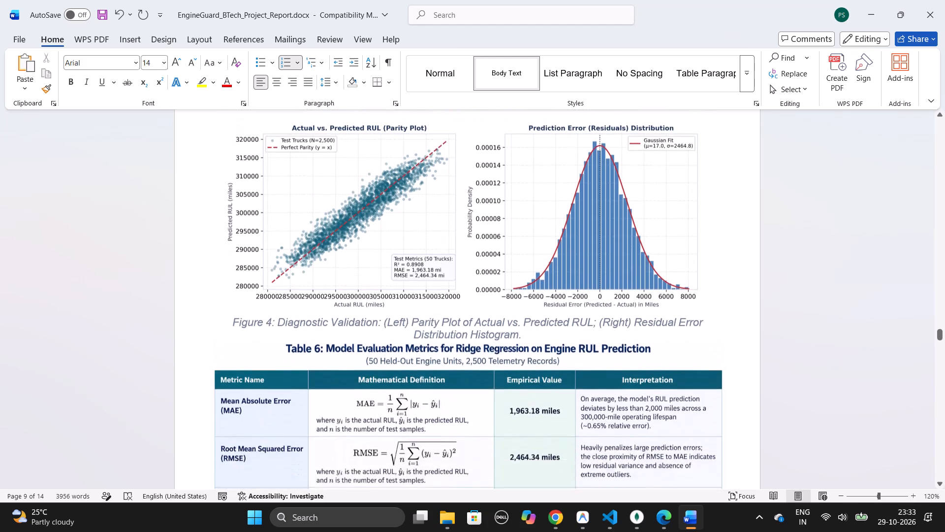
{"action": "scroll", "coordinate": [323, 273], "scroll_direction": "down", "scroll_amount": 3}
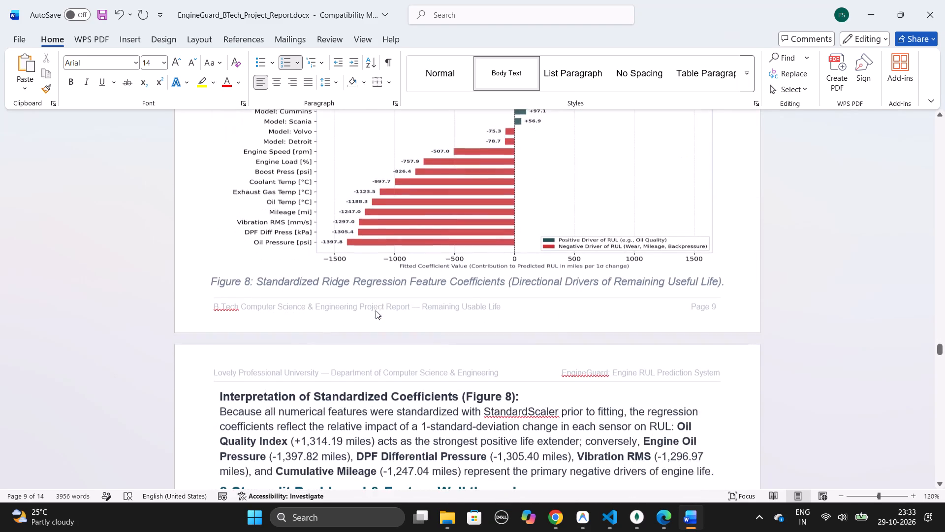
{"action": "scroll", "coordinate": [376, 310], "scroll_direction": "down", "scroll_amount": 1}
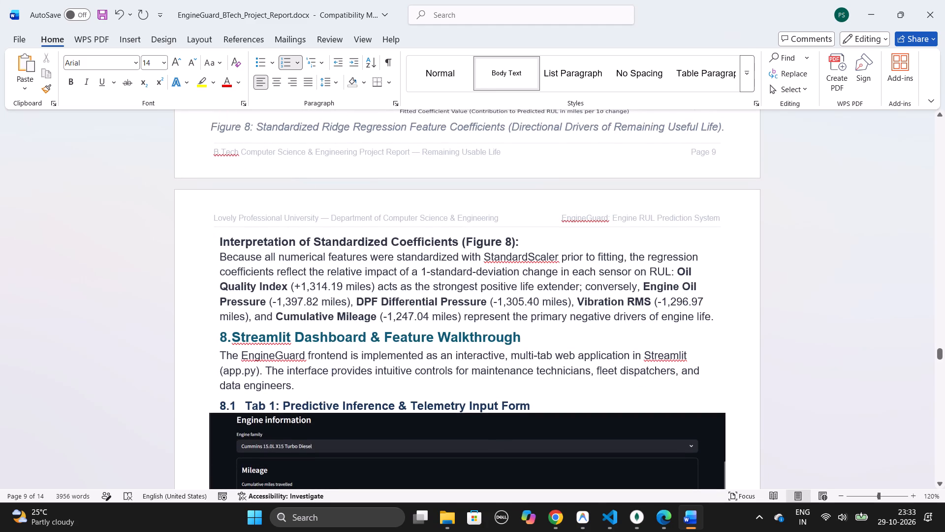
{"action": "scroll", "coordinate": [376, 310], "scroll_direction": "down", "scroll_amount": 1}
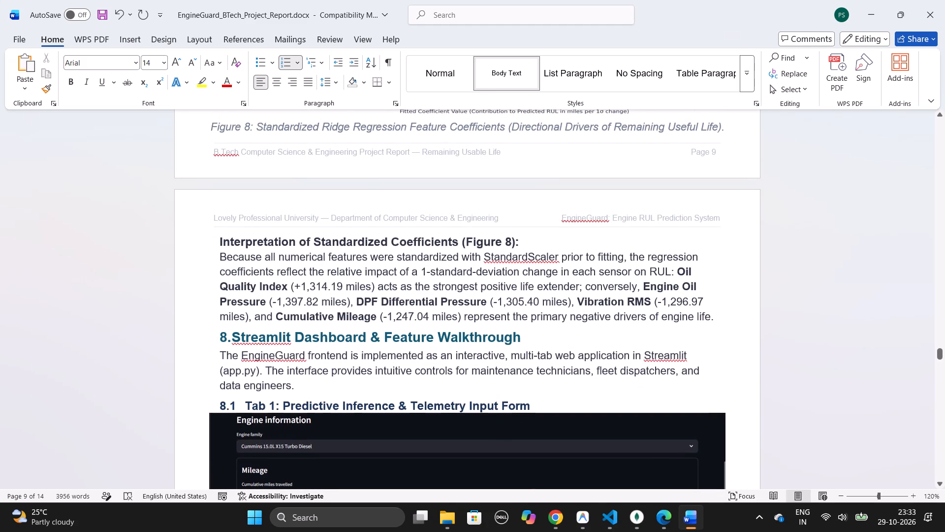
{"action": "scroll", "coordinate": [376, 310], "scroll_direction": "down", "scroll_amount": 2}
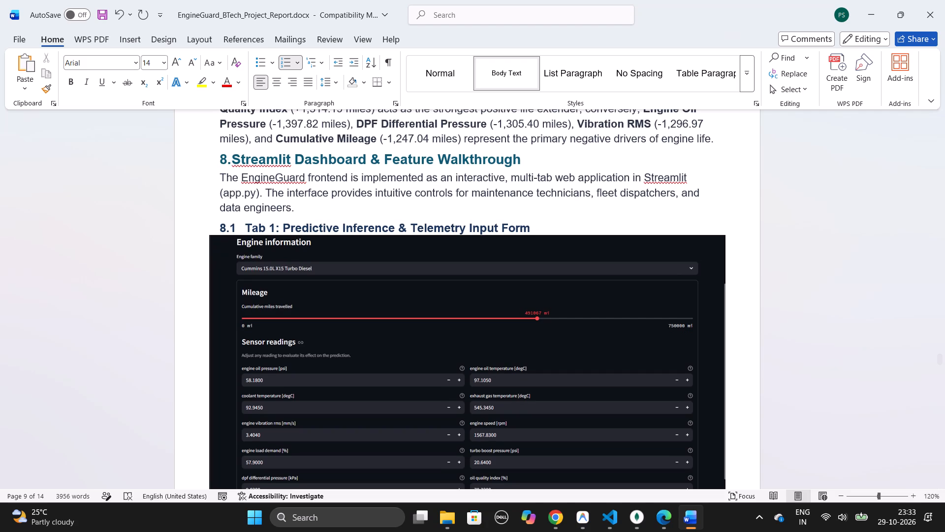
Make the Figure 5 screenshot a floating picture with text wrapping and move it slightly down, clear of the 8.1 heading.
{"action": "left_click", "coordinate": [376, 310]}
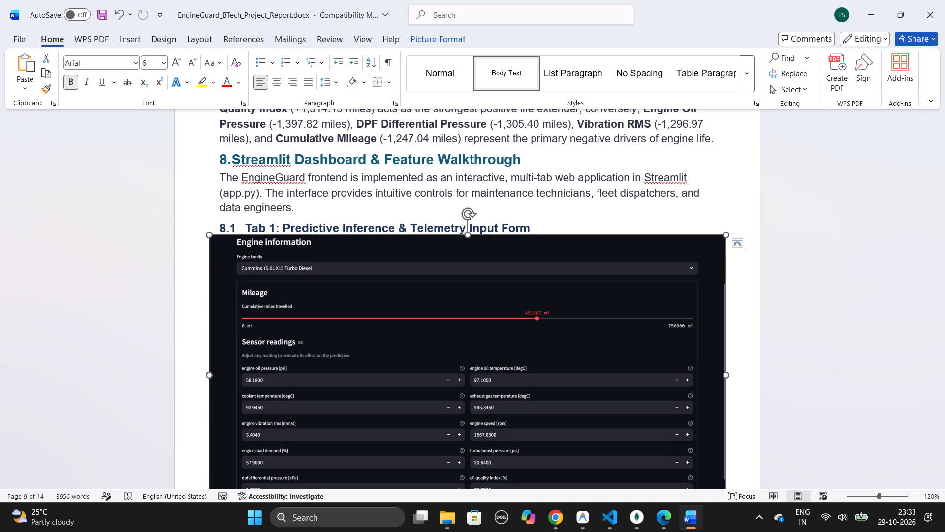
{"action": "left_click", "coordinate": [742, 250]}
{"action": "left_click", "coordinate": [832, 331]}
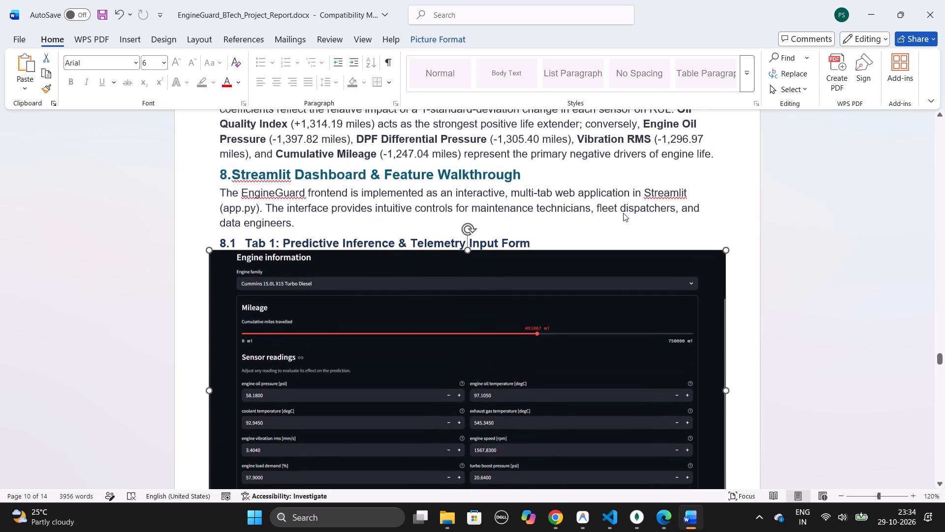
{"action": "left_click_drag", "start_coordinate": [499, 283], "coordinate": [498, 291]}
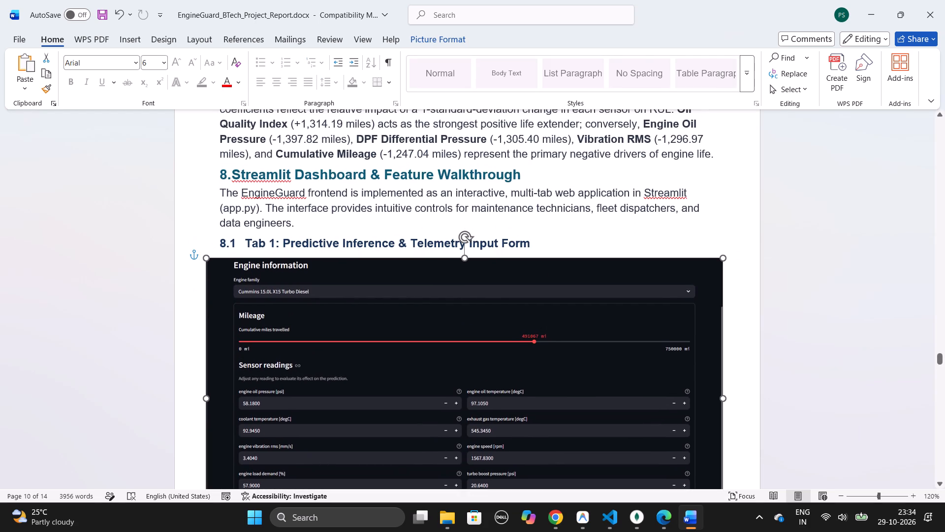
{"action": "left_click_drag", "start_coordinate": [498, 291], "coordinate": [501, 293]}
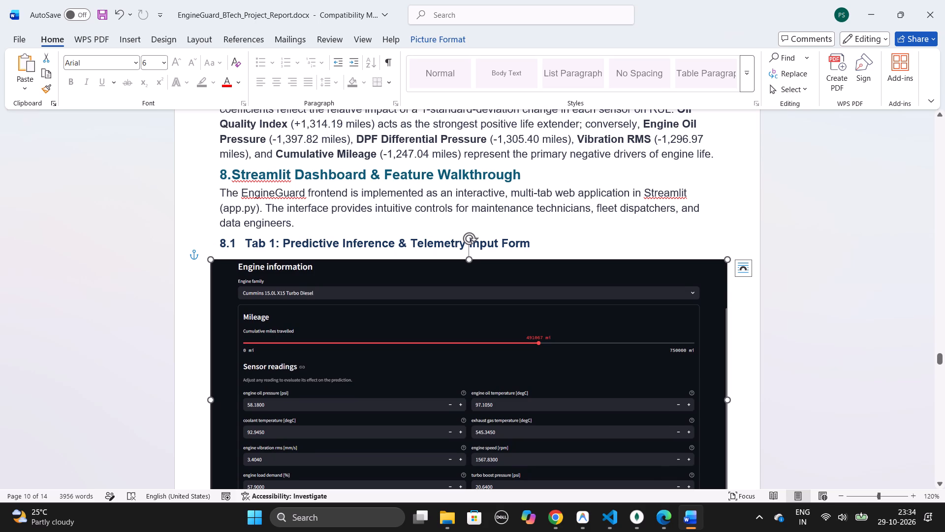
{"action": "left_click", "coordinate": [728, 215]}
Review the figure placement, captions and spacing in sections 8.1 to 8.3 and the start of section 9.
{"action": "scroll", "coordinate": [728, 215], "scroll_direction": "down", "scroll_amount": 1}
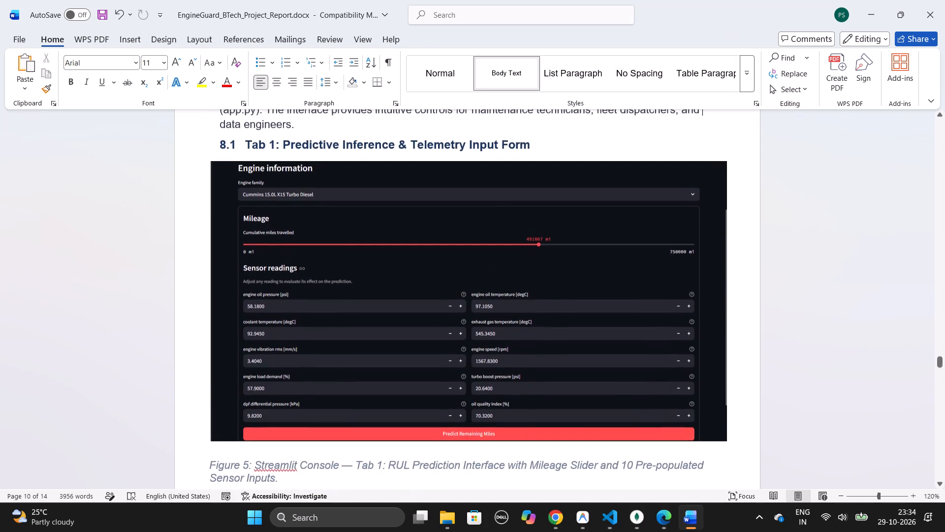
{"action": "scroll", "coordinate": [728, 215], "scroll_direction": "down", "scroll_amount": 2}
{"action": "scroll", "coordinate": [661, 328], "scroll_direction": "down", "scroll_amount": 1}
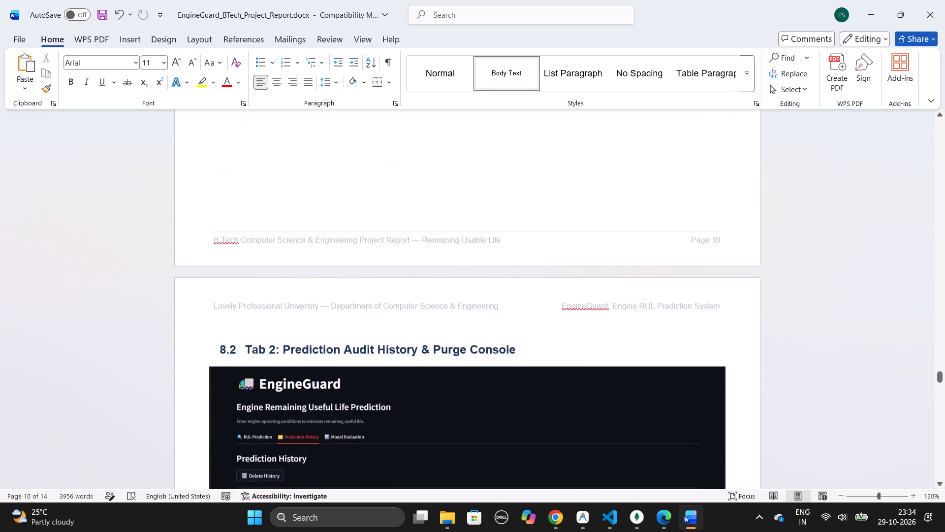
{"action": "scroll", "coordinate": [661, 328], "scroll_direction": "up", "scroll_amount": 1}
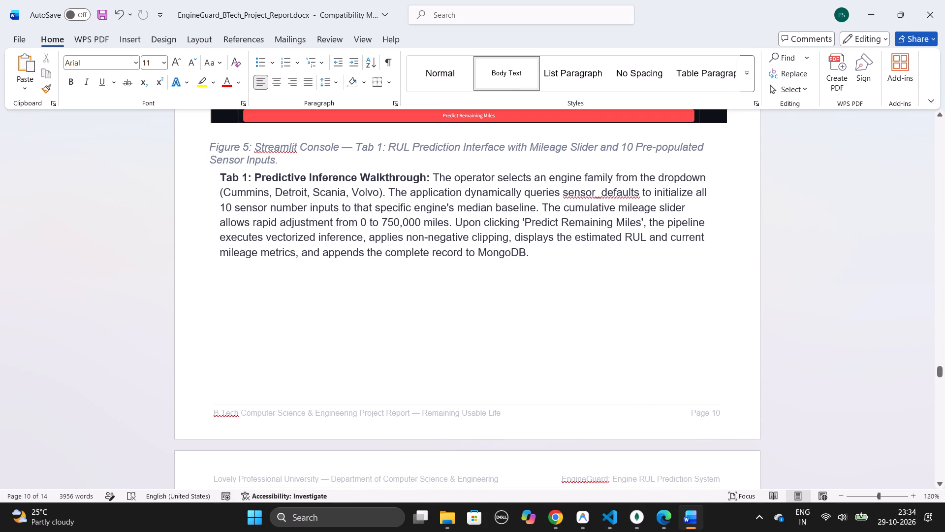
{"action": "scroll", "coordinate": [661, 328], "scroll_direction": "down", "scroll_amount": 2}
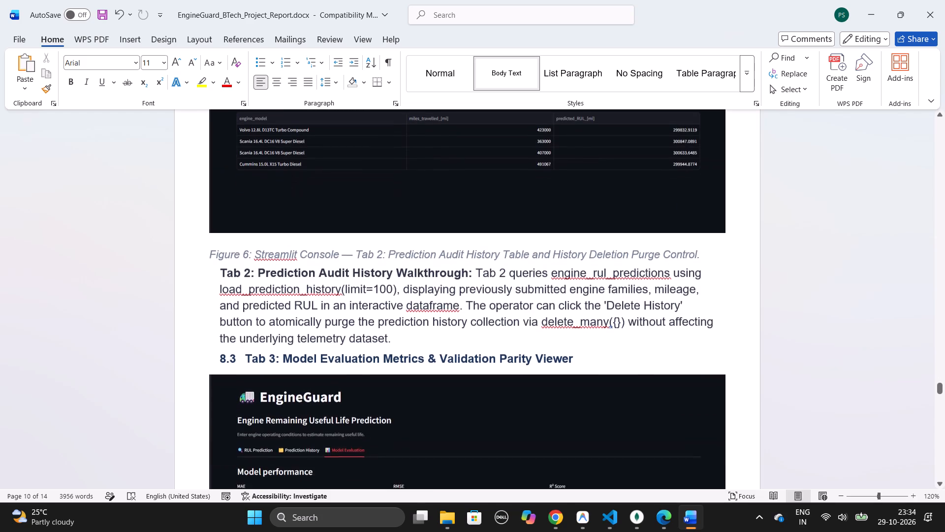
{"action": "scroll", "coordinate": [661, 328], "scroll_direction": "down", "scroll_amount": 2}
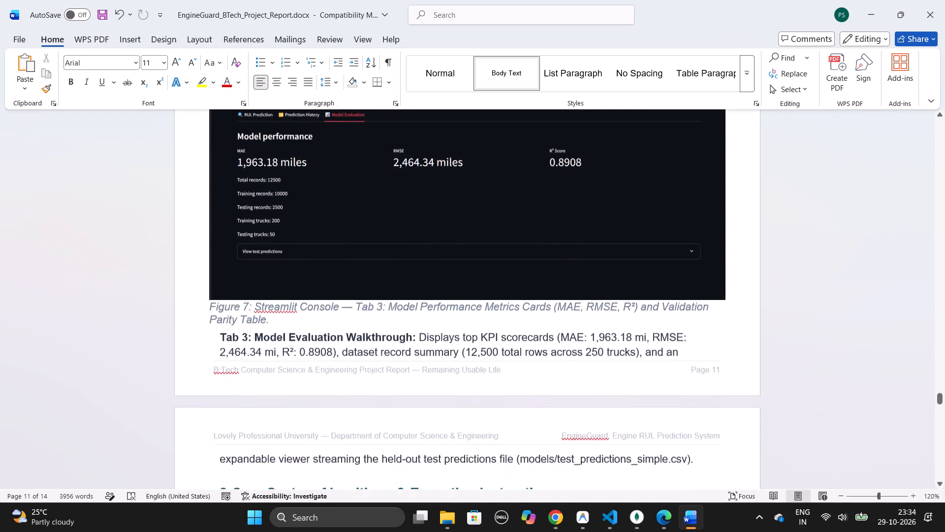
{"action": "scroll", "coordinate": [661, 328], "scroll_direction": "down", "scroll_amount": 1}
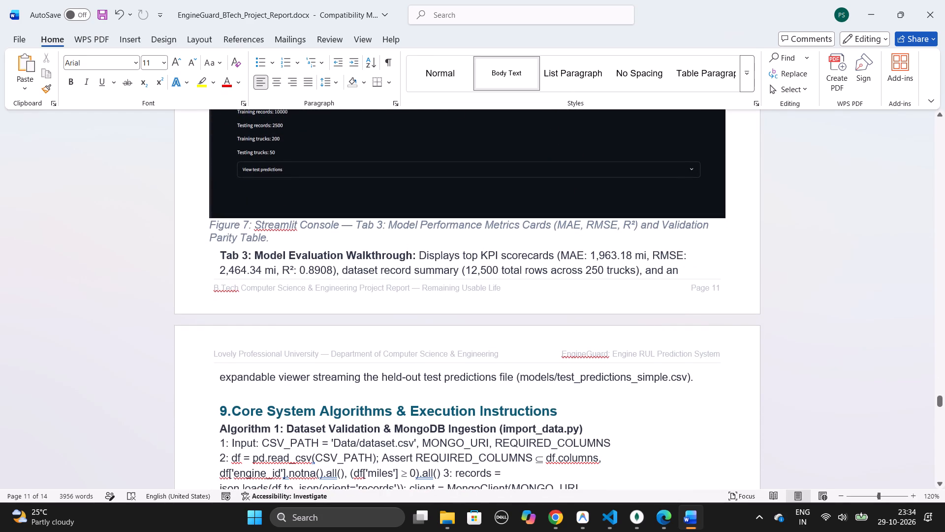
{"action": "scroll", "coordinate": [392, 270], "scroll_direction": "up", "scroll_amount": 1}
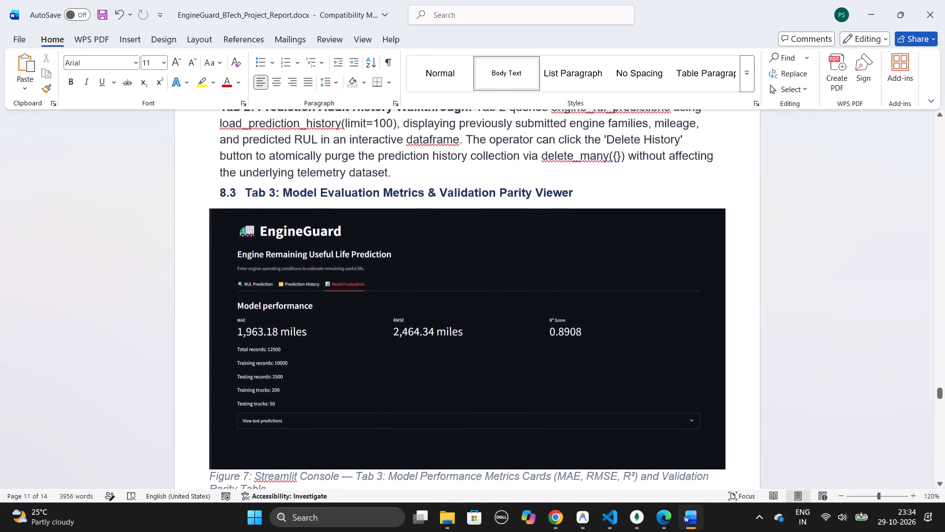
Check the layout options of the Figure 7 screenshot under heading 8.3.
{"action": "left_click", "coordinate": [416, 285]}
{"action": "left_click", "coordinate": [747, 215]}
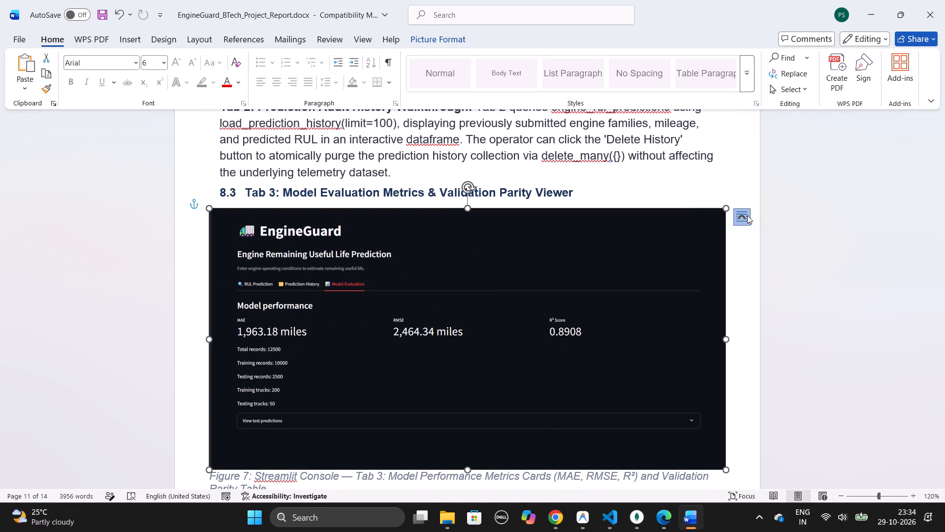
{"action": "left_click", "coordinate": [747, 215]}
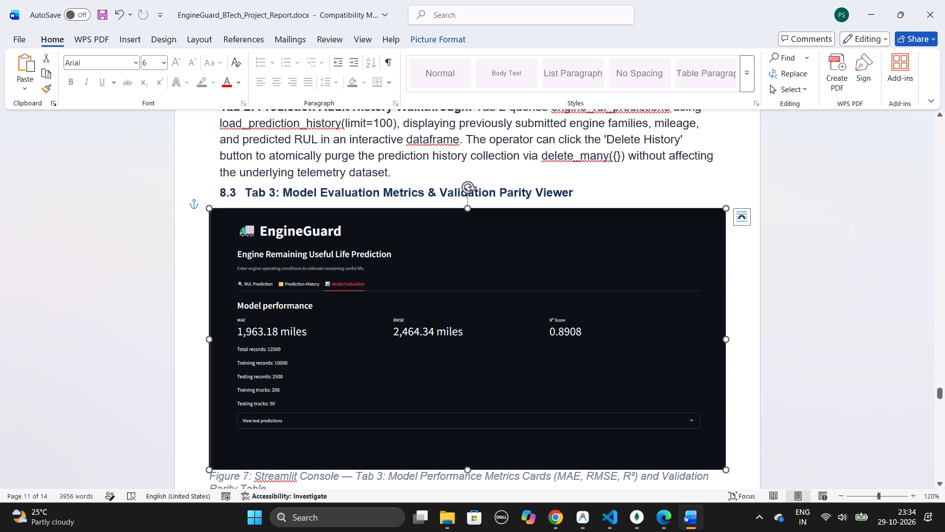
Nudge the Figure 7 screenshot under heading 8.3 slightly to the left, with its full caption sitting beneath it.
{"action": "left_click_drag", "start_coordinate": [576, 236], "coordinate": [573, 238]}
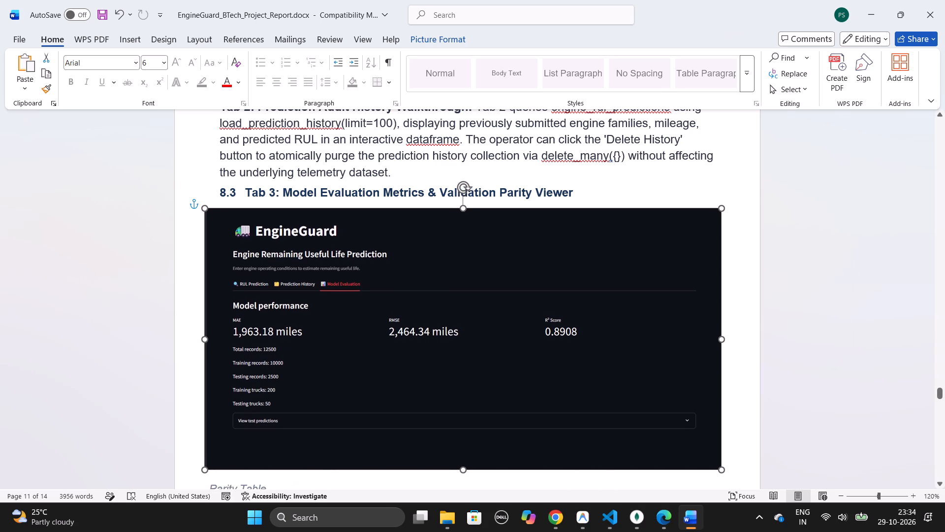
{"action": "left_click_drag", "start_coordinate": [573, 238], "coordinate": [573, 241]}
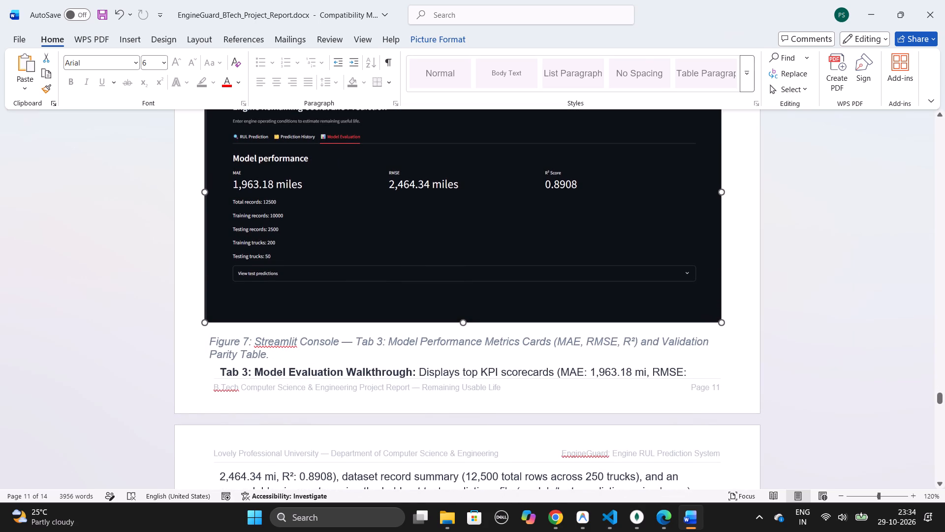
Add a blank line after the Figure 7 caption to push the Tab 3: Model Evaluation Walkthrough paragraph onto the following page.
{"action": "scroll", "coordinate": [719, 341], "scroll_direction": "down", "scroll_amount": 1}
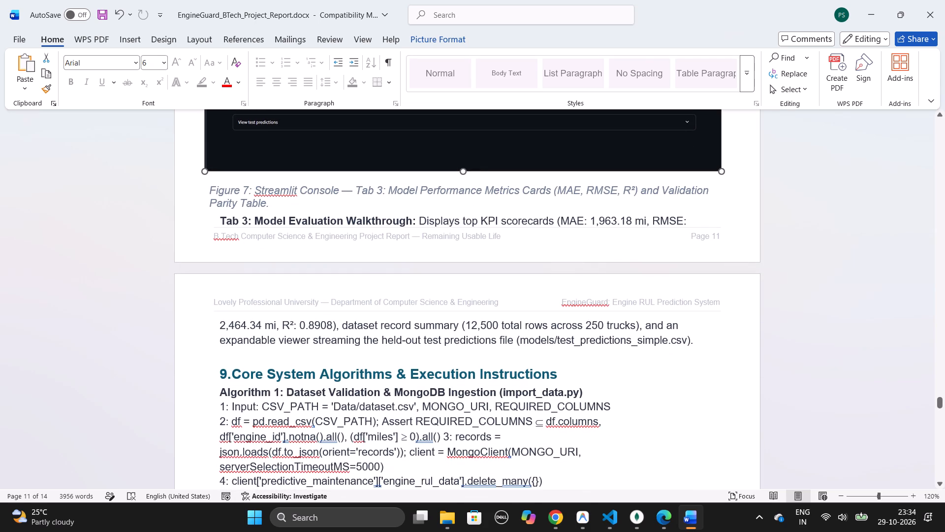
{"action": "left_click", "coordinate": [295, 202]}
{"action": "key", "text": "Return"}
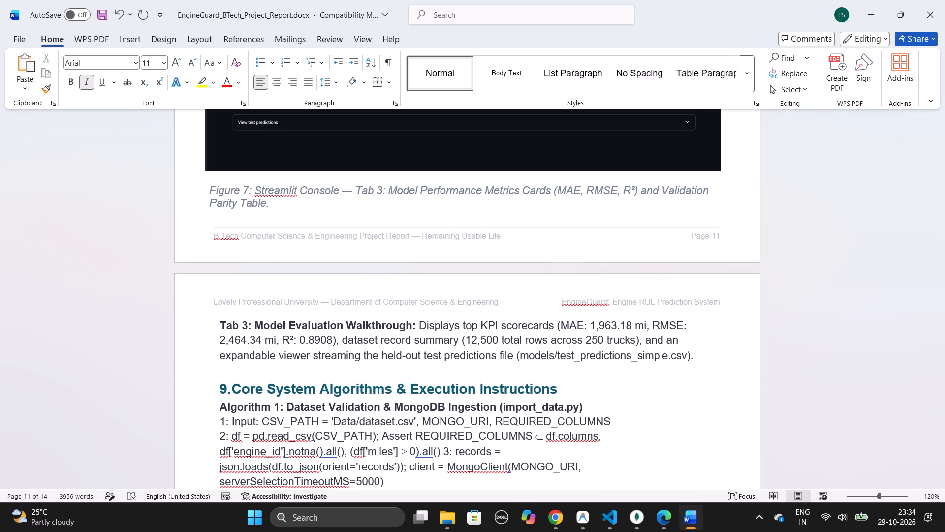
Remove the number and wide gap from the Testing, Verification & Test Results heading, lining it up with the setup list's text.
{"action": "scroll", "coordinate": [318, 214], "scroll_direction": "down", "scroll_amount": 2}
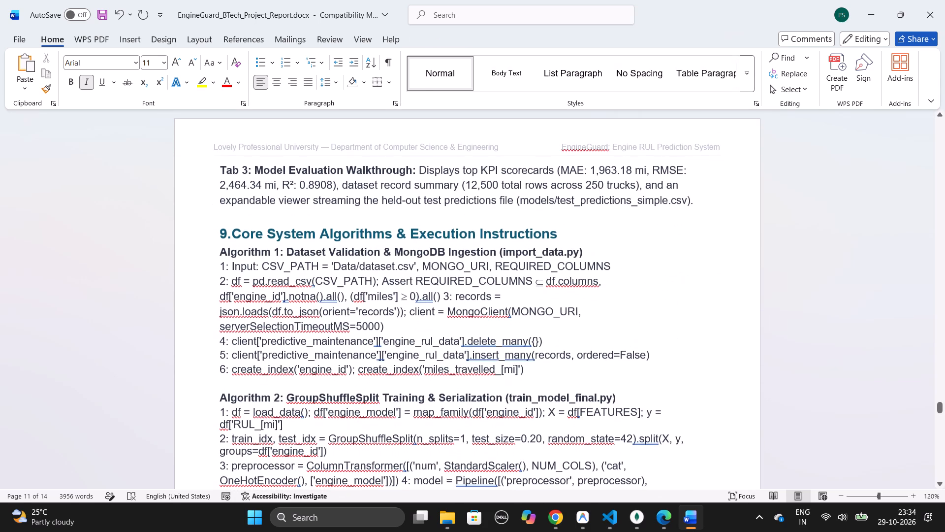
{"action": "scroll", "coordinate": [318, 214], "scroll_direction": "down", "scroll_amount": 1}
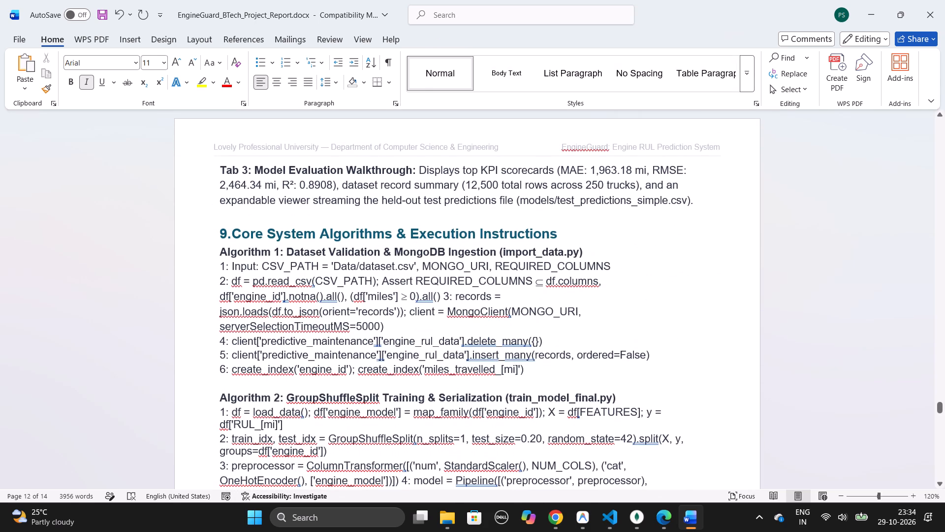
{"action": "scroll", "coordinate": [318, 214], "scroll_direction": "down", "scroll_amount": 2}
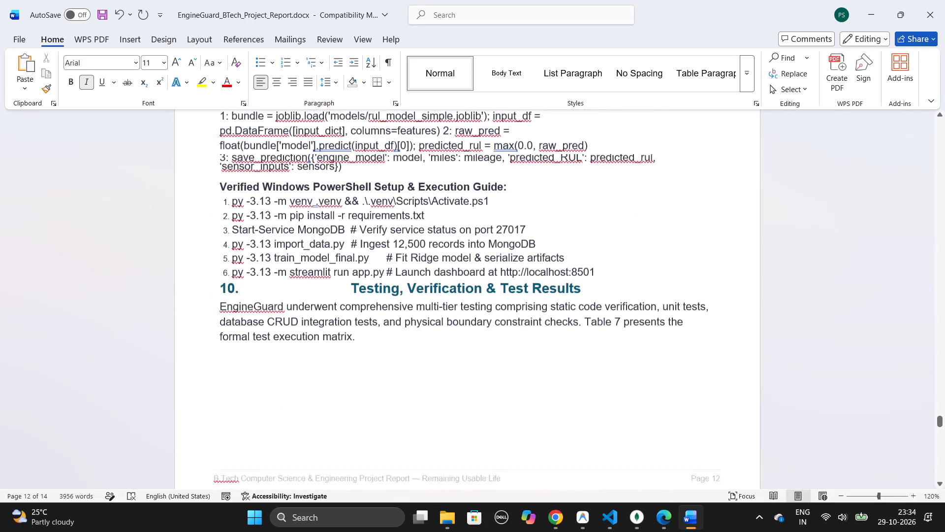
{"action": "scroll", "coordinate": [318, 214], "scroll_direction": "down", "scroll_amount": 1}
{"action": "left_click", "coordinate": [353, 254]}
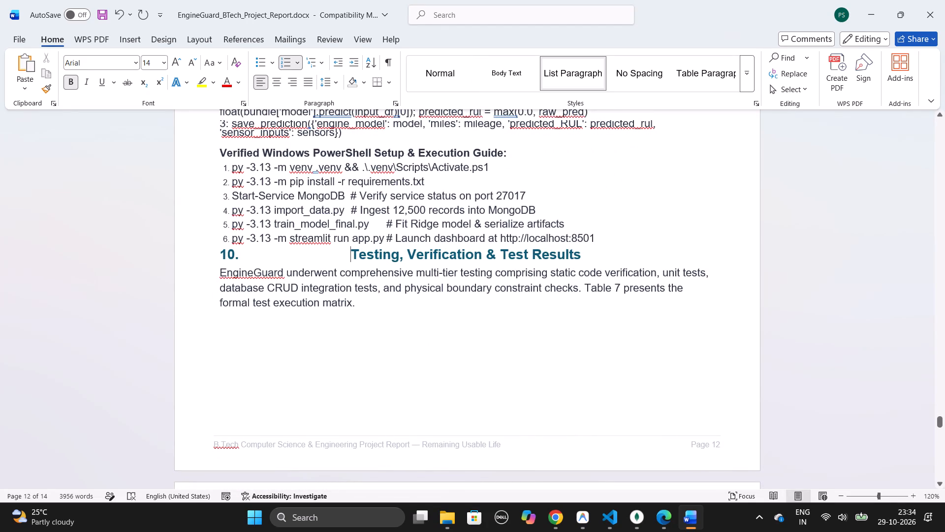
{"action": "key", "text": "BackSpace"}
{"action": "key", "text": "BackSpace"}
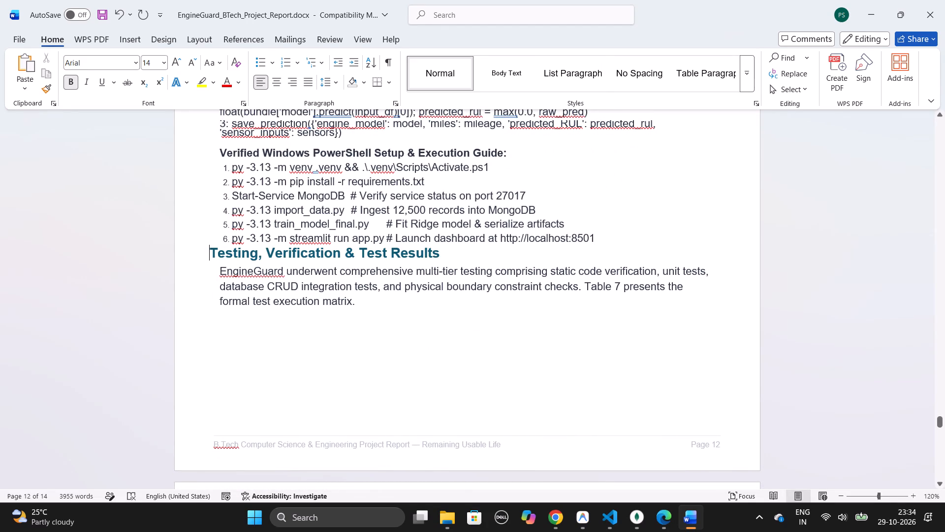
{"action": "key", "text": "BackSpace"}
{"action": "key", "text": "Return"}
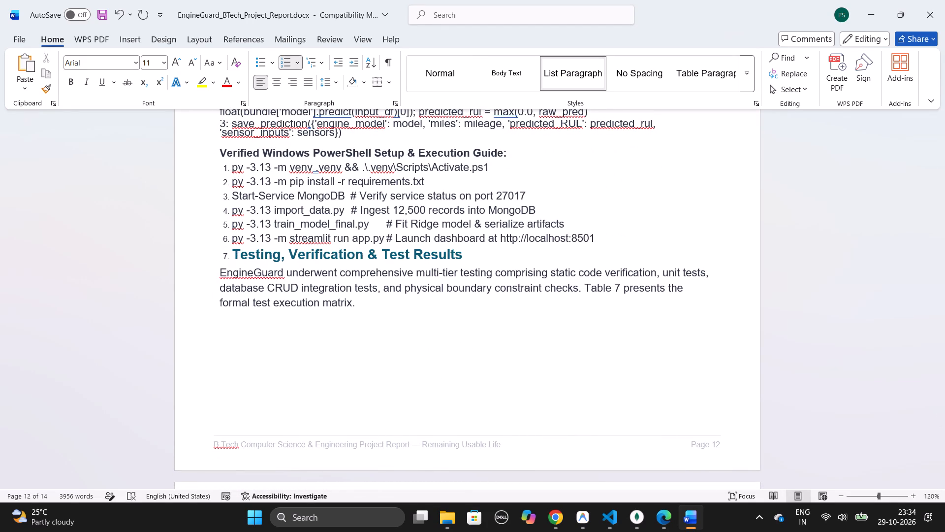
{"action": "key", "text": "BackSpace"}
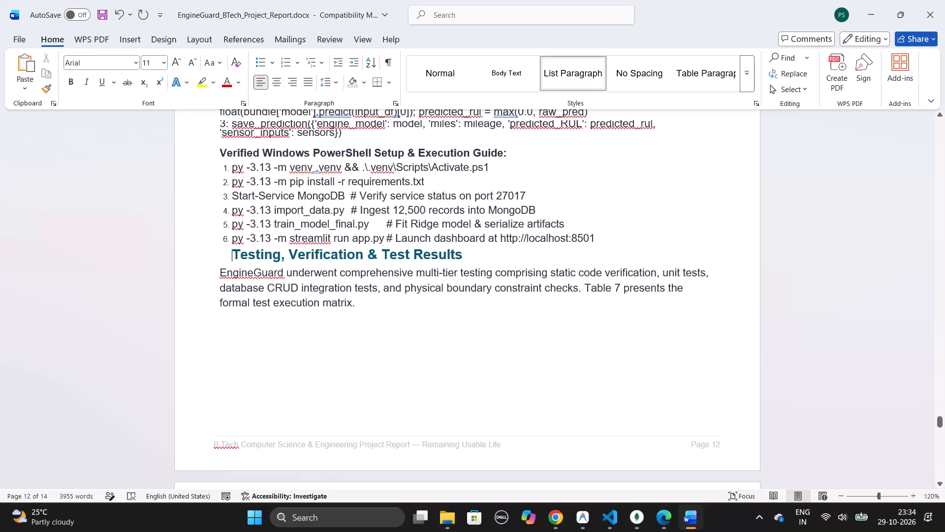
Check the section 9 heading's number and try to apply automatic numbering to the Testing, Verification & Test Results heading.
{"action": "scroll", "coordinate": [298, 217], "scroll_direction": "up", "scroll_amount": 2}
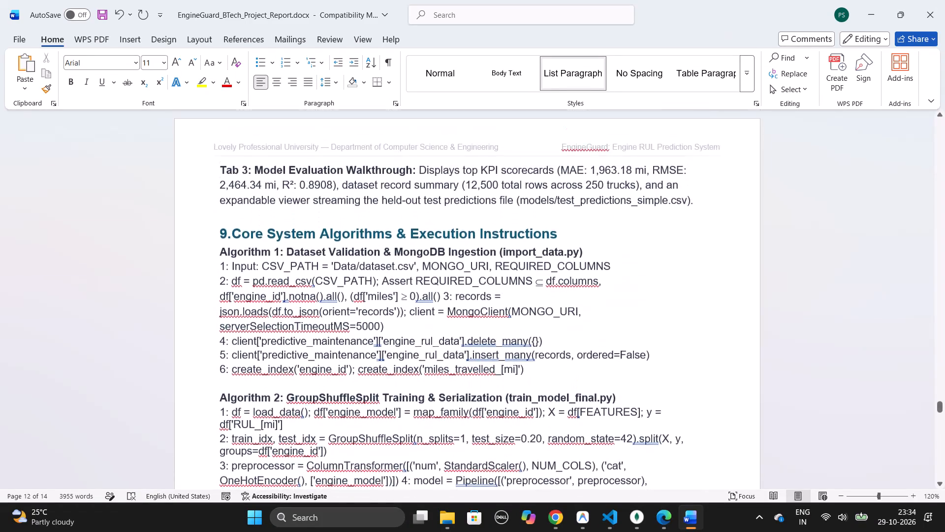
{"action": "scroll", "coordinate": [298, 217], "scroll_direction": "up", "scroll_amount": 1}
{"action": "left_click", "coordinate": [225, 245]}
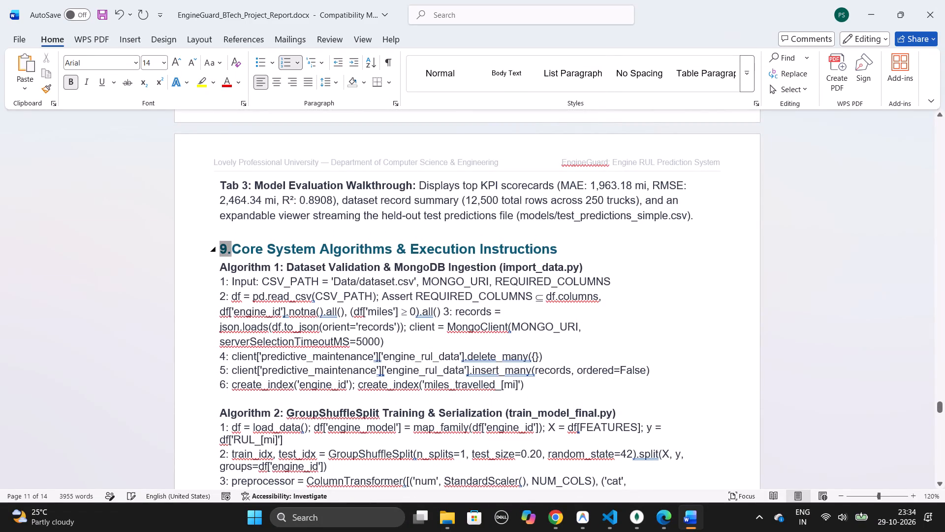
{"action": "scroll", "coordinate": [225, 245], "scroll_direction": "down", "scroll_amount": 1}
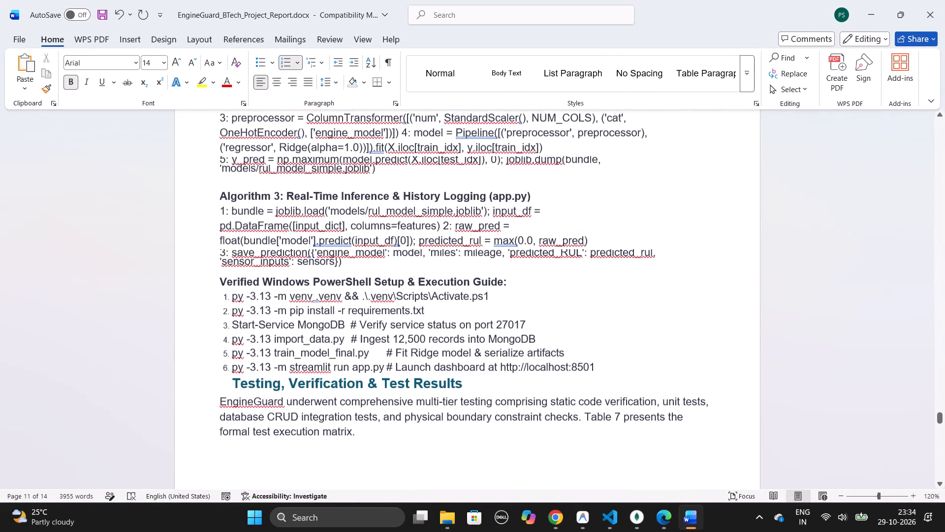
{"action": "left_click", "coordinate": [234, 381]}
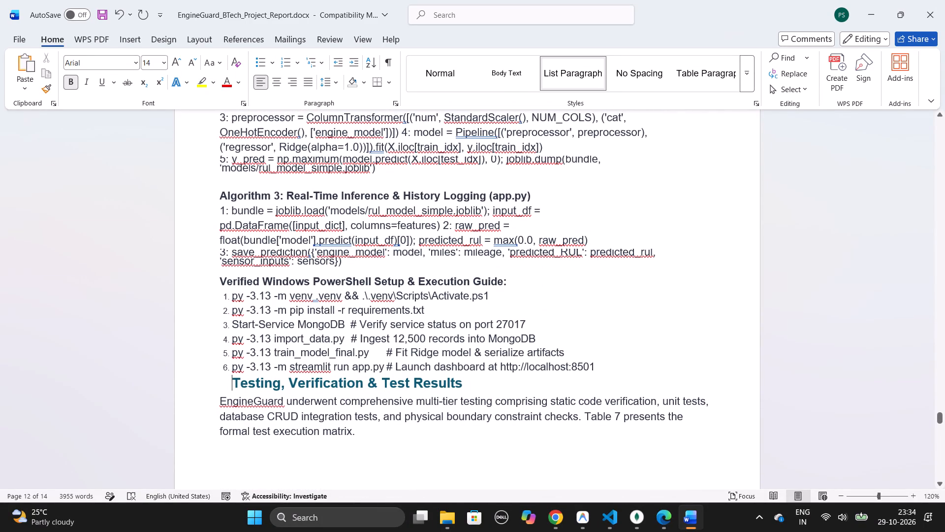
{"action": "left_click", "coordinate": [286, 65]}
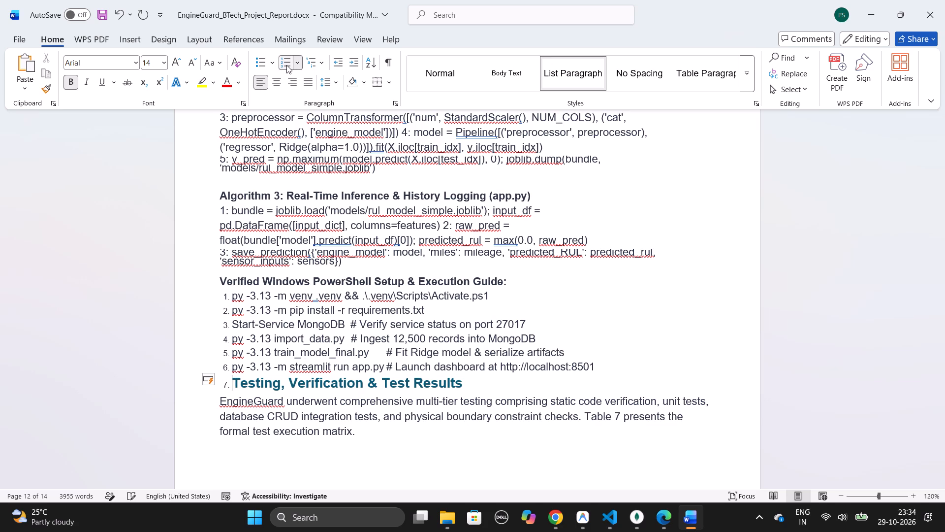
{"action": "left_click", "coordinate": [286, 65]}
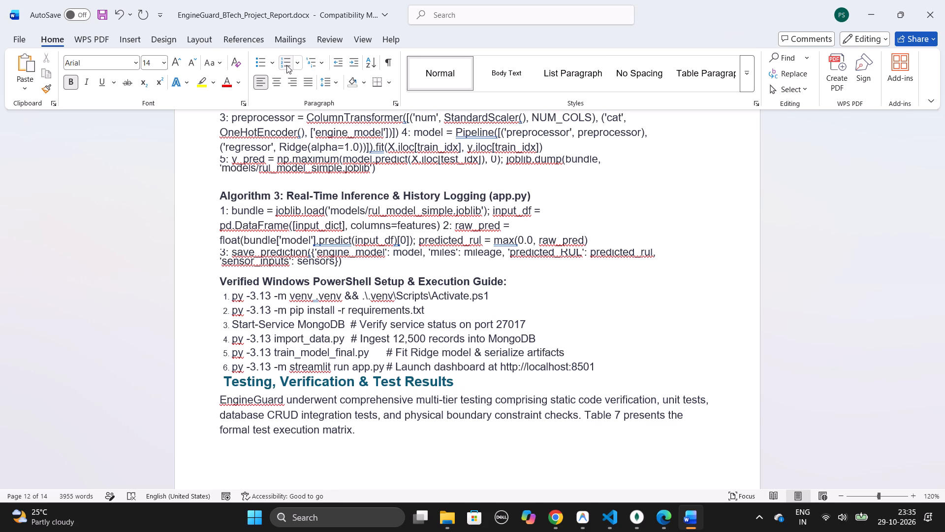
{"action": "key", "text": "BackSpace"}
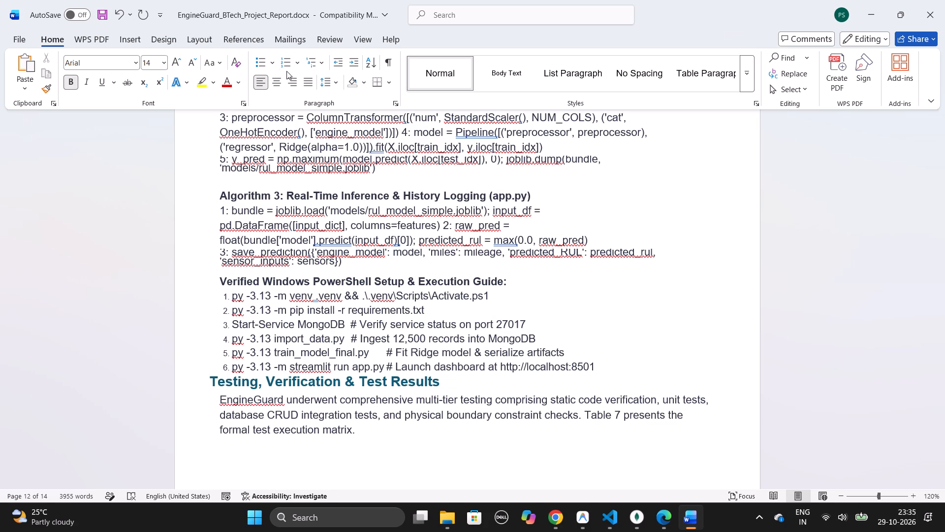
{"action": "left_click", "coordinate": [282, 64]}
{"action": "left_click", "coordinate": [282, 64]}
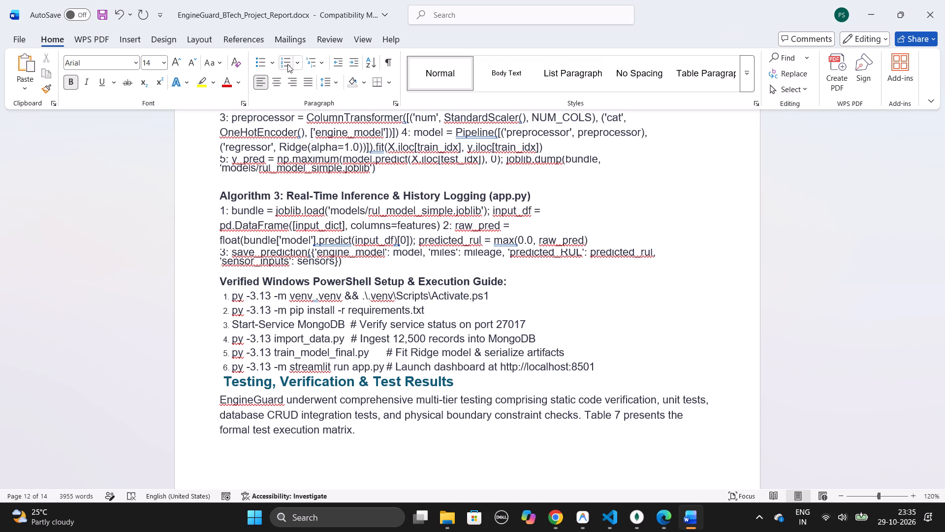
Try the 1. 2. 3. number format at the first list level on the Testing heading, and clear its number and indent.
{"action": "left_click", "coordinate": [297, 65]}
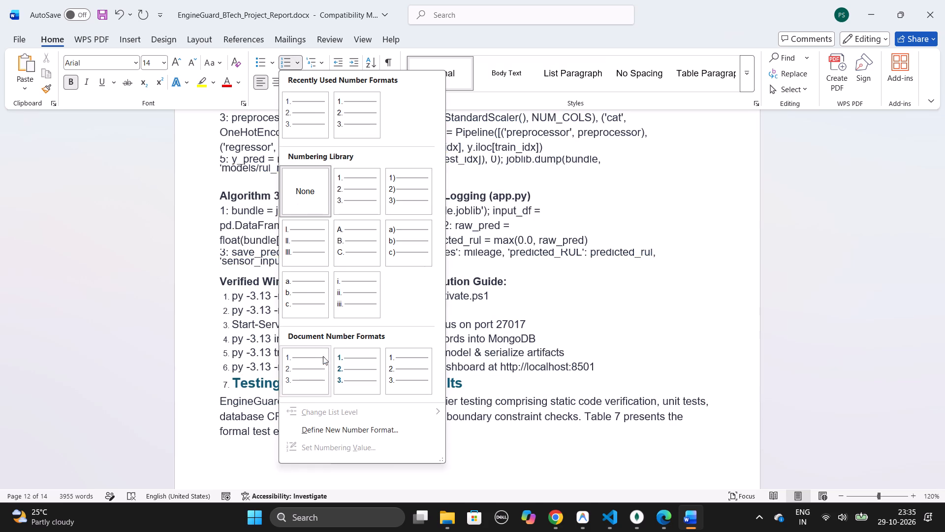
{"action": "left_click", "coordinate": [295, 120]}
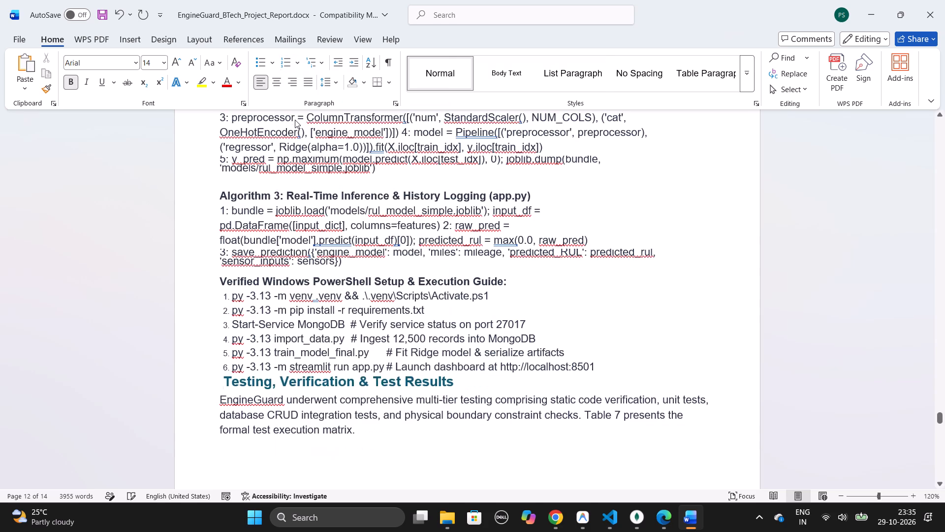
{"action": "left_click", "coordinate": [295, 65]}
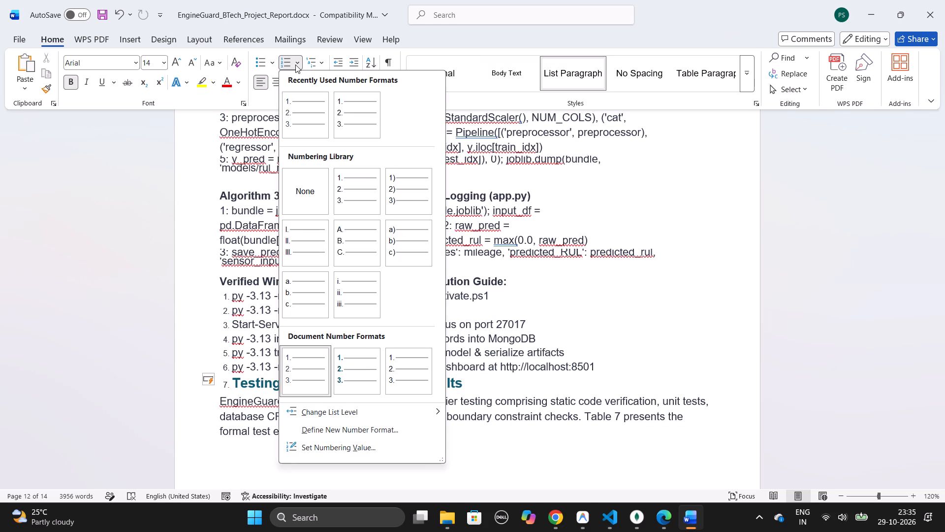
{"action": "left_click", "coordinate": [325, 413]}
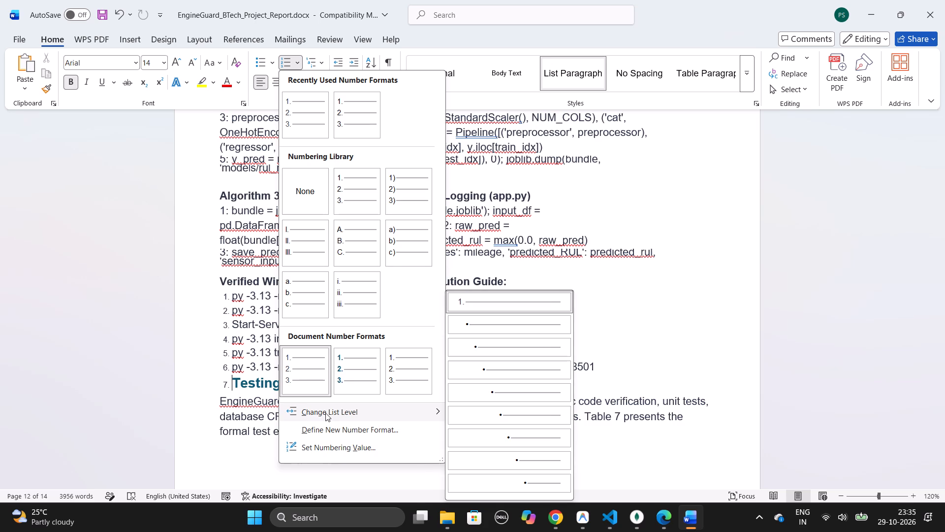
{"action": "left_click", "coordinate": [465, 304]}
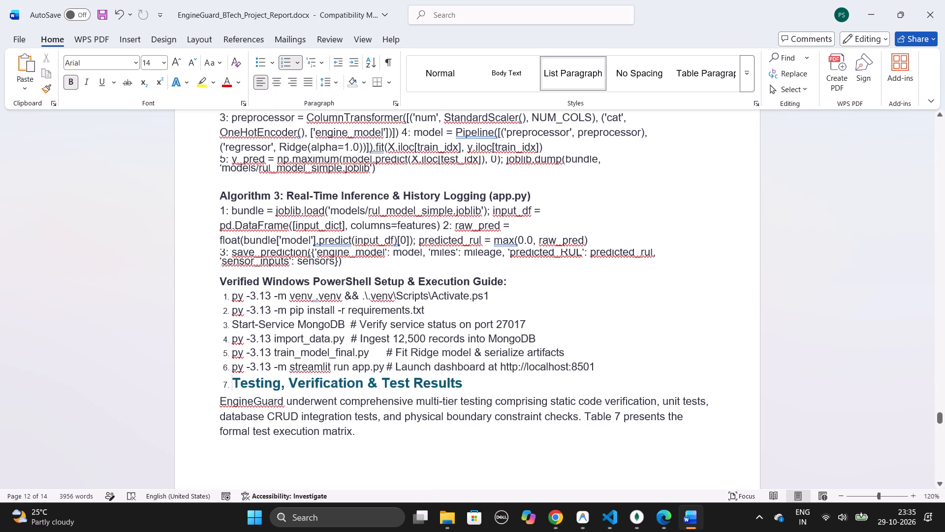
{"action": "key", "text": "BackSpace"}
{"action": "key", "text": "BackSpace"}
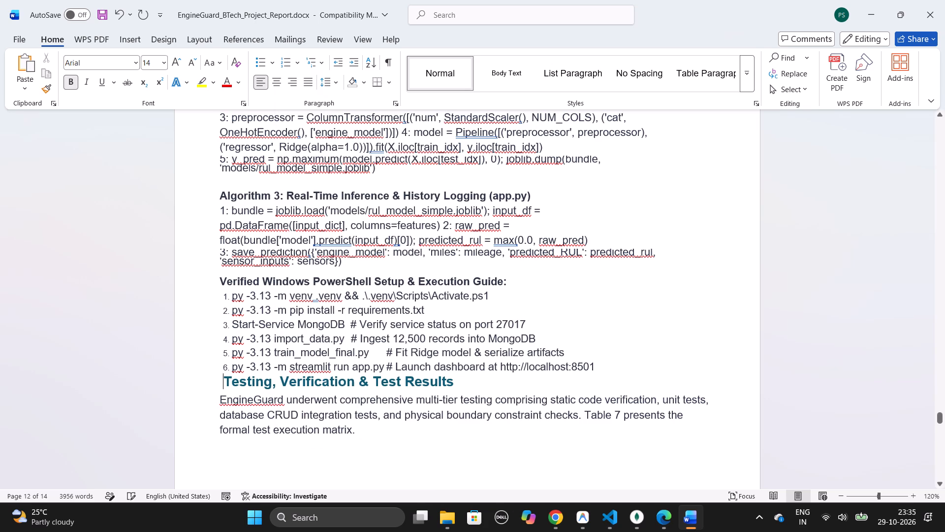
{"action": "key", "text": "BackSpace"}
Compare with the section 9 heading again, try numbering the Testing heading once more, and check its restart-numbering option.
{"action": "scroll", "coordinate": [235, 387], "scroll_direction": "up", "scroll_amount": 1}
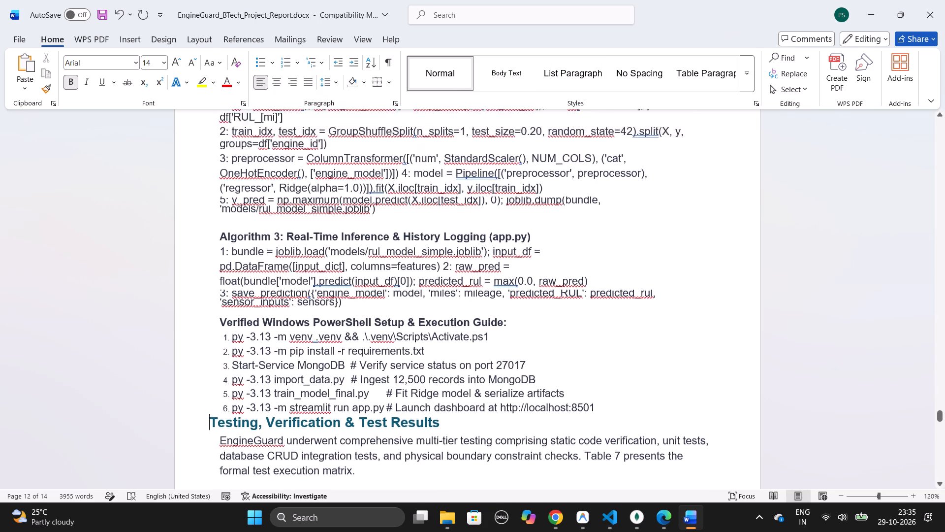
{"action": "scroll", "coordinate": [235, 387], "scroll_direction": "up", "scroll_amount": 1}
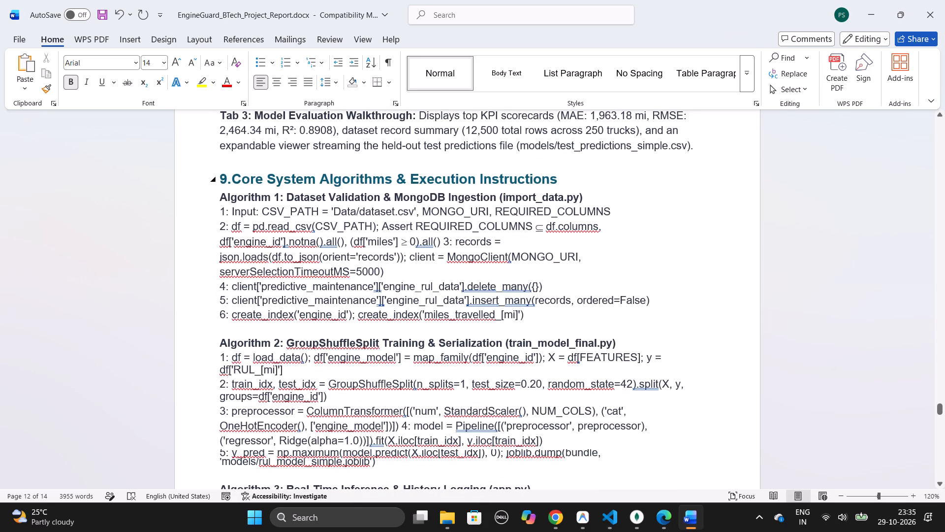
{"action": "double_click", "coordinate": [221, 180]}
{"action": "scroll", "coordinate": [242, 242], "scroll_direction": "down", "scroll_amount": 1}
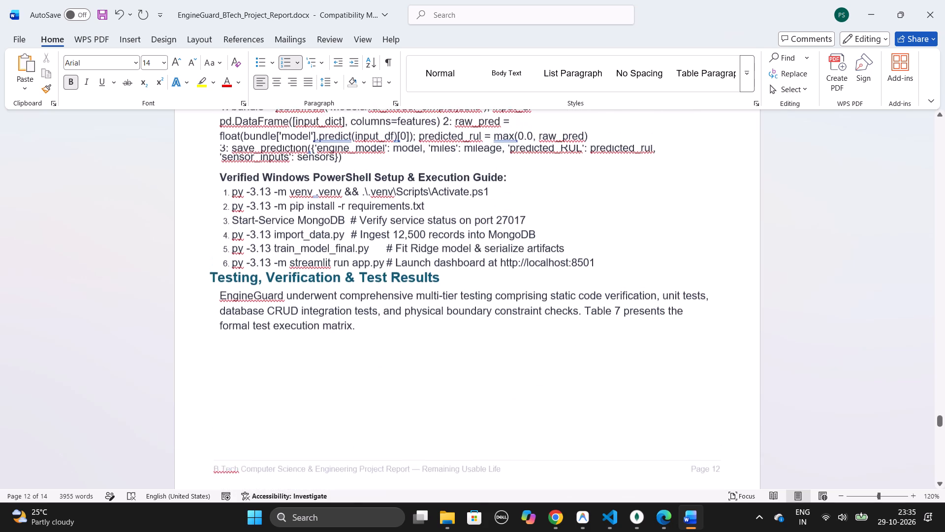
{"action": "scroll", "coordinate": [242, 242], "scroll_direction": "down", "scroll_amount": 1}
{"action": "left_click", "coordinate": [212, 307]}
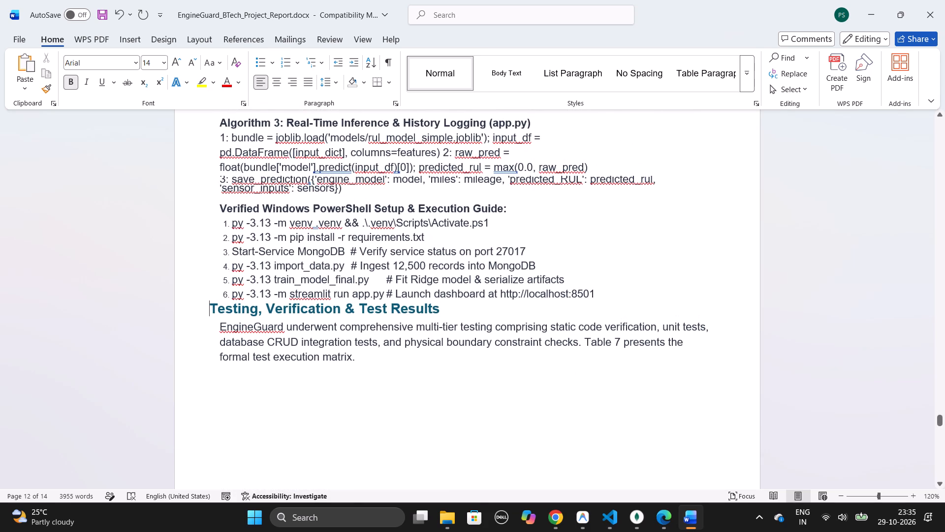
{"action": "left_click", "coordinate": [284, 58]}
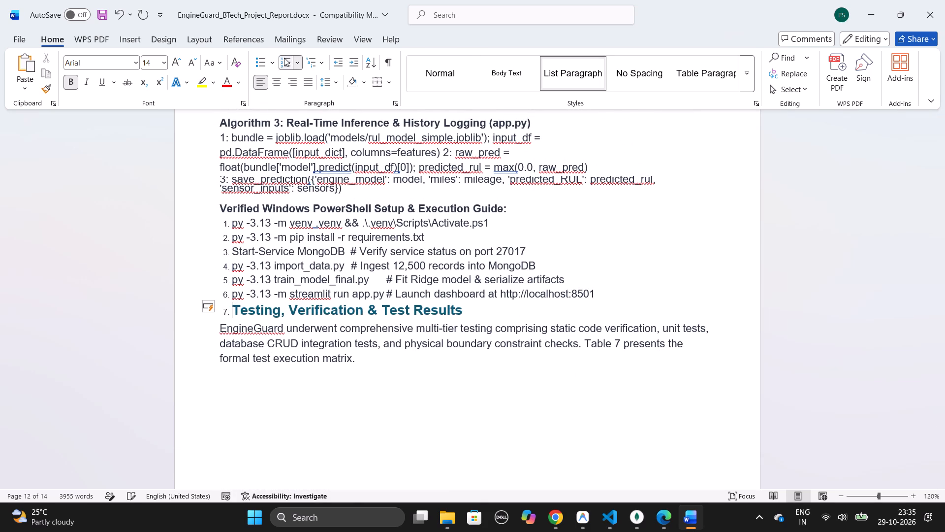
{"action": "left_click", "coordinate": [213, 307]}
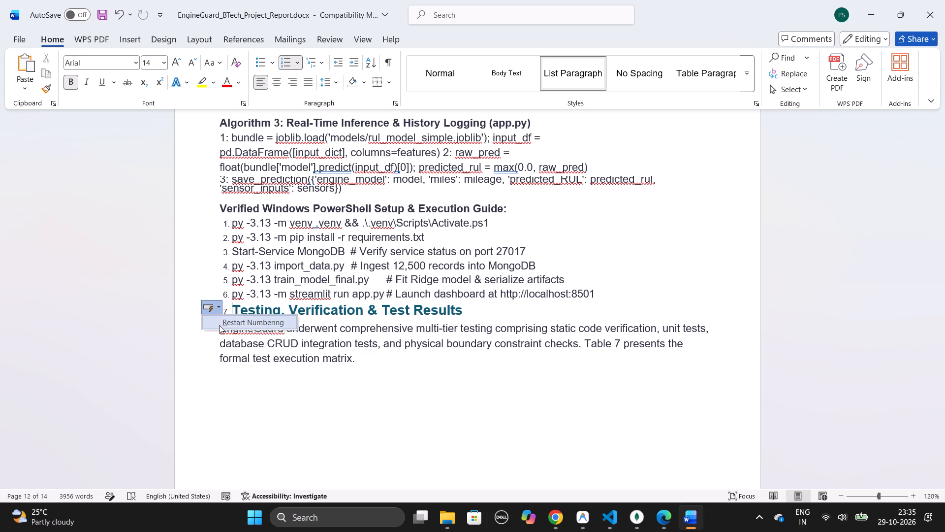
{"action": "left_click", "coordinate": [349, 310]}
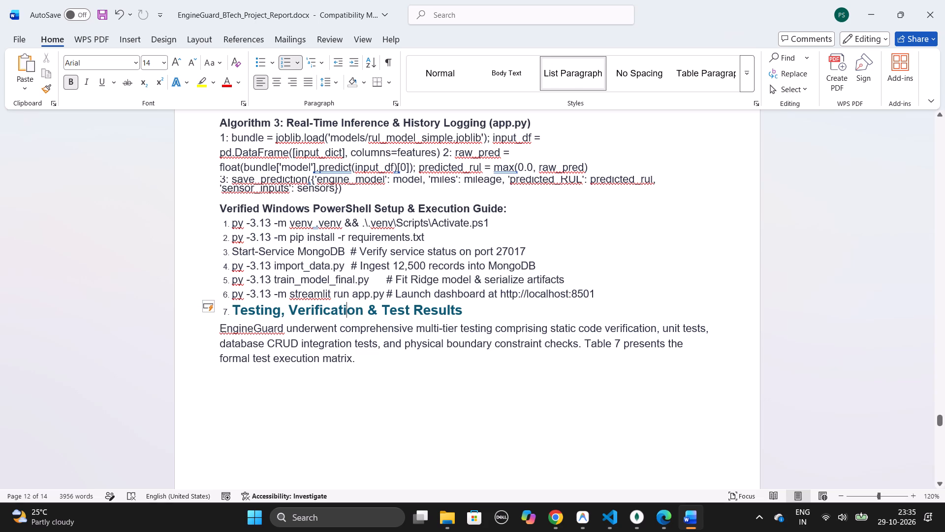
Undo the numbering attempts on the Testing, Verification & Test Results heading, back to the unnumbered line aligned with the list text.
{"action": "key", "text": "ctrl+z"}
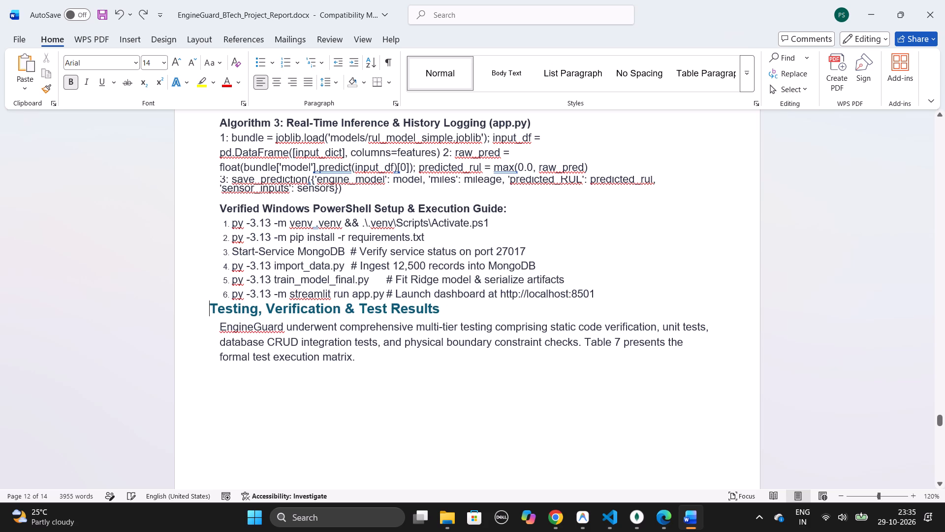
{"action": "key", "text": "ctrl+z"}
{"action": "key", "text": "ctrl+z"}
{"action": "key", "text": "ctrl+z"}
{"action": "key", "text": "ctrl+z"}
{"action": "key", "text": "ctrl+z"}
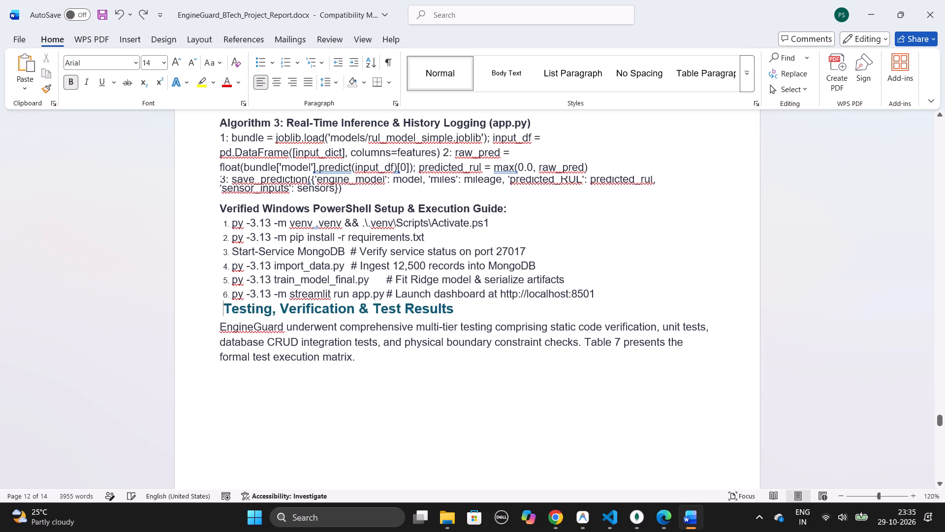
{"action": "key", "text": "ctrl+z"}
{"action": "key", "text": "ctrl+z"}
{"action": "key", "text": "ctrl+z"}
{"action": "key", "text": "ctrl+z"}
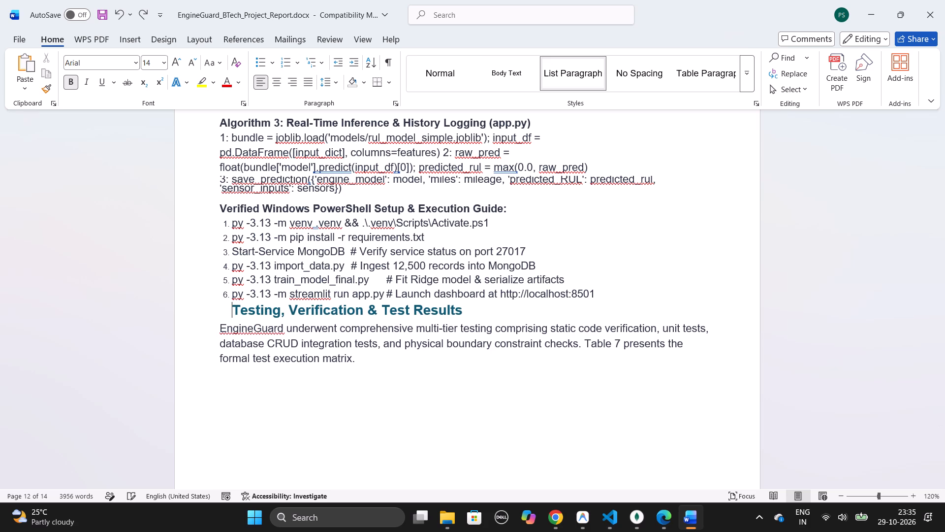
Undo the earlier changes to the Testing, Verification & Test Results heading, back to its 10. number.
{"action": "key", "text": "ctrl+z"}
{"action": "key", "text": "ctrl+z"}
{"action": "key", "text": "ctrl+z"}
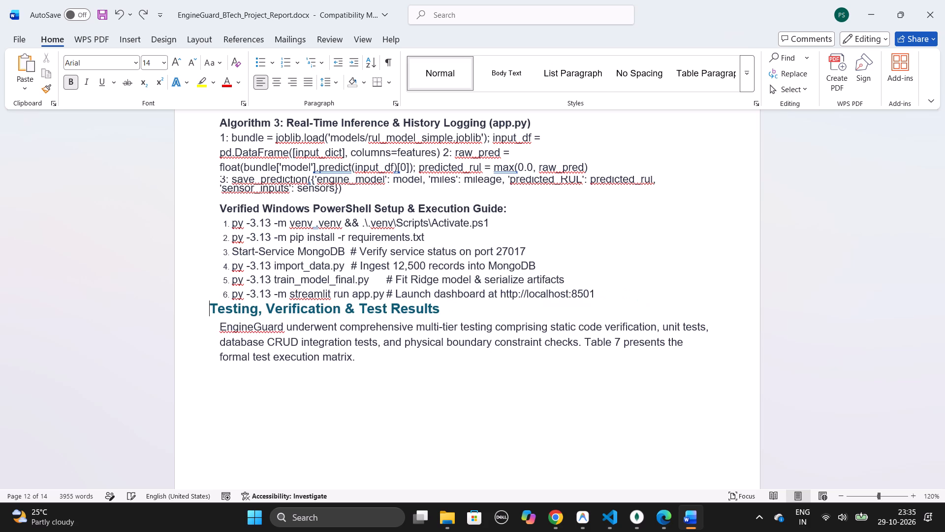
{"action": "key", "text": "ctrl+z"}
{"action": "key", "text": "ctrl+z"}
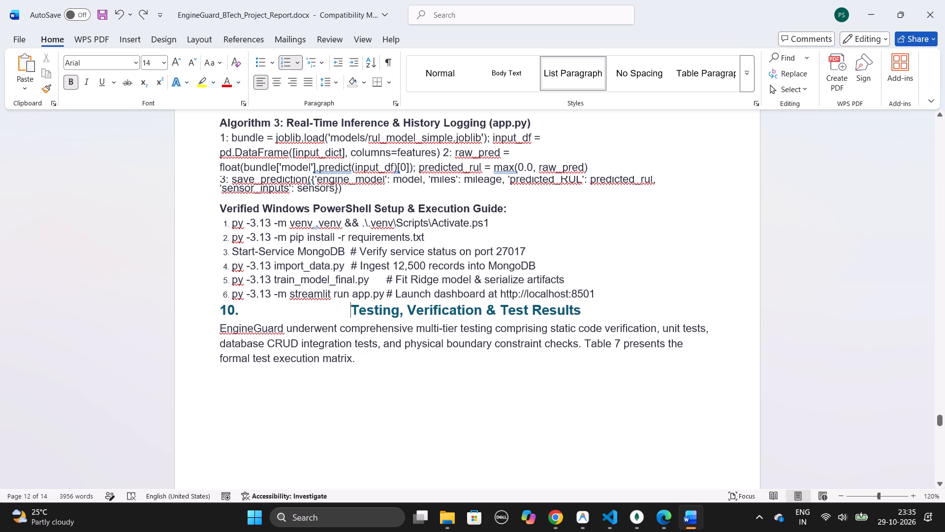
Insert a blank unnumbered line after item 6 of the PowerShell setup list, above the Testing heading.
{"action": "left_click", "coordinate": [611, 292]}
{"action": "key", "text": "Return"}
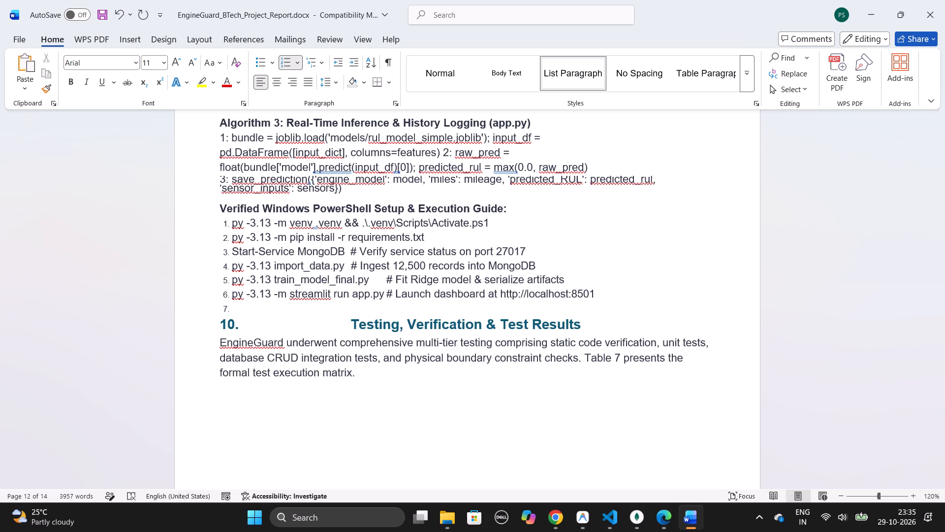
{"action": "key", "text": "BackSpace"}
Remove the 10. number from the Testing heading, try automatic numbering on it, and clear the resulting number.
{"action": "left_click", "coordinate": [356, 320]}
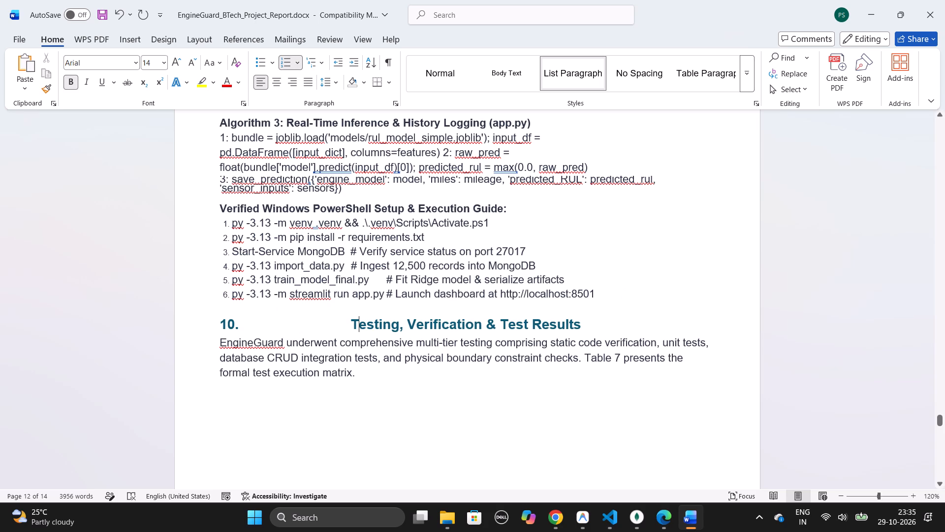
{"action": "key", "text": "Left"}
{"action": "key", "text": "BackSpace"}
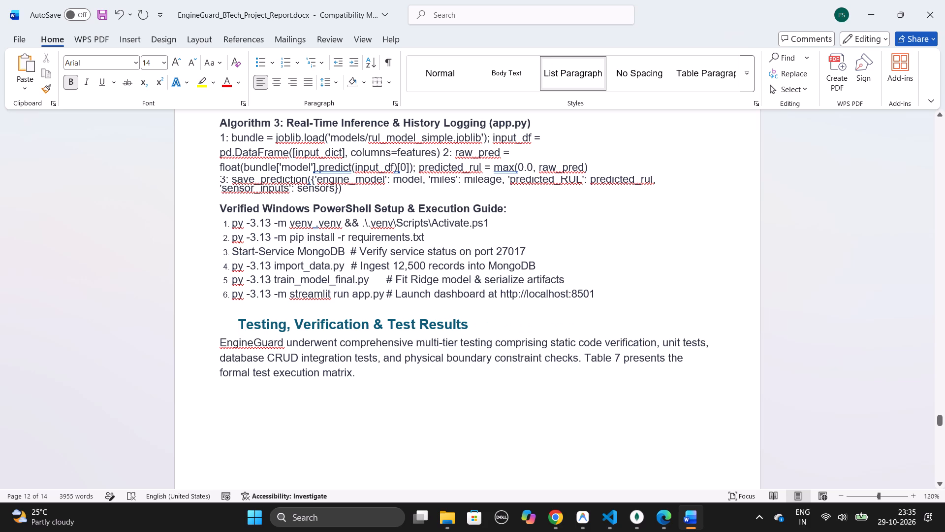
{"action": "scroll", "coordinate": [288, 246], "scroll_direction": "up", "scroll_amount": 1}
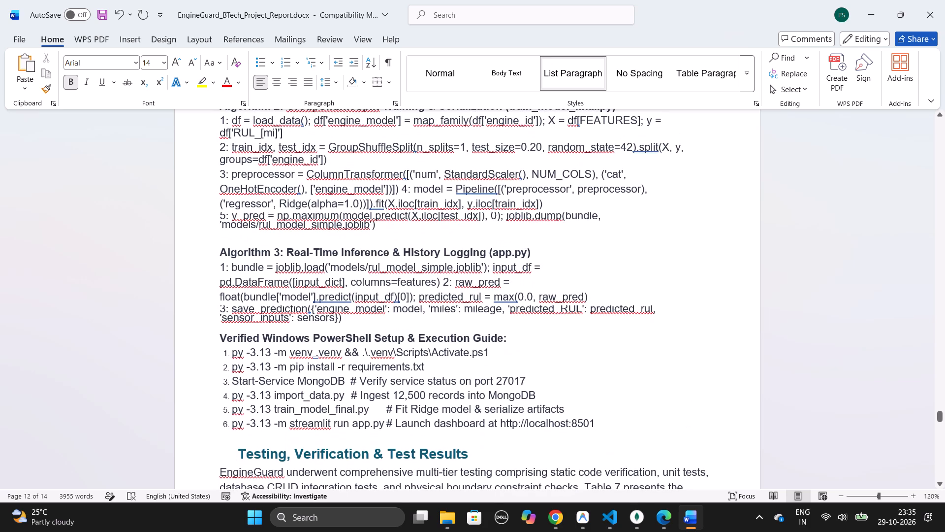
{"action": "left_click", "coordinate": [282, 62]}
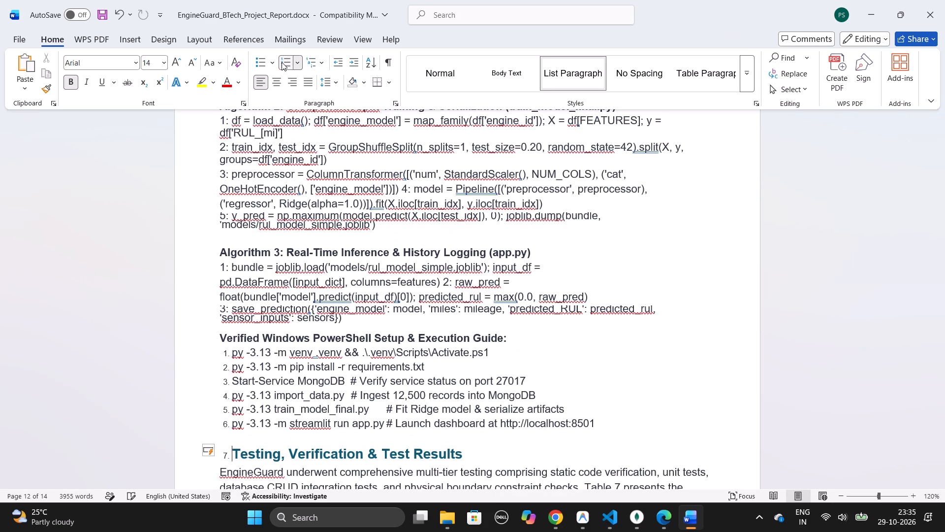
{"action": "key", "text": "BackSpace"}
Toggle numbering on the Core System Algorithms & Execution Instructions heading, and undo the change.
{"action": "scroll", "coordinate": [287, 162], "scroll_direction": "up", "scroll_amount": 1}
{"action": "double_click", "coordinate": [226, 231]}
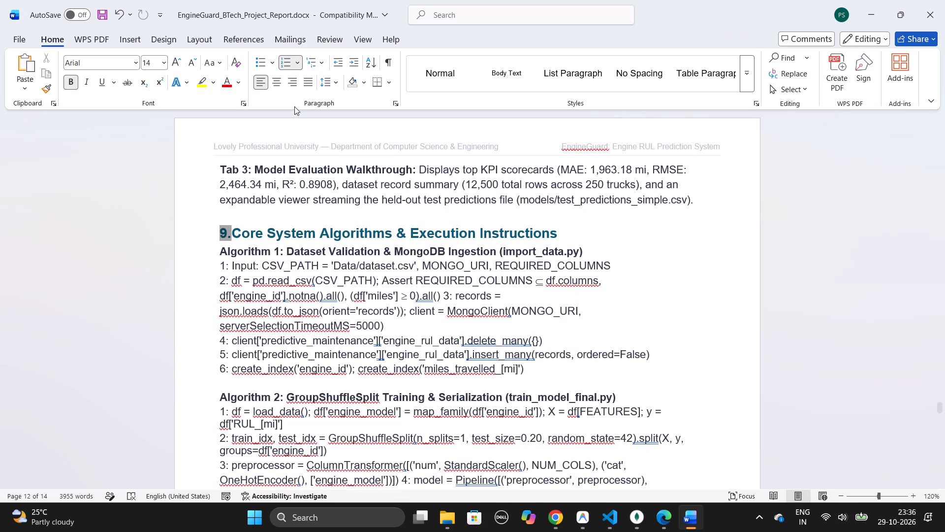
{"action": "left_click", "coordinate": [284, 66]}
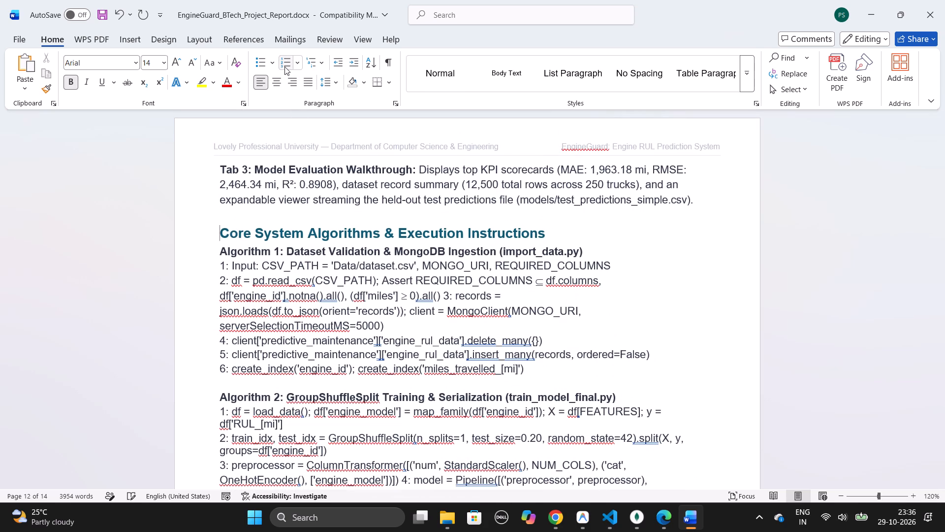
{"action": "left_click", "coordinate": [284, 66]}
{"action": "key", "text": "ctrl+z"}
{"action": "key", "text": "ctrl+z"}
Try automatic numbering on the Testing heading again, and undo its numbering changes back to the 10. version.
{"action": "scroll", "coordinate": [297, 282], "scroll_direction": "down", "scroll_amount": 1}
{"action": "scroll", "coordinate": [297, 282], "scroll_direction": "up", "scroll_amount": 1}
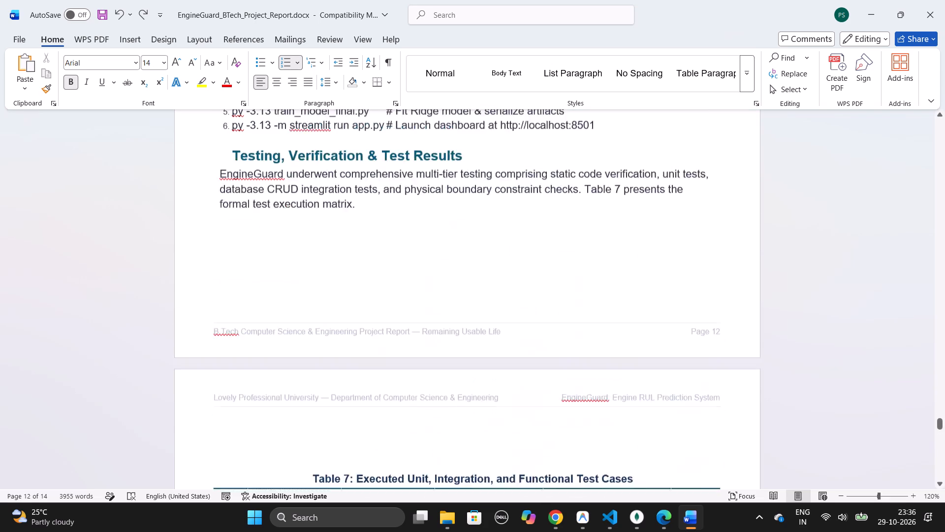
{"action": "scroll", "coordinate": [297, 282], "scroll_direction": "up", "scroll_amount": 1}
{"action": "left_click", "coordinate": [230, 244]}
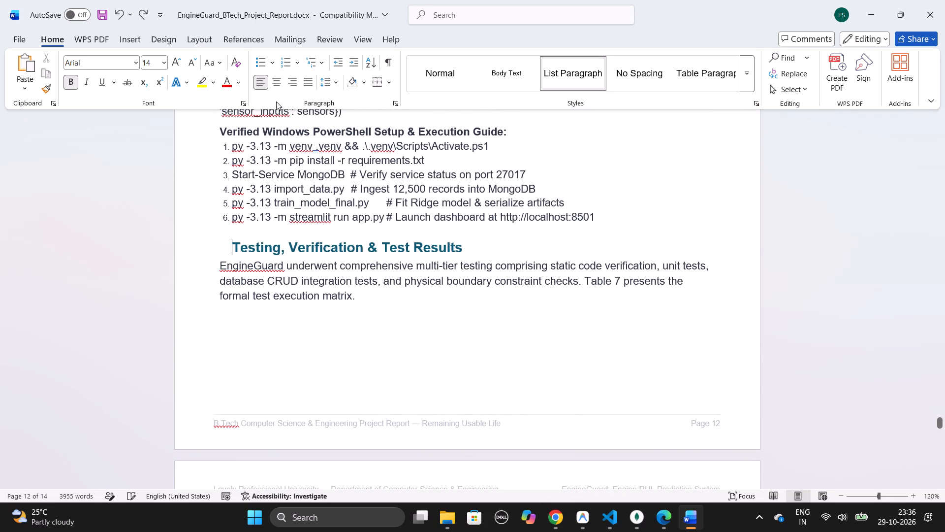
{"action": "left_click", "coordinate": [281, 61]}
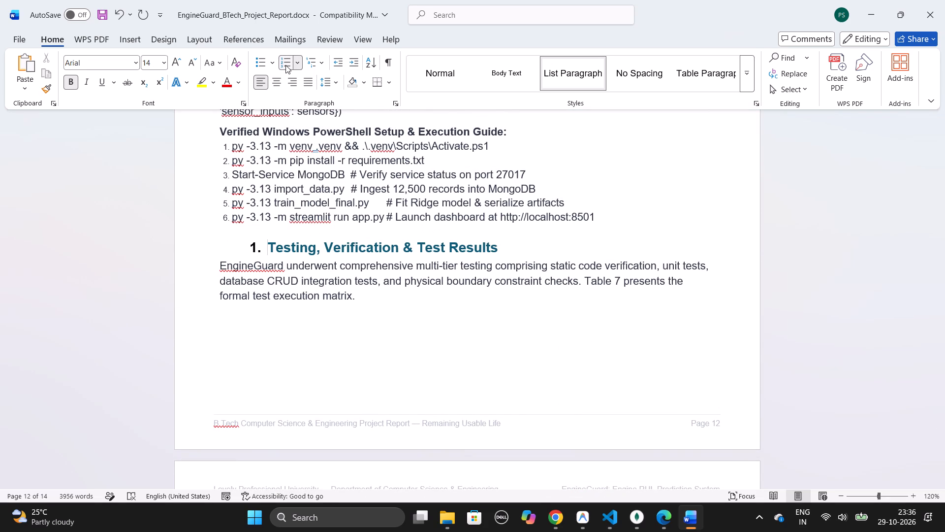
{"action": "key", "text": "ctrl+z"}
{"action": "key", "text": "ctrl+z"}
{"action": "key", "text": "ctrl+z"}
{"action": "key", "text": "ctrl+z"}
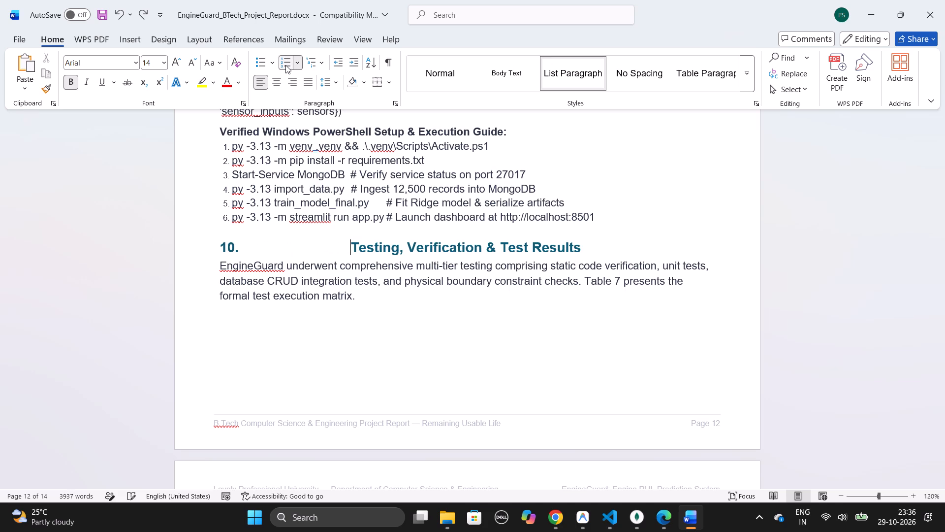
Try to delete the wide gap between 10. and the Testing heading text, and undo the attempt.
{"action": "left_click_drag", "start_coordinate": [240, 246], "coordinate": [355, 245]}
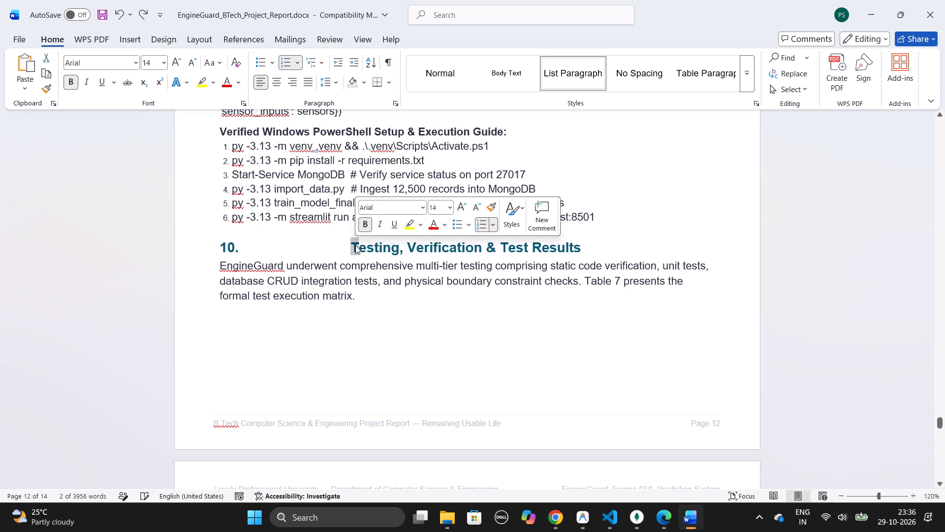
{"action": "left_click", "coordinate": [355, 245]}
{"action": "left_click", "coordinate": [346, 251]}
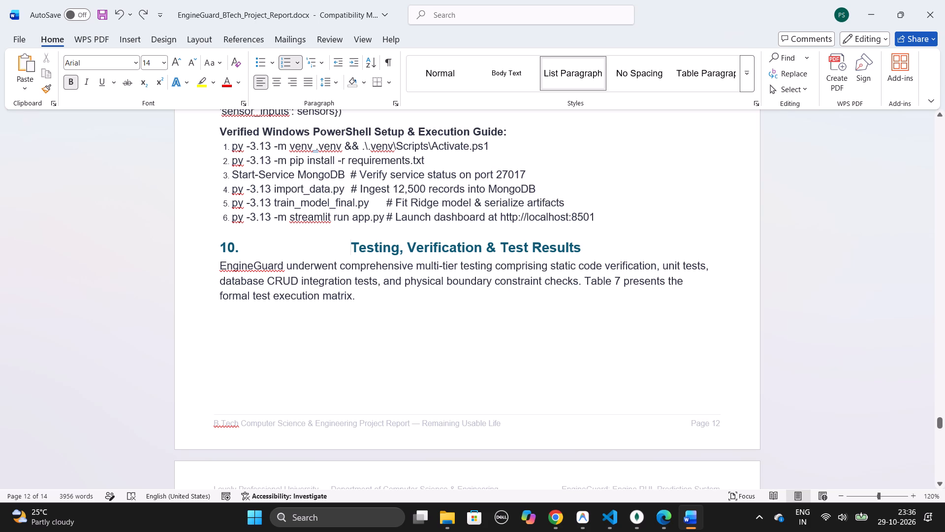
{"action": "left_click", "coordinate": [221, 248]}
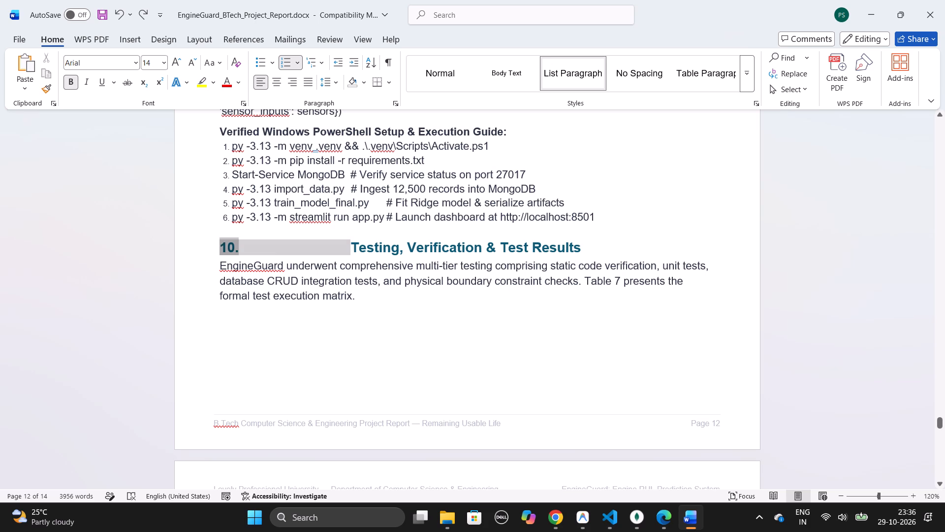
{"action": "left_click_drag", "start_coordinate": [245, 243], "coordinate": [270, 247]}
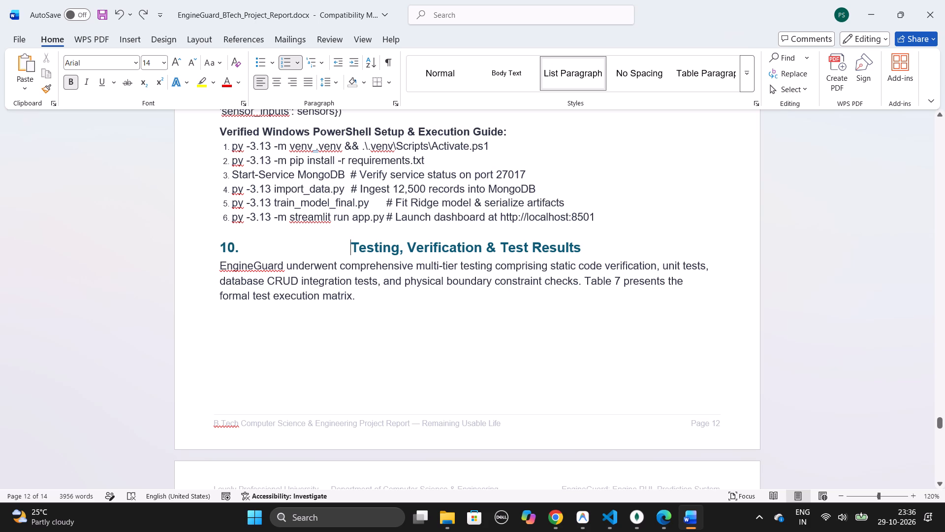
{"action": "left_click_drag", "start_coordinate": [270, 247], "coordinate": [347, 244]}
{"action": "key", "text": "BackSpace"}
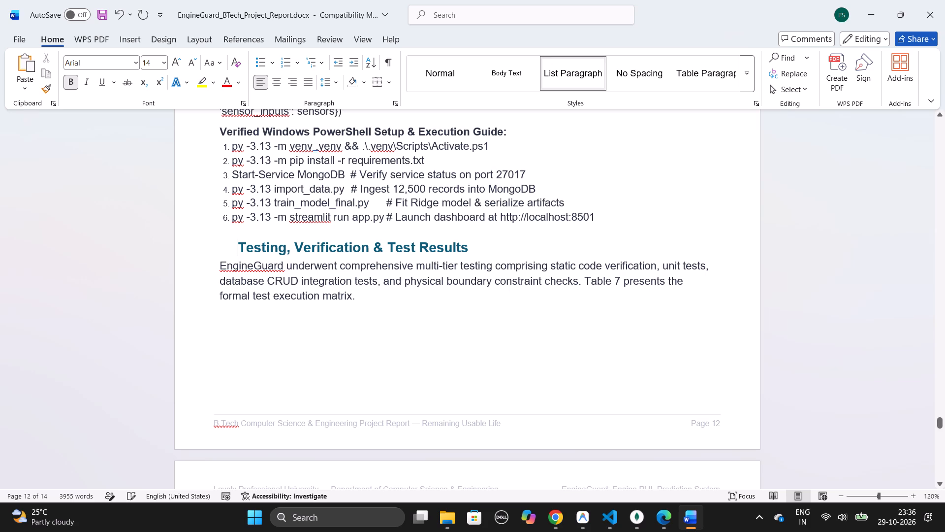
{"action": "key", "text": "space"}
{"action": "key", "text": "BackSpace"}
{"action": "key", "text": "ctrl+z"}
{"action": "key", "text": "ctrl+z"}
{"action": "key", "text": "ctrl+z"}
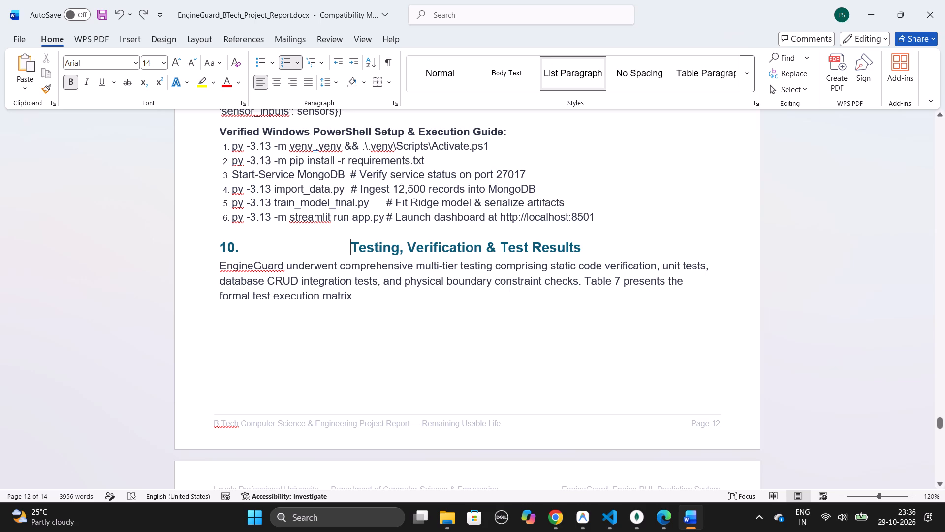
Browse the available number formats for the Testing heading without choosing one.
{"action": "left_click", "coordinate": [298, 64]}
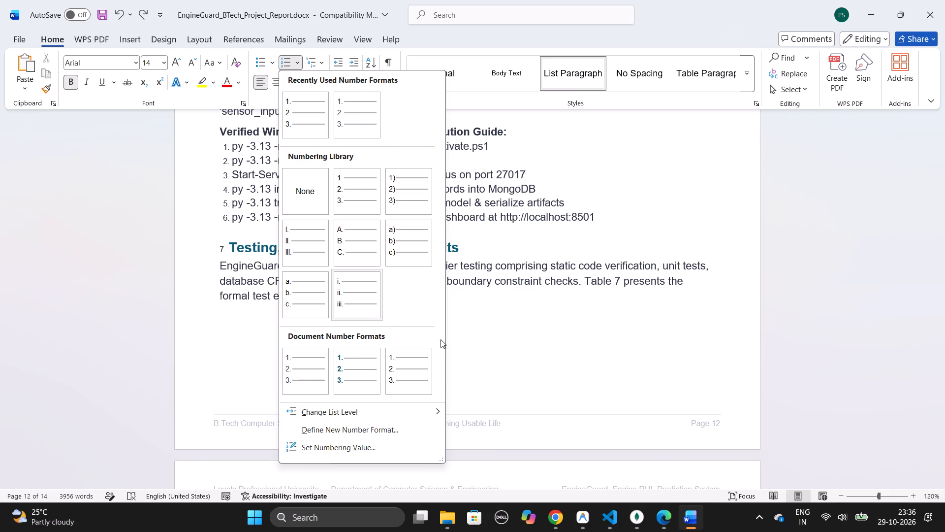
{"action": "left_click", "coordinate": [478, 368]}
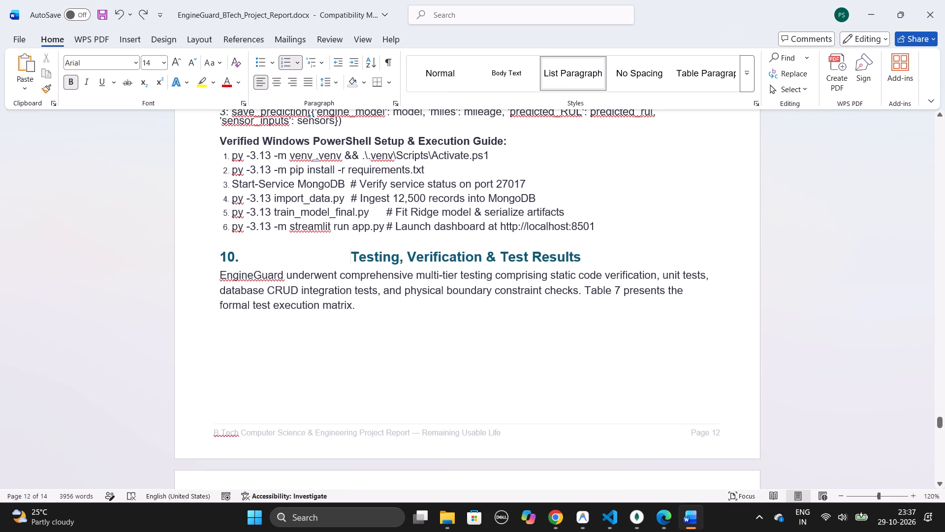
Clear the 10. number and its wide gap from the Testing heading, reapply automatic numbering, and select the new number.
{"action": "key", "text": "Return"}
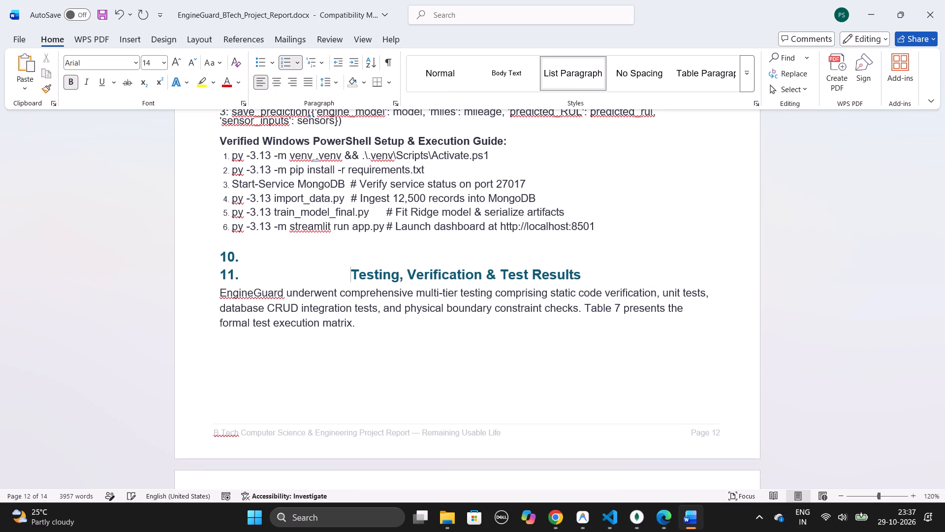
{"action": "key", "text": "BackSpace"}
{"action": "key", "text": "BackSpace"}
{"action": "key", "text": "BackSpace"}
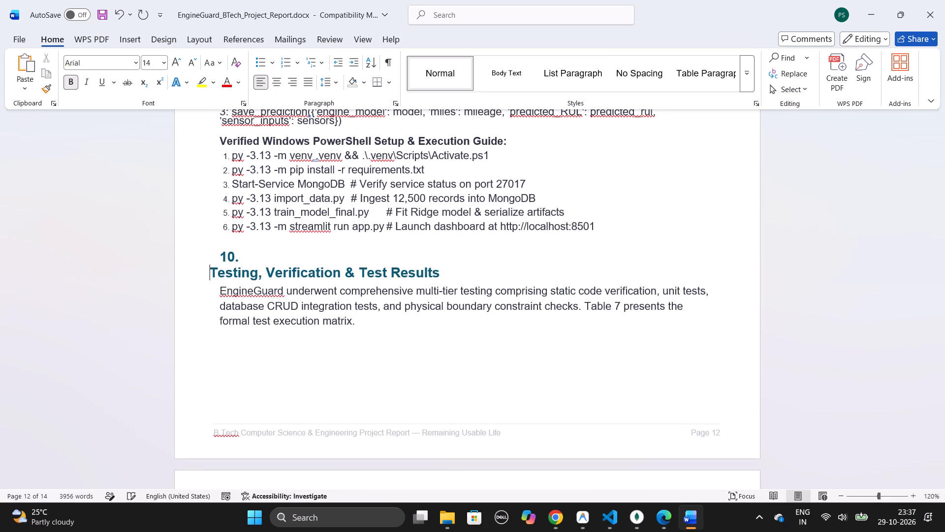
{"action": "key", "text": "BackSpace"}
{"action": "key", "text": "BackSpace"}
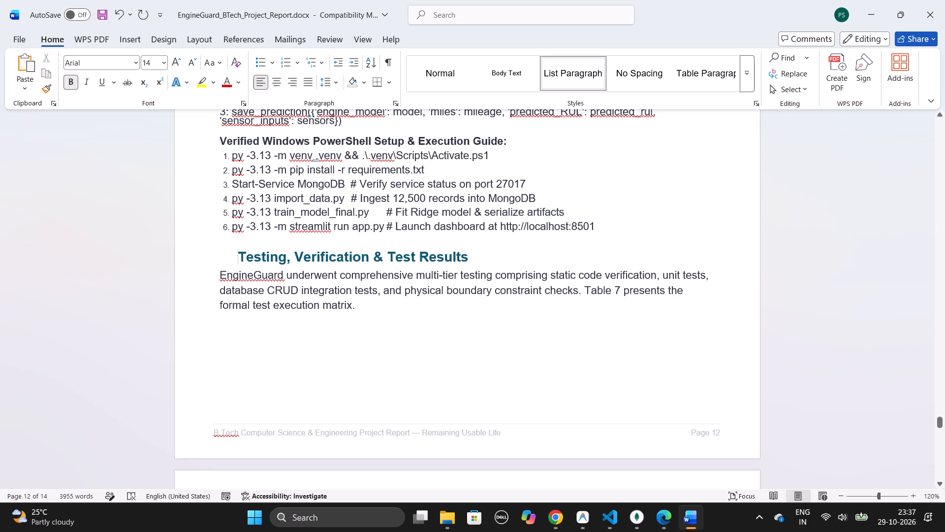
{"action": "left_click", "coordinate": [285, 60]}
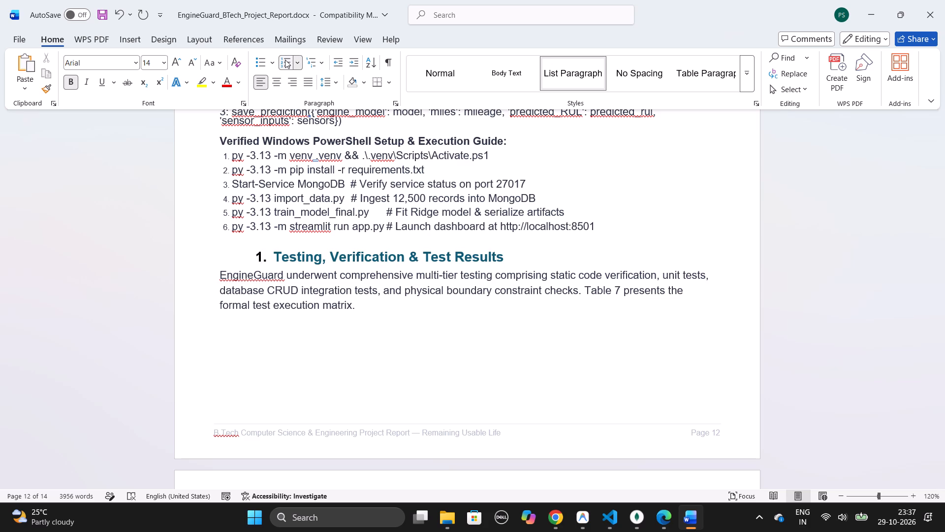
{"action": "left_click", "coordinate": [264, 253]}
Inspect the numbering options of the section 9 heading, Core System Algorithms & Execution Instructions, without choosing any.
{"action": "scroll", "coordinate": [264, 253], "scroll_direction": "up", "scroll_amount": 2}
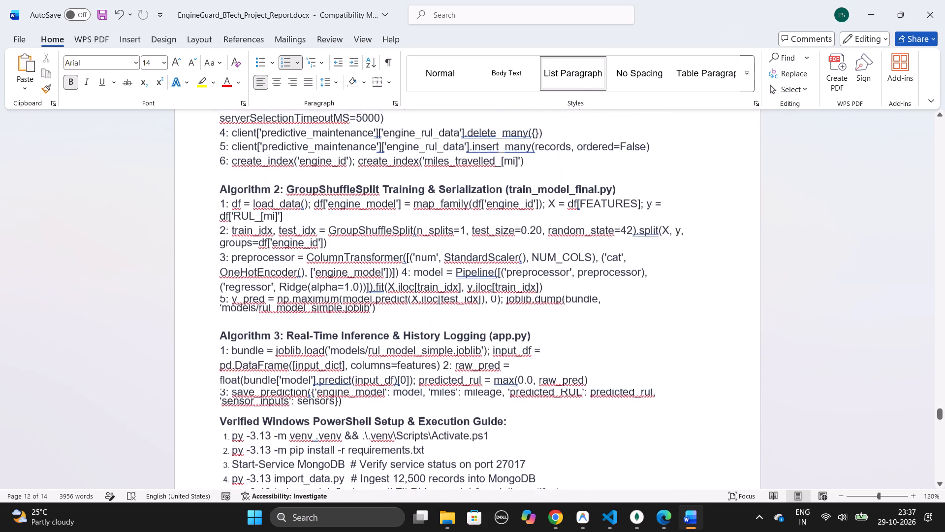
{"action": "scroll", "coordinate": [264, 253], "scroll_direction": "up", "scroll_amount": 1}
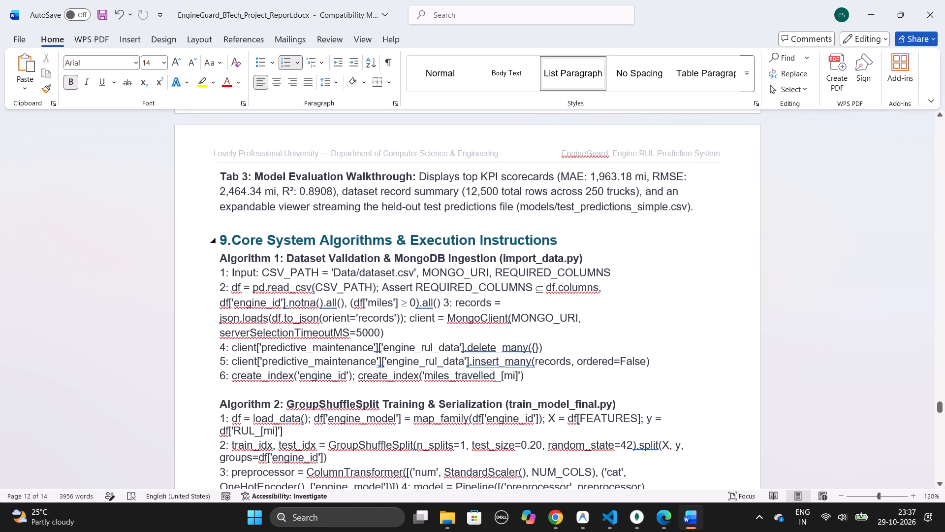
{"action": "left_click", "coordinate": [224, 243]}
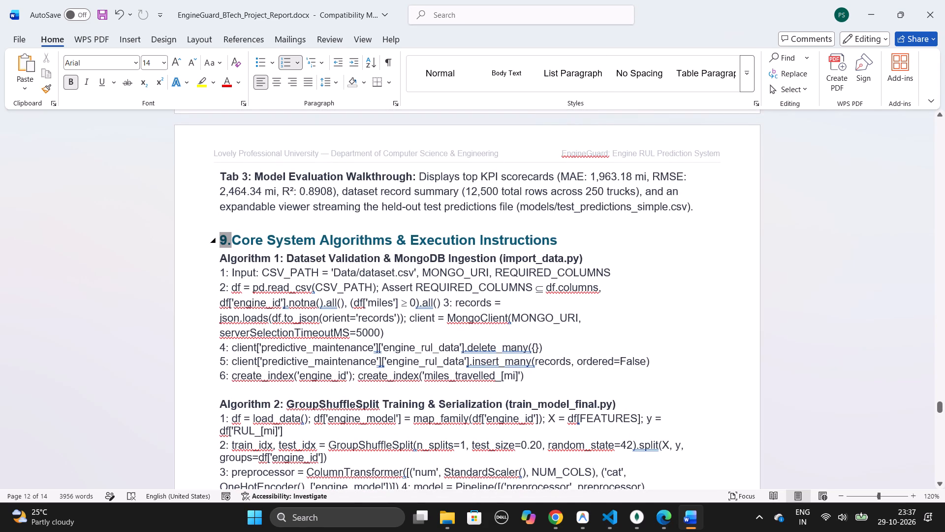
{"action": "double_click", "coordinate": [224, 240]}
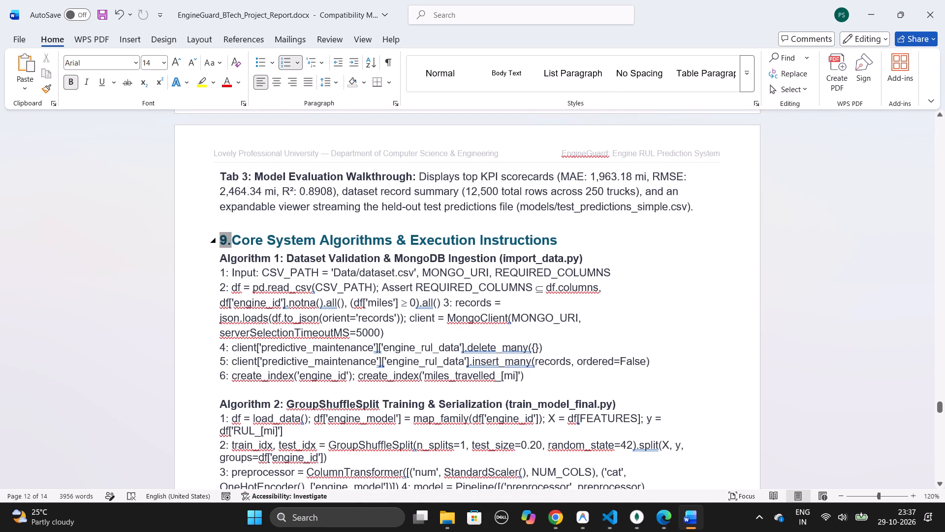
{"action": "triple_click", "coordinate": [224, 240]}
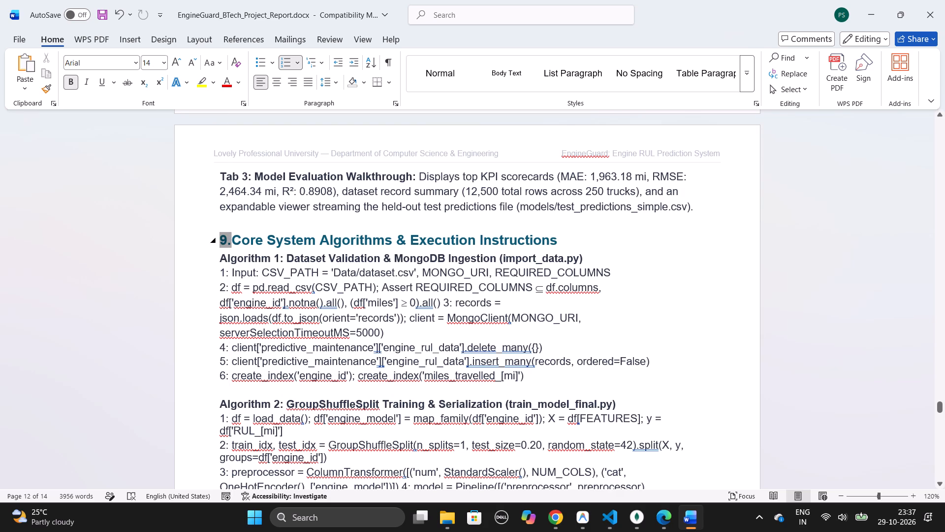
{"action": "right_click", "coordinate": [223, 237]}
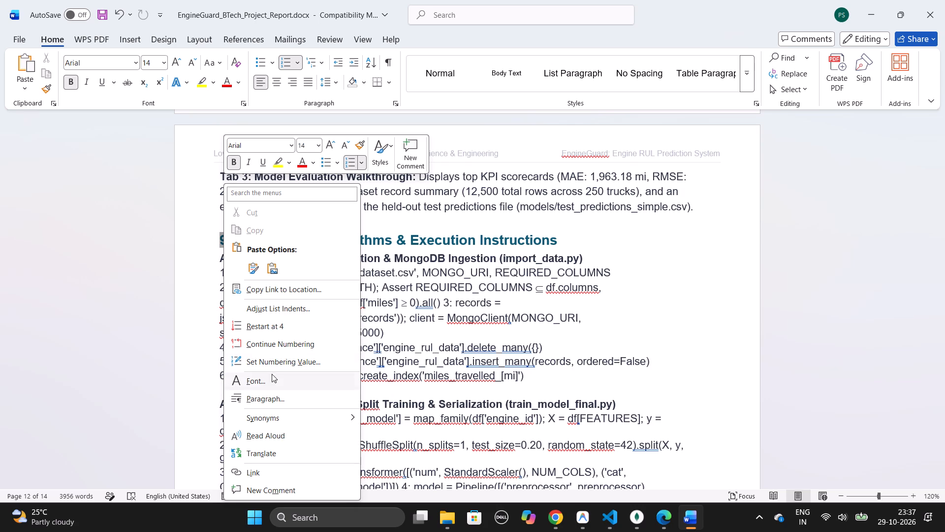
{"action": "left_click", "coordinate": [194, 292]}
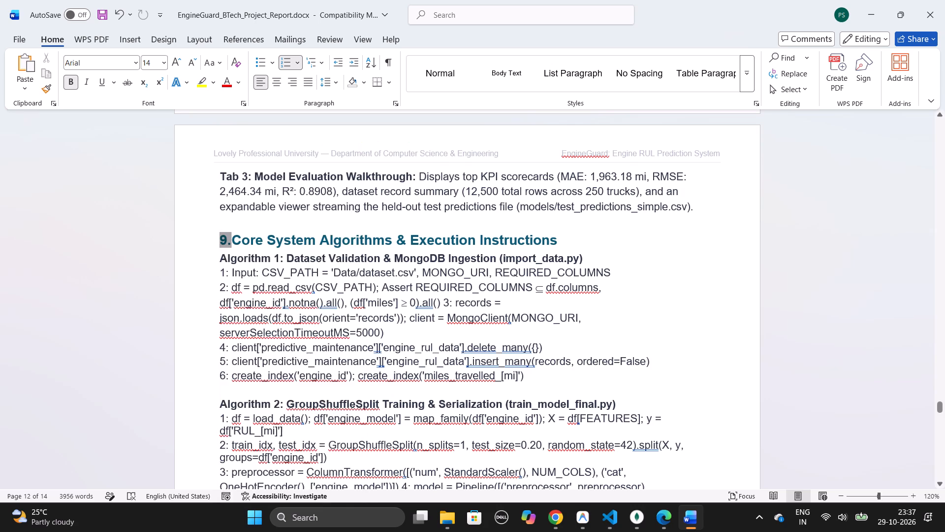
Clear the Testing heading's 1. number and the blank line above it, placing it directly below the PowerShell list as the following item.
{"action": "scroll", "coordinate": [194, 292], "scroll_direction": "down", "scroll_amount": 1}
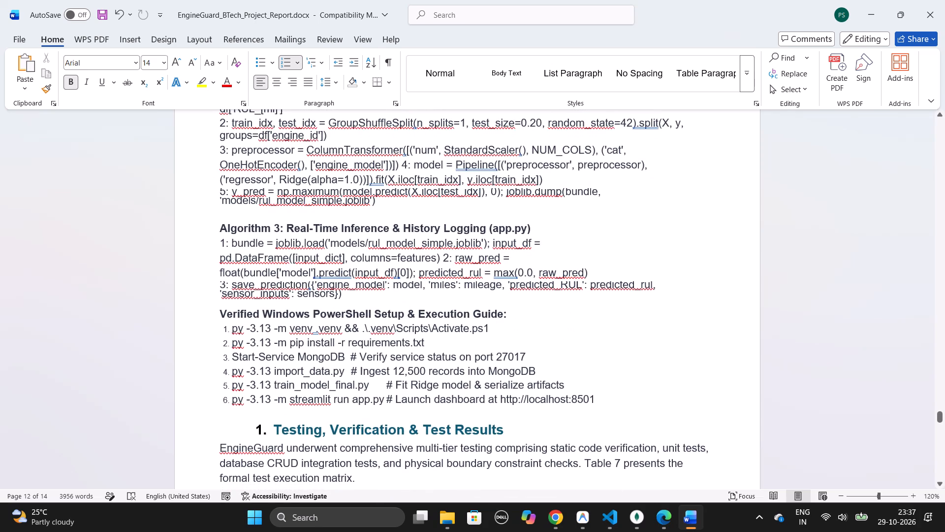
{"action": "left_click", "coordinate": [272, 430]}
{"action": "key", "text": "BackSpace"}
{"action": "key", "text": "BackSpace"}
{"action": "key", "text": "BackSpace"}
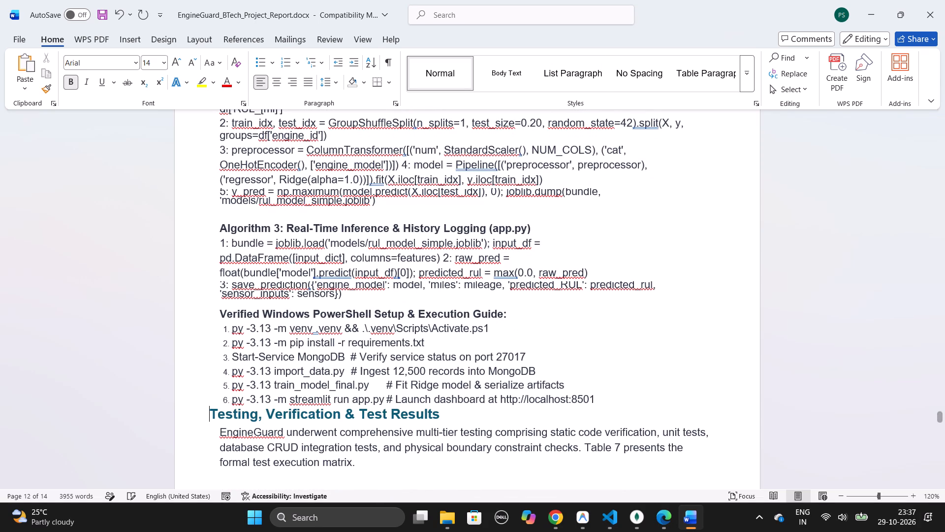
{"action": "key", "text": "BackSpace"}
{"action": "key", "text": "Return"}
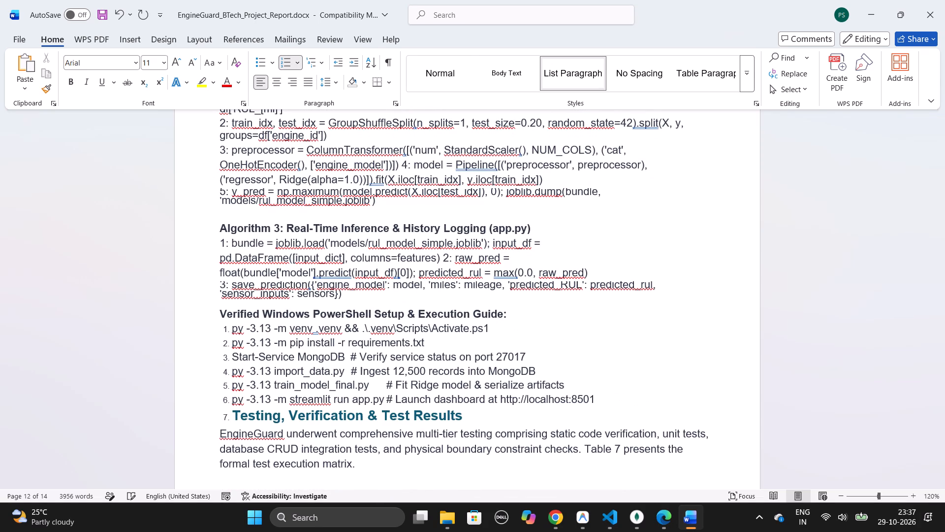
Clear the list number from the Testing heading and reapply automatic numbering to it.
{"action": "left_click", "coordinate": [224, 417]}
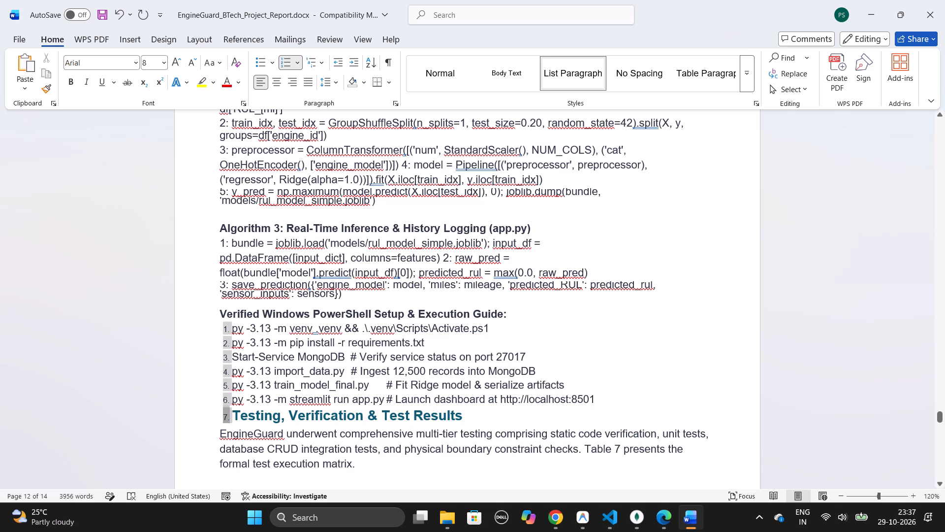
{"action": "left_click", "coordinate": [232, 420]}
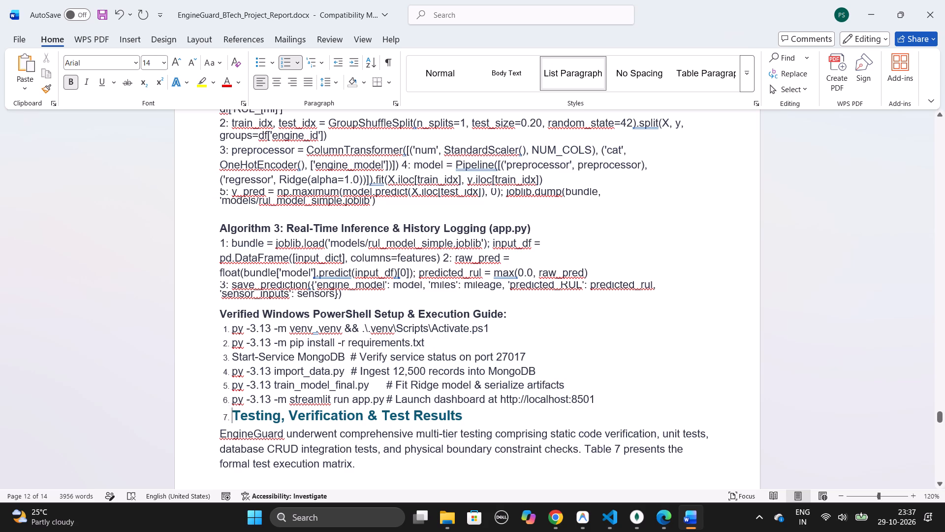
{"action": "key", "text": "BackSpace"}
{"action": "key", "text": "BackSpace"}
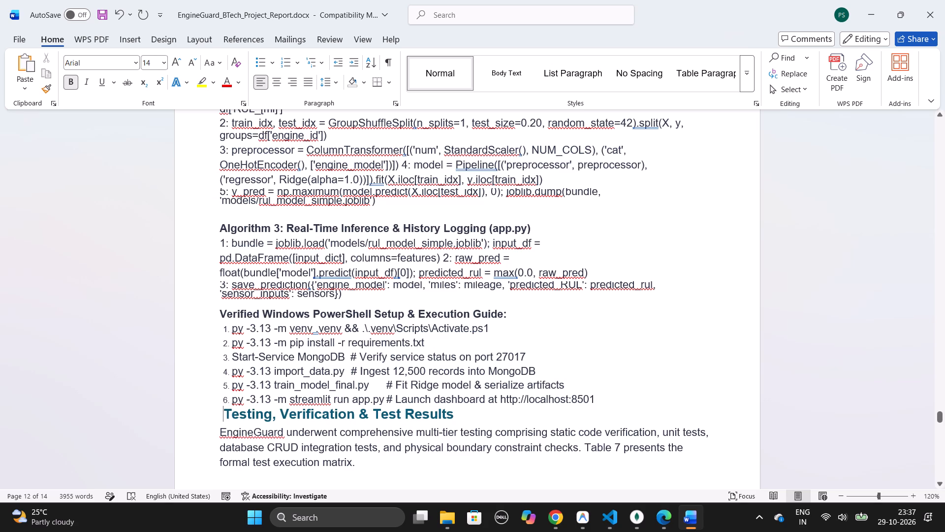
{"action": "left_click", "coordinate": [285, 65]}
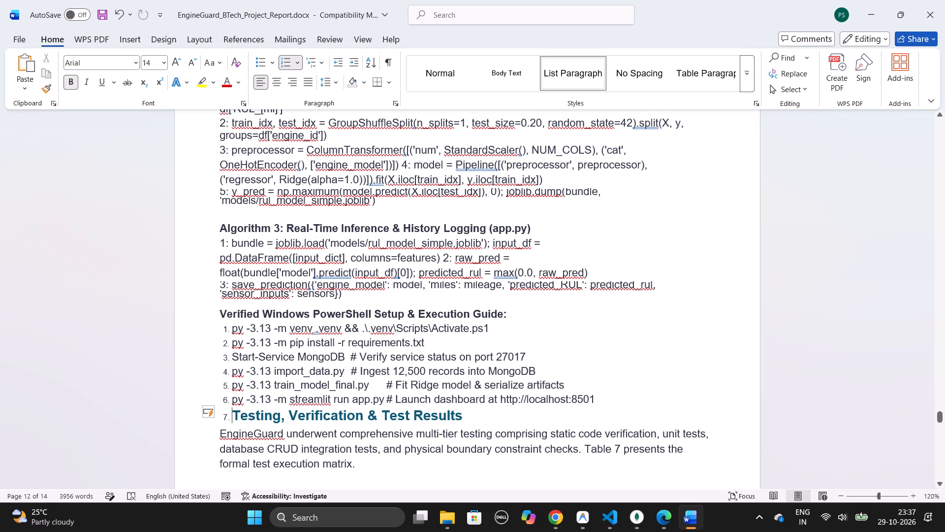
Join the Testing heading to the last PowerShell command, separate them again with a blank line, and clear the numbers from the blank line and heading.
{"action": "key", "text": "BackSpace"}
{"action": "key", "text": "BackSpace"}
{"action": "key", "text": "BackSpace"}
{"action": "key", "text": "BackSpace"}
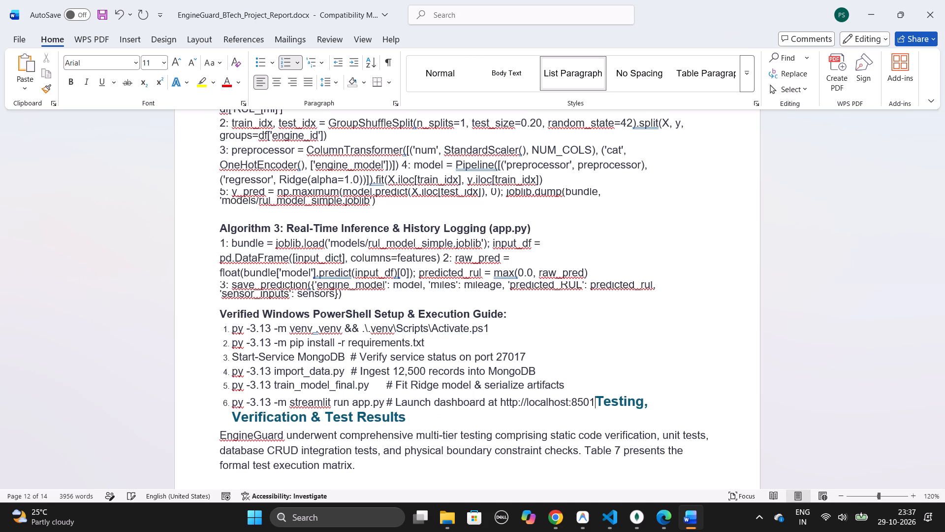
{"action": "key", "text": "Return"}
{"action": "key", "text": "Return"}
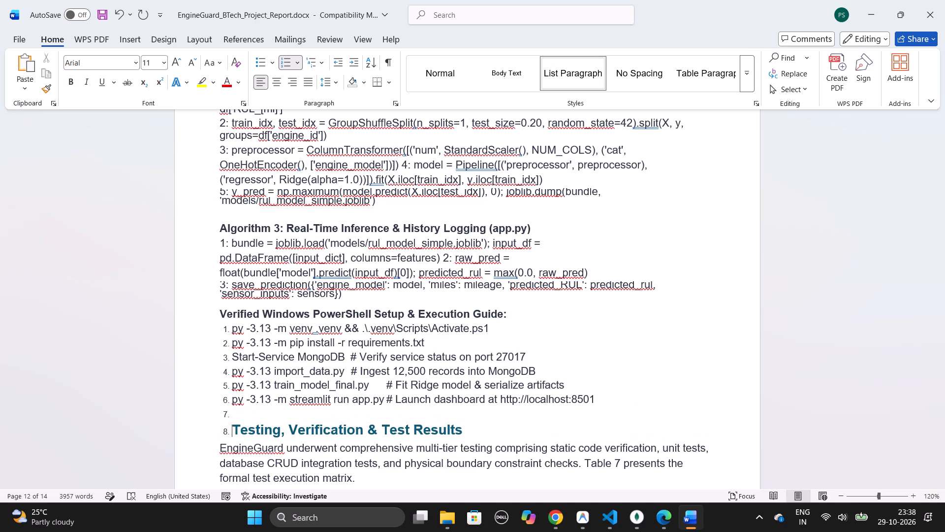
{"action": "left_click", "coordinate": [235, 419]}
{"action": "key", "text": "BackSpace"}
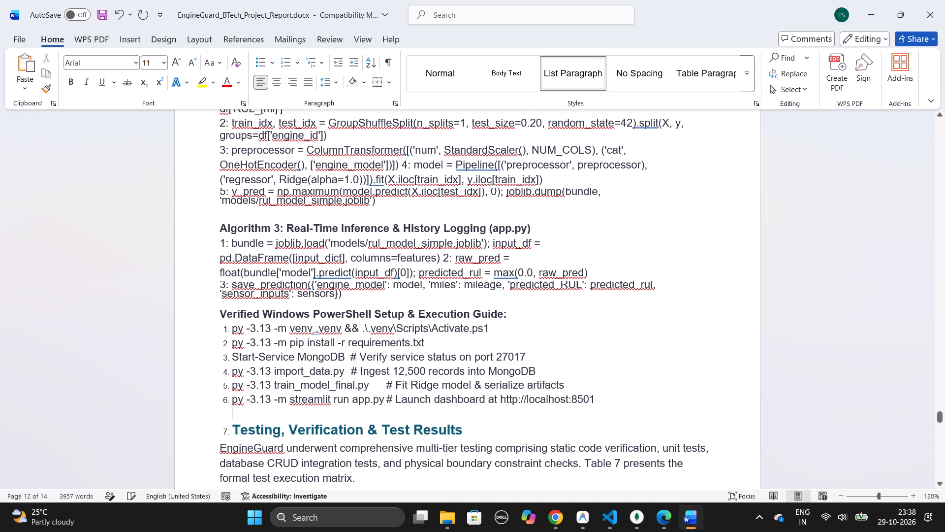
{"action": "left_click", "coordinate": [233, 431]}
{"action": "key", "text": "BackSpace"}
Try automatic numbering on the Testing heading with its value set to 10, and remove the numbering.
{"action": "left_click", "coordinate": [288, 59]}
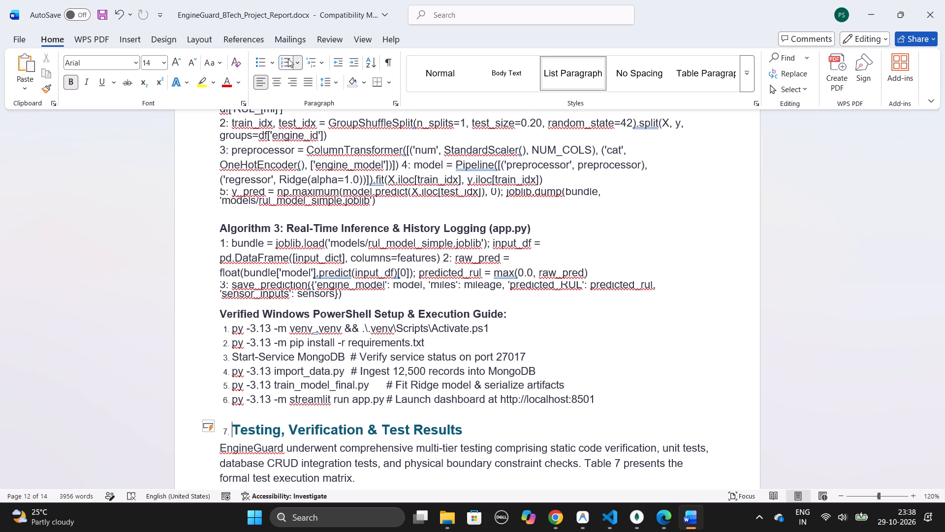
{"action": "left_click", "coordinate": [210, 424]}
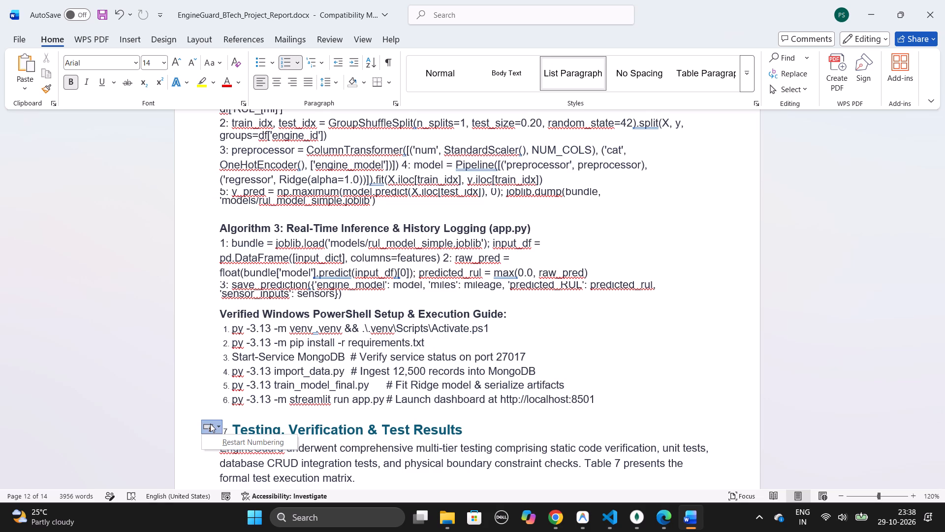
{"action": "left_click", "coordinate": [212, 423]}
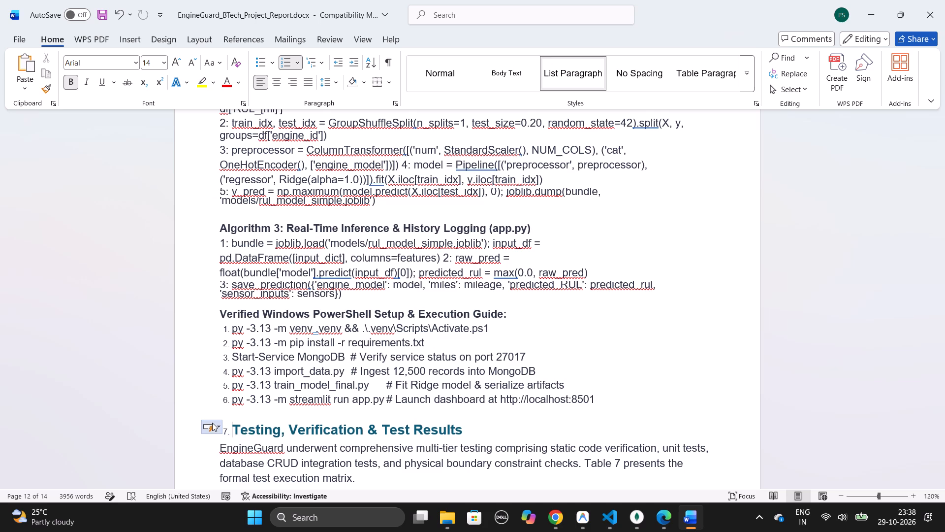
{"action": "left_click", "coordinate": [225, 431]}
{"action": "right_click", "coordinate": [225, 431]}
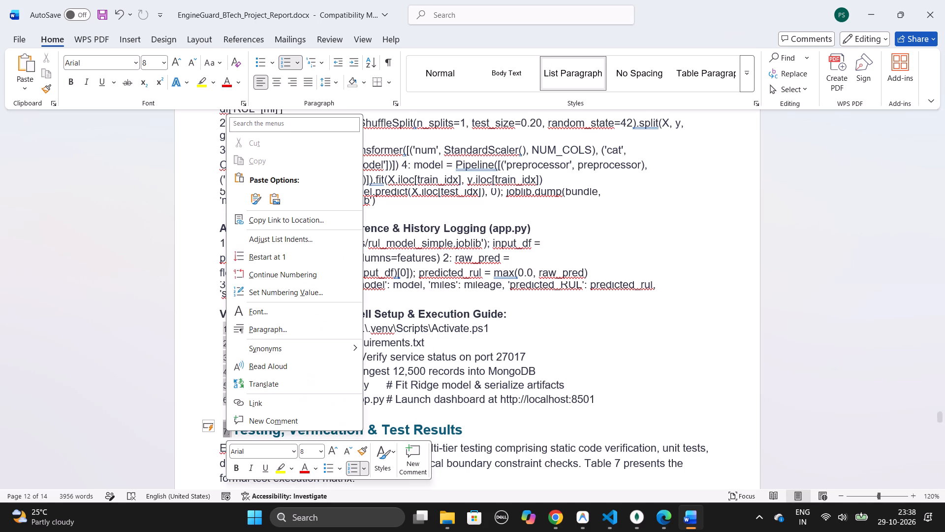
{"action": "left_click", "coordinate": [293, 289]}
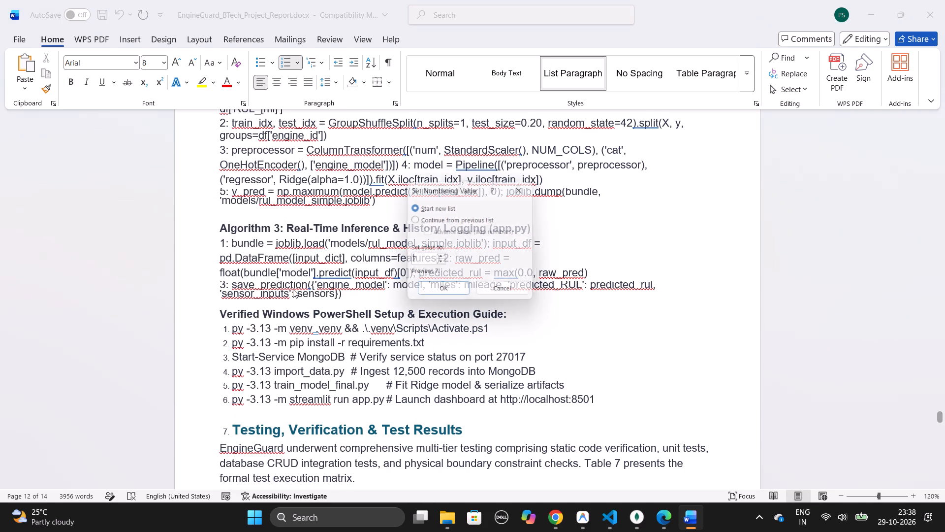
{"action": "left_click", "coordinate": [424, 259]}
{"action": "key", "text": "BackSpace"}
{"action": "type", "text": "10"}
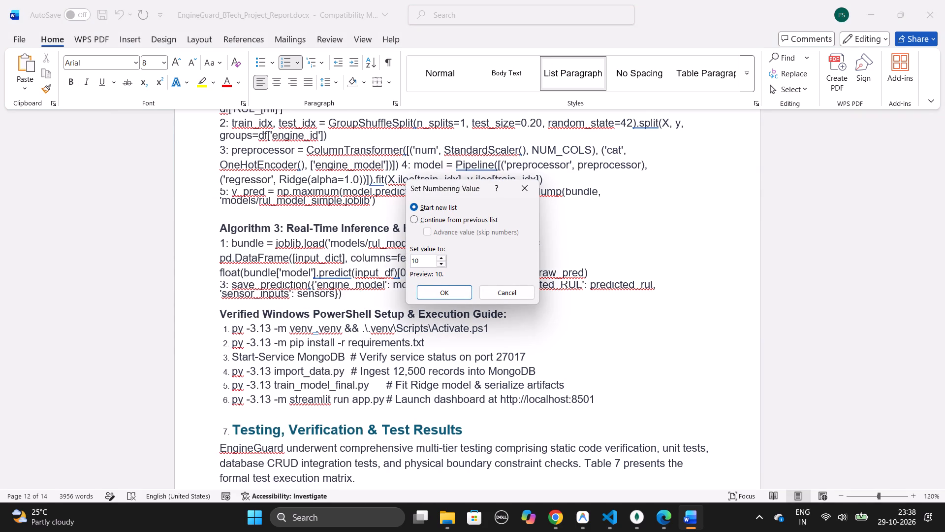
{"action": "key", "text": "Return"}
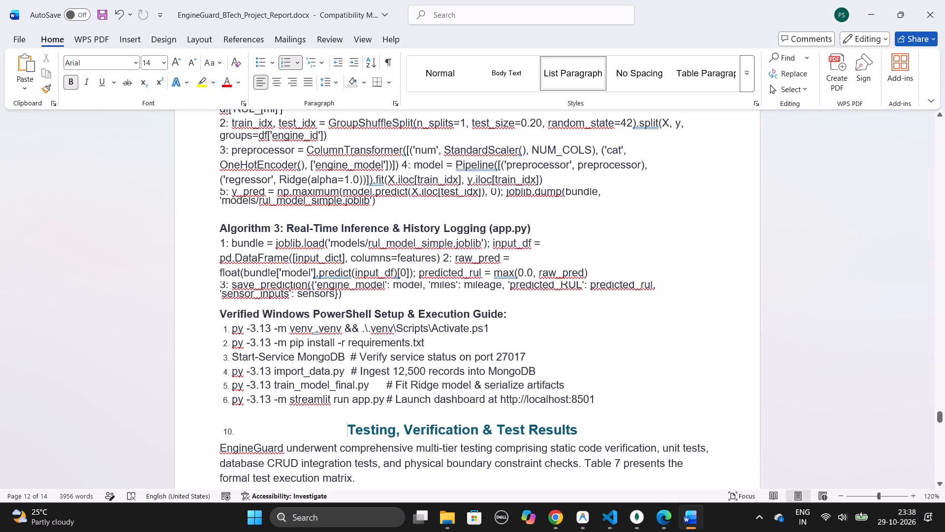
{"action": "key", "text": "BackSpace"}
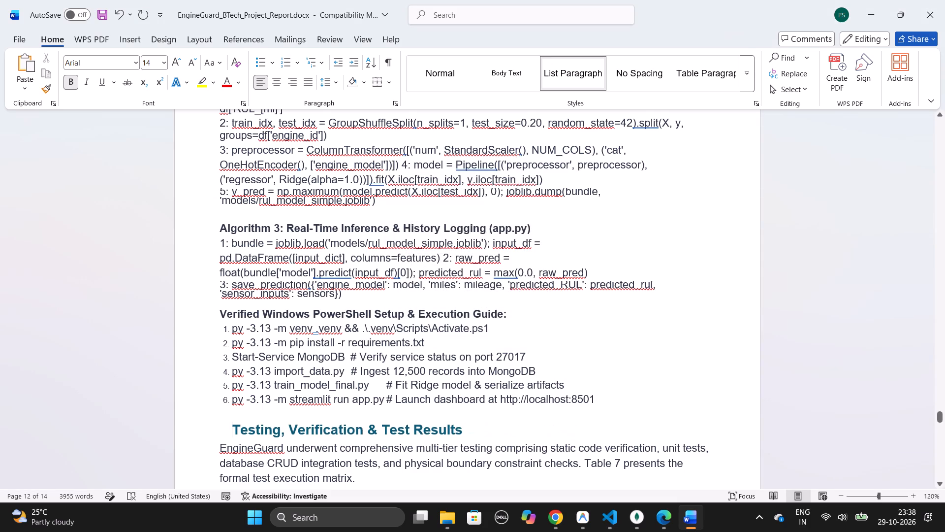
Review the pages following the Testing heading, including Table 7, the Security and Conclusion section, and the references.
{"action": "scroll", "coordinate": [359, 442], "scroll_direction": "down", "scroll_amount": 1}
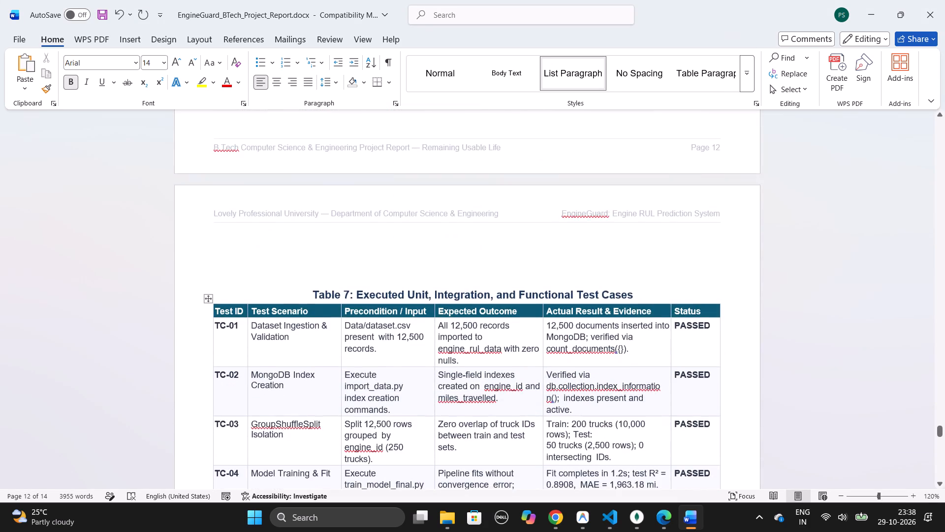
{"action": "scroll", "coordinate": [359, 442], "scroll_direction": "down", "scroll_amount": 3}
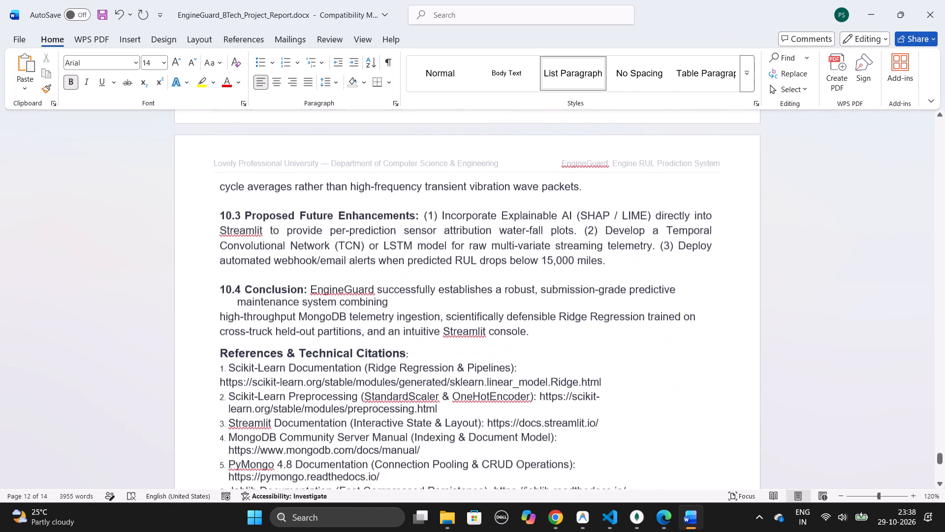
{"action": "scroll", "coordinate": [359, 442], "scroll_direction": "down", "scroll_amount": 1}
{"action": "scroll", "coordinate": [359, 442], "scroll_direction": "up", "scroll_amount": 2}
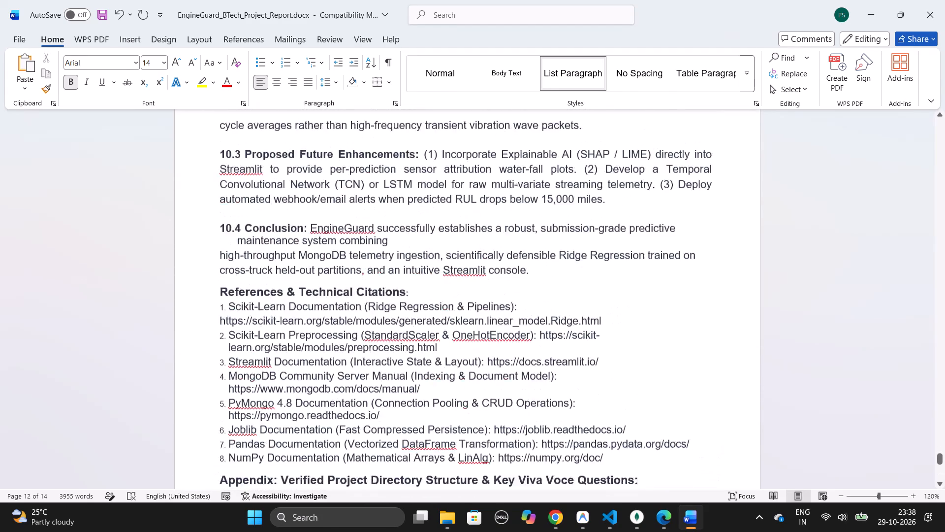
{"action": "scroll", "coordinate": [359, 442], "scroll_direction": "up", "scroll_amount": 3}
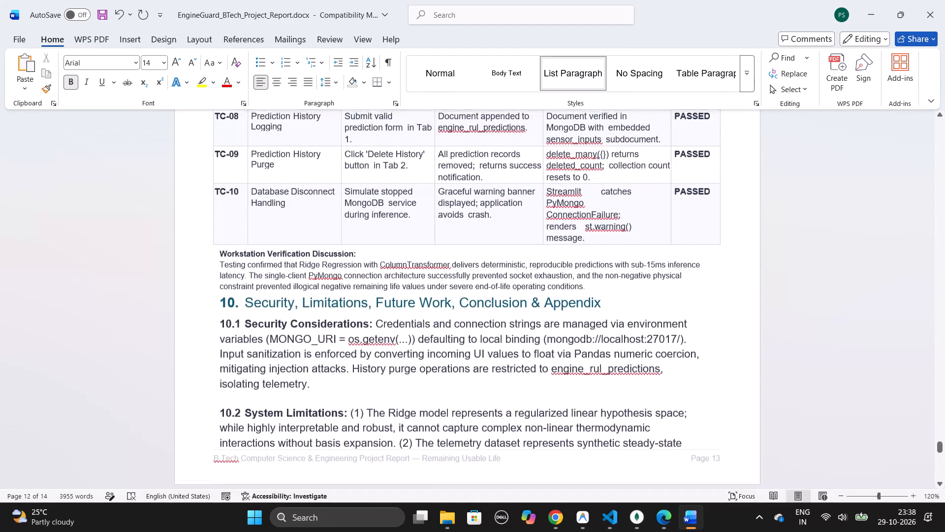
{"action": "scroll", "coordinate": [359, 442], "scroll_direction": "up", "scroll_amount": 2}
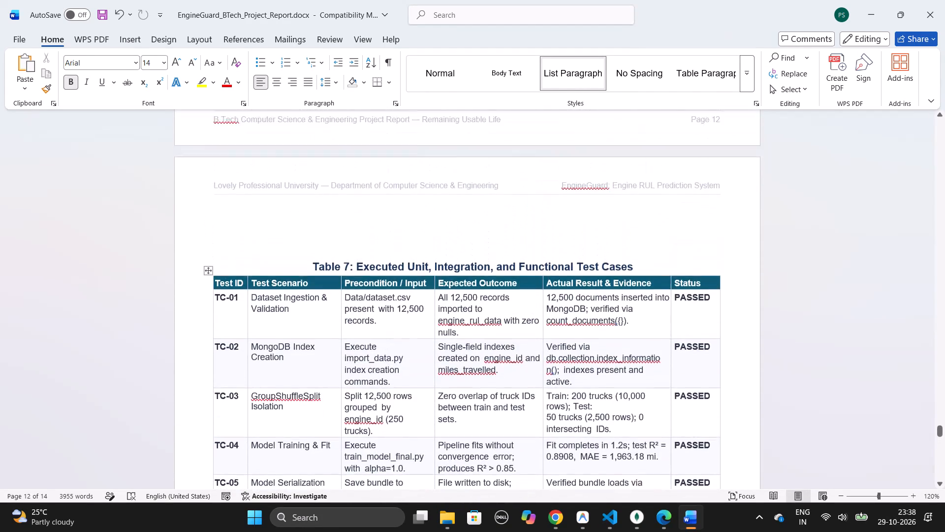
{"action": "scroll", "coordinate": [359, 442], "scroll_direction": "up", "scroll_amount": 1}
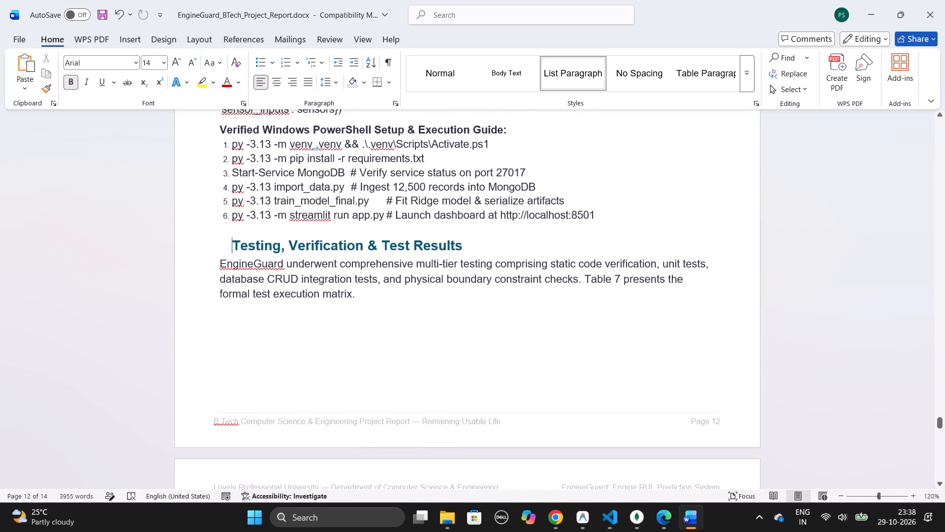
Place the cursor on the empty line below the Testing section's paragraph and save the report.
{"action": "left_click", "coordinate": [368, 307]}
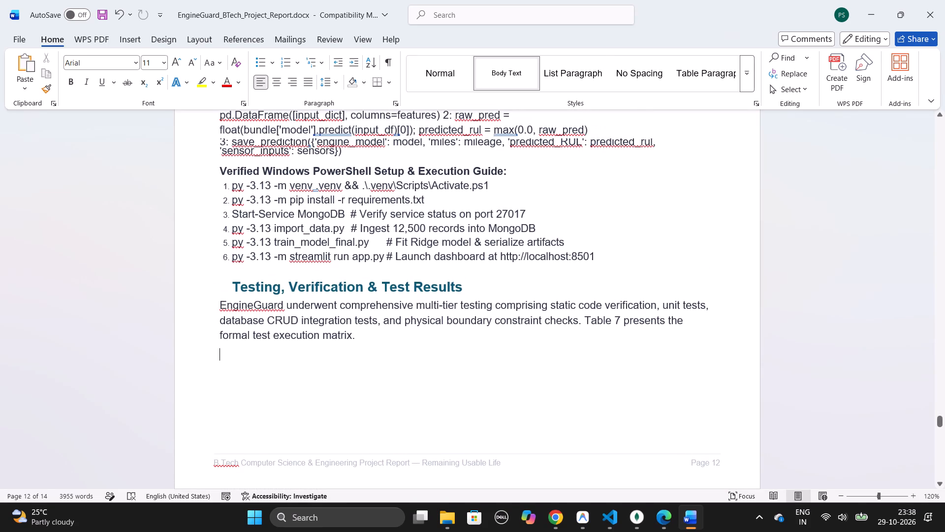
{"action": "key", "text": "ctrl+s"}
Enlarge the detail values under the header in the cover page's submission table, trying font size 12 and settling on 11.
{"action": "scroll", "coordinate": [319, 288], "scroll_direction": "up", "scroll_amount": 3}
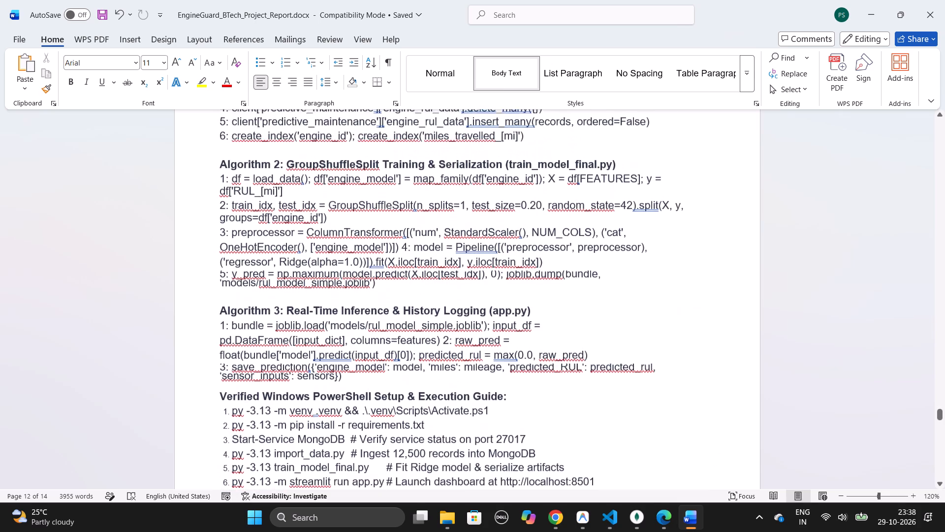
{"action": "scroll", "coordinate": [319, 288], "scroll_direction": "up", "scroll_amount": 14}
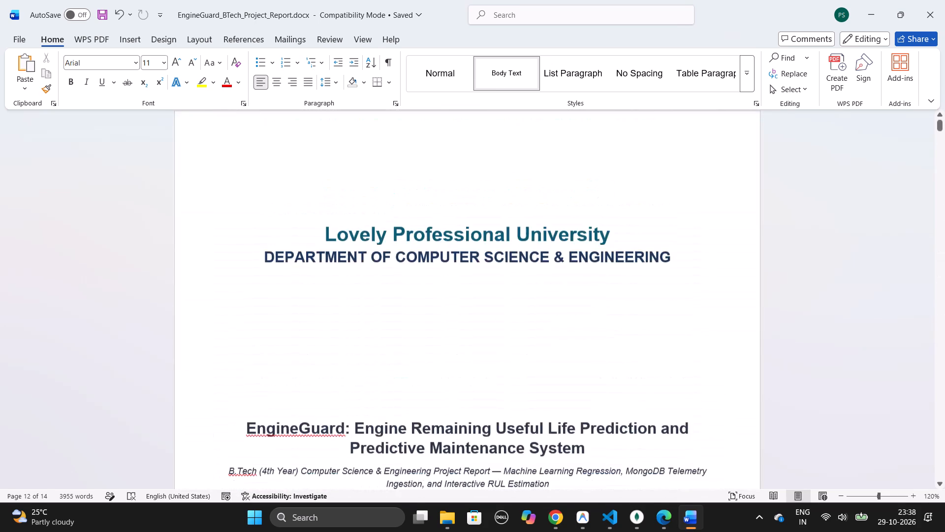
{"action": "scroll", "coordinate": [319, 288], "scroll_direction": "down", "scroll_amount": 2}
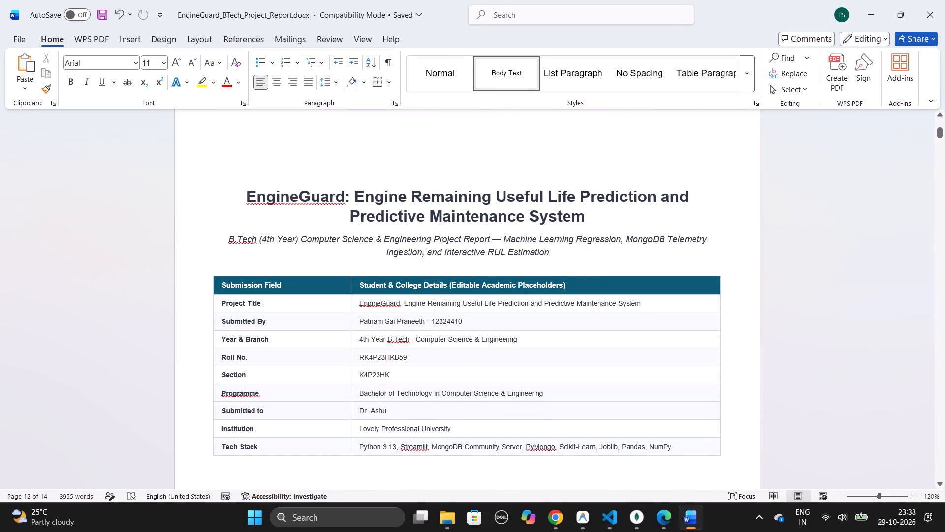
{"action": "left_click_drag", "start_coordinate": [356, 303], "coordinate": [594, 449]}
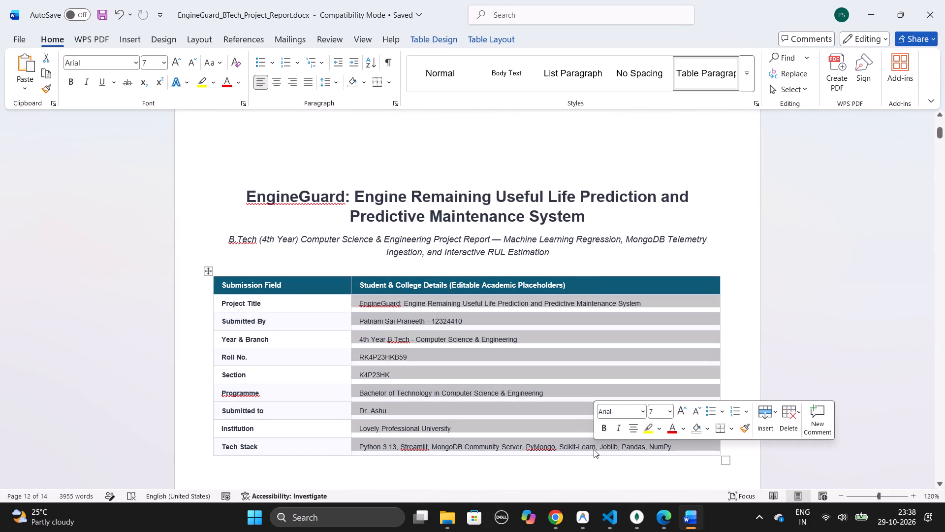
{"action": "left_click", "coordinate": [655, 412]}
{"action": "type", "text": "14"}
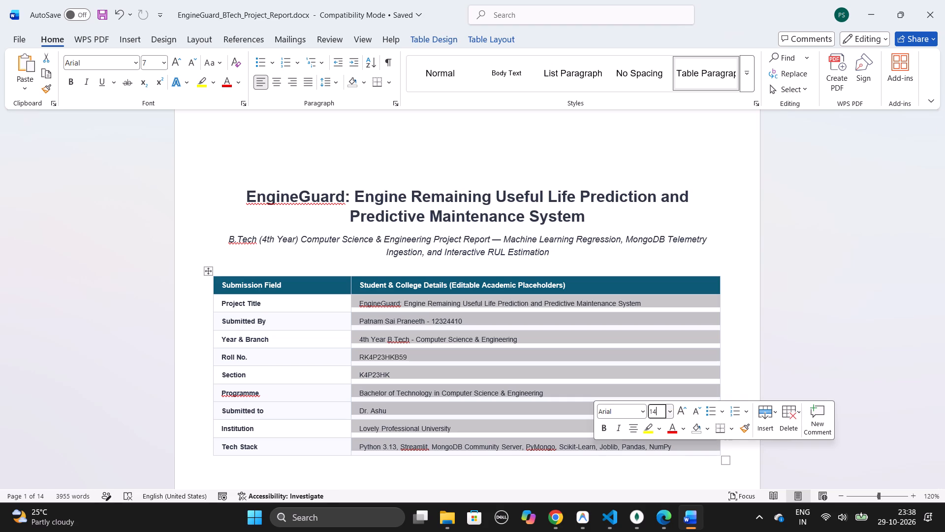
{"action": "key", "text": "BackSpace"}
{"action": "key", "text": "2"}
{"action": "key", "text": "Return"}
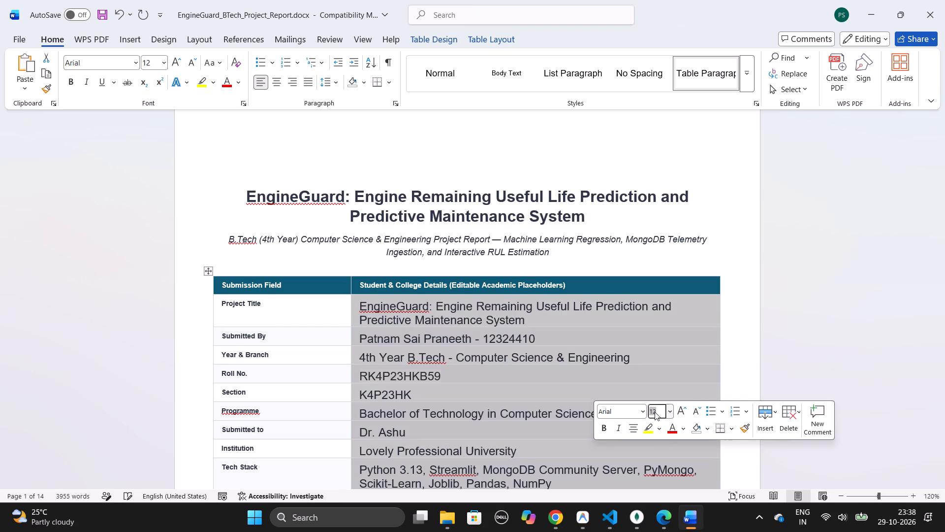
{"action": "type", "text": "11"}
{"action": "key", "text": "Return"}
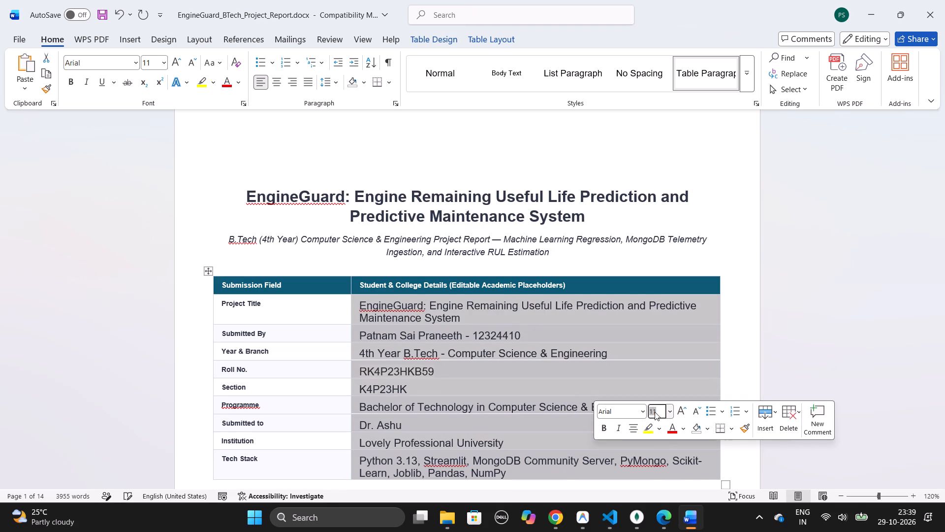
{"action": "left_click", "coordinate": [503, 372]}
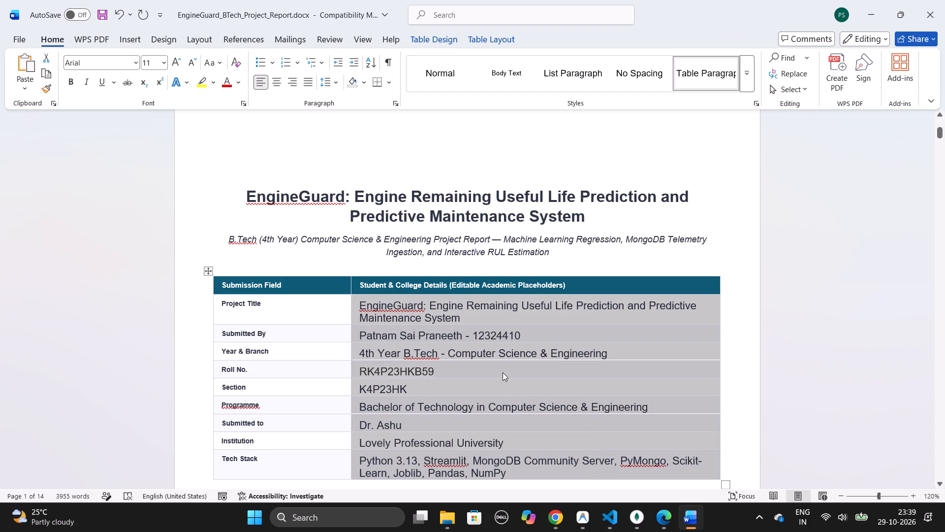
Enlarge the field labels from Project Title to Tech Stack, trying font sizes 16, 13, 12 and 11 and settling on 10.
{"action": "scroll", "coordinate": [503, 372], "scroll_direction": "down", "scroll_amount": 1}
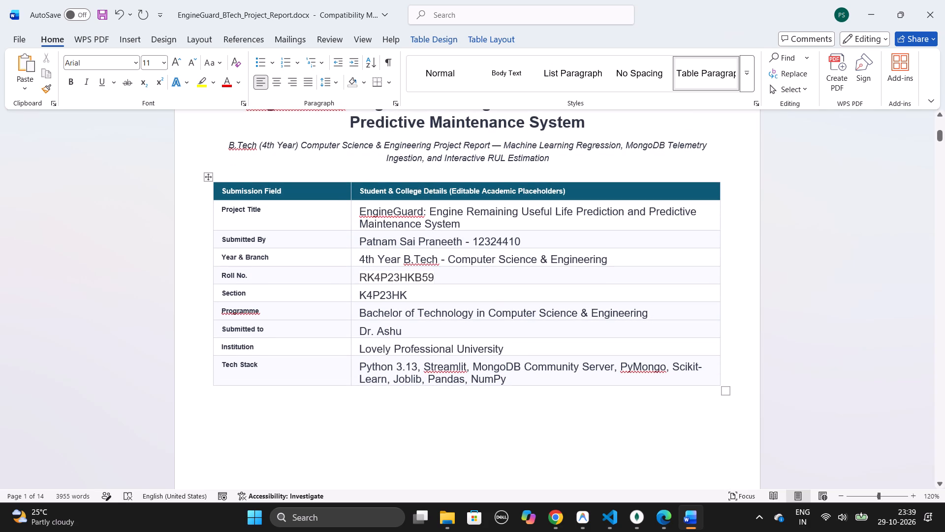
{"action": "left_click_drag", "start_coordinate": [294, 362], "coordinate": [214, 207]}
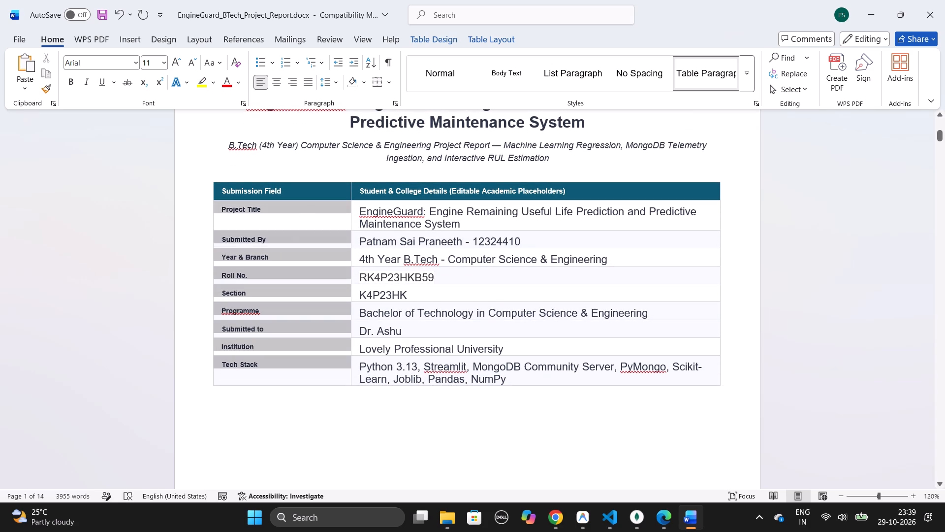
{"action": "left_click_drag", "start_coordinate": [214, 207], "coordinate": [219, 205]}
{"action": "left_click", "coordinate": [280, 224]}
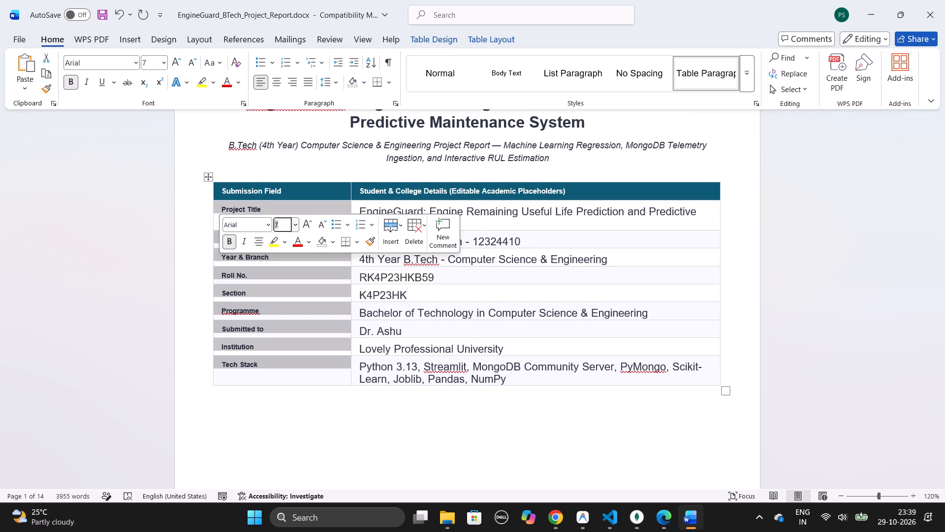
{"action": "type", "text": "16"}
{"action": "key", "text": "Return"}
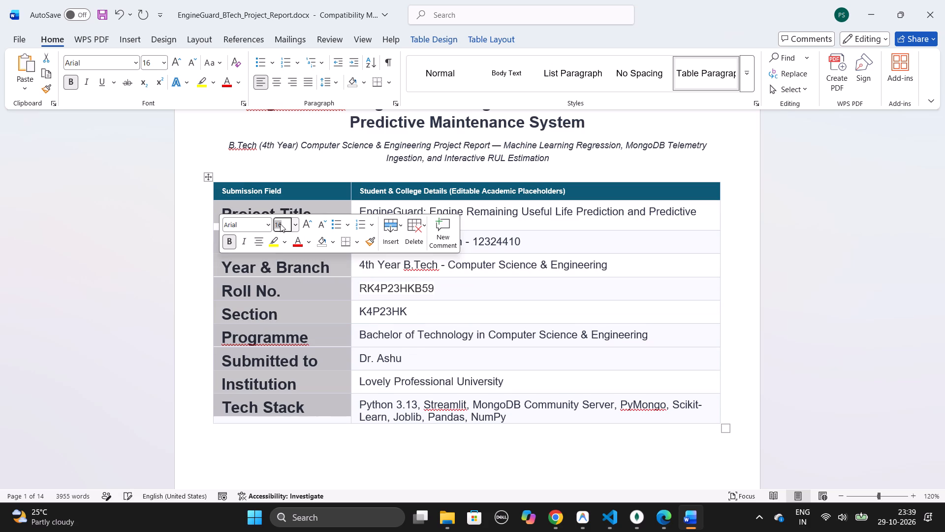
{"action": "type", "text": "13"}
{"action": "key", "text": "Return"}
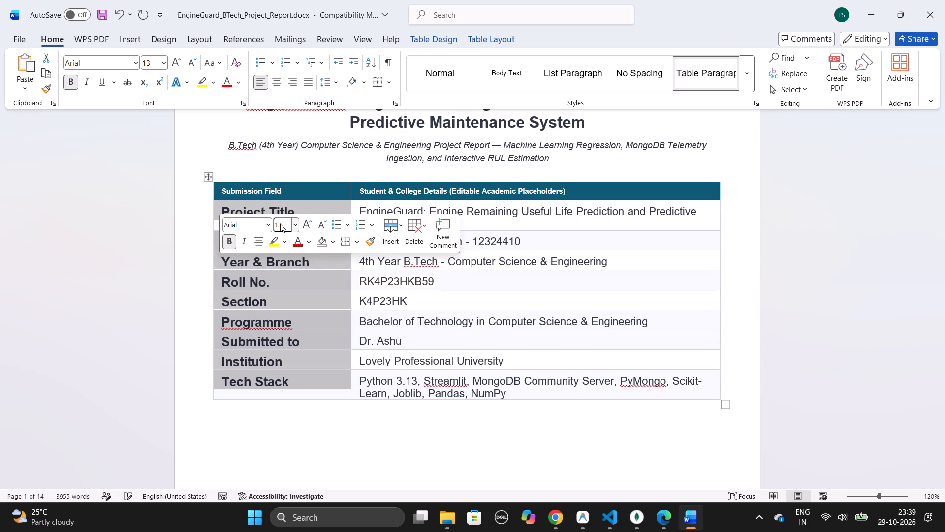
{"action": "type", "text": "12"}
{"action": "key", "text": "Delete"}
{"action": "key", "text": "Delete"}
{"action": "key", "text": "Return"}
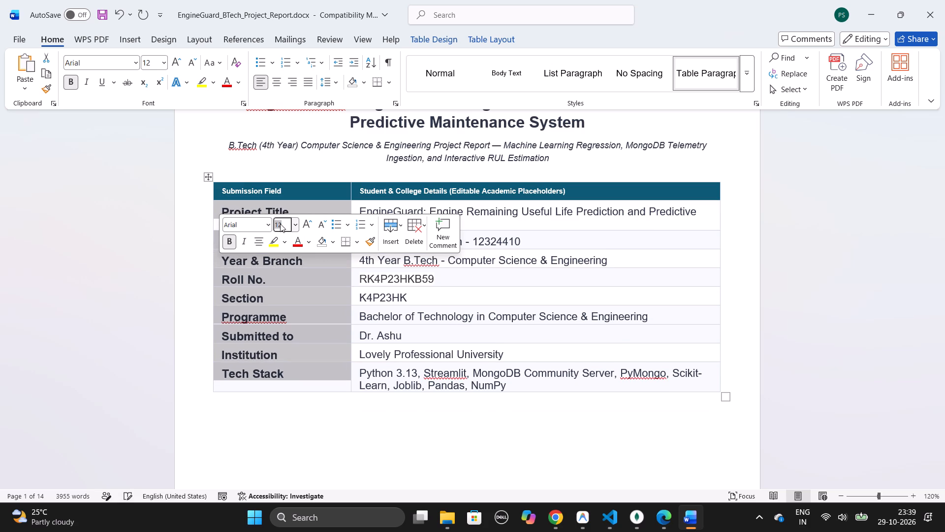
{"action": "type", "text": "11"}
{"action": "key", "text": "Return"}
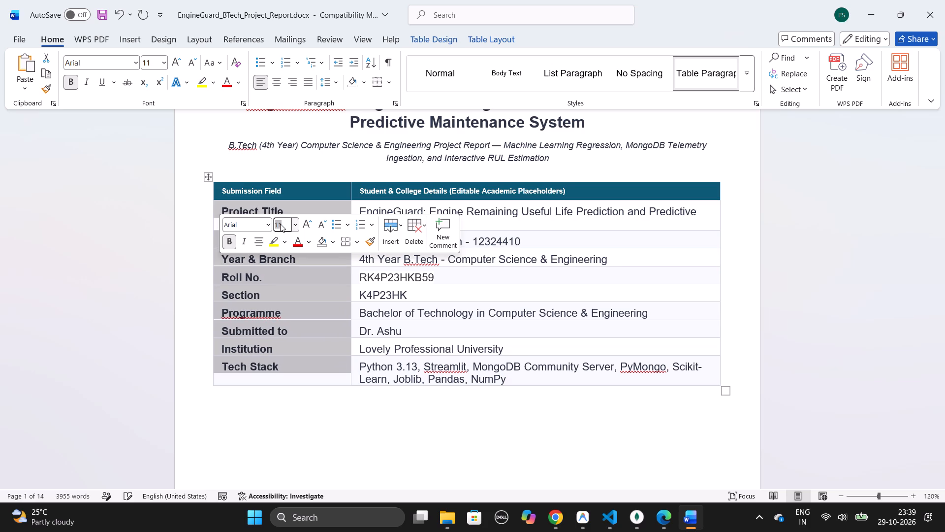
{"action": "type", "text": "10"}
{"action": "key", "text": "Return"}
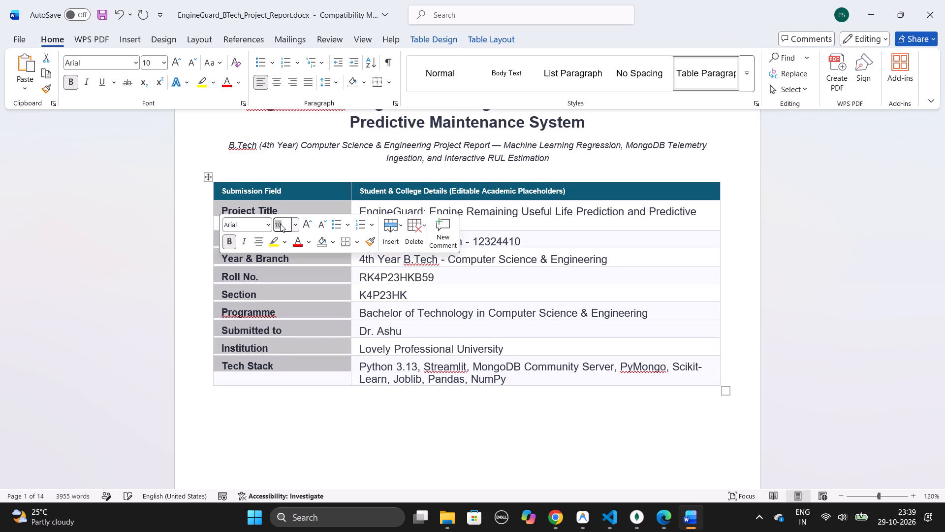
{"action": "left_click", "coordinate": [350, 424]}
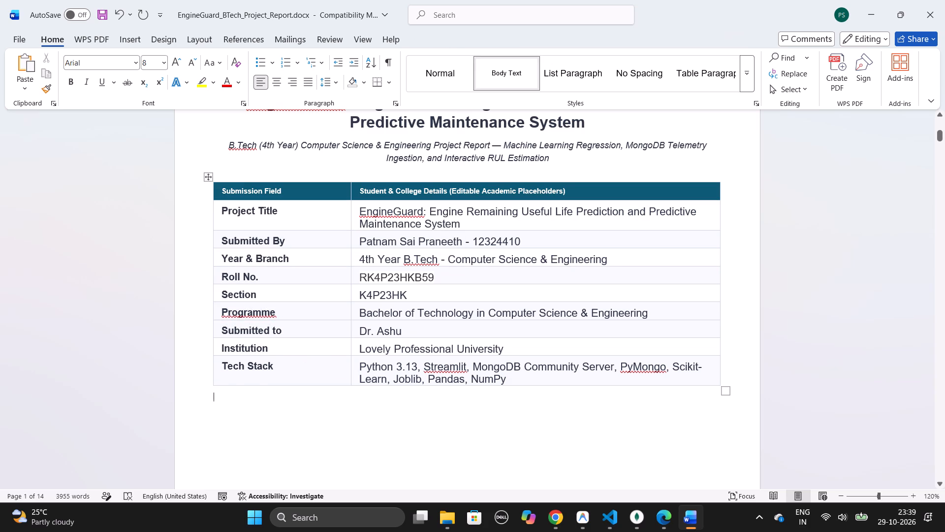
Set the submission table's header row to font size 9.
{"action": "left_click_drag", "start_coordinate": [580, 193], "coordinate": [240, 190]}
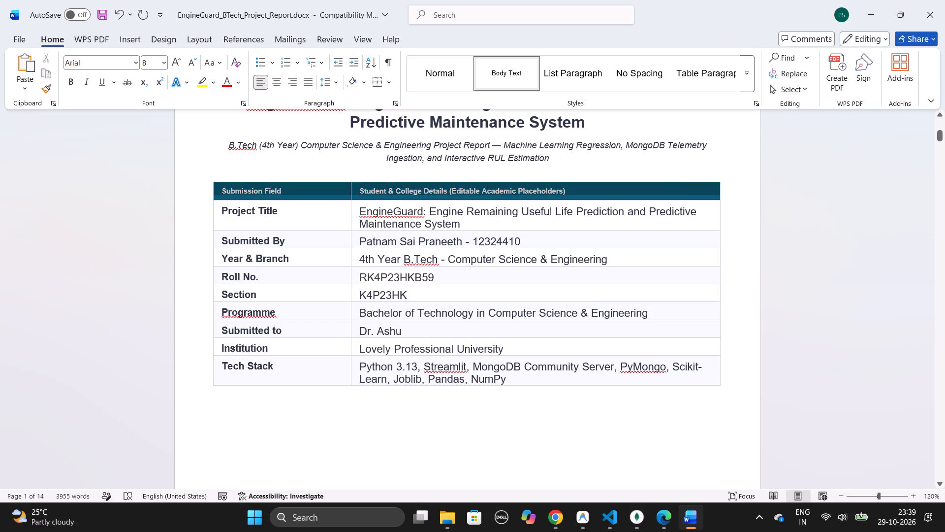
{"action": "left_click_drag", "start_coordinate": [240, 190], "coordinate": [235, 189]}
{"action": "left_click", "coordinate": [300, 208]}
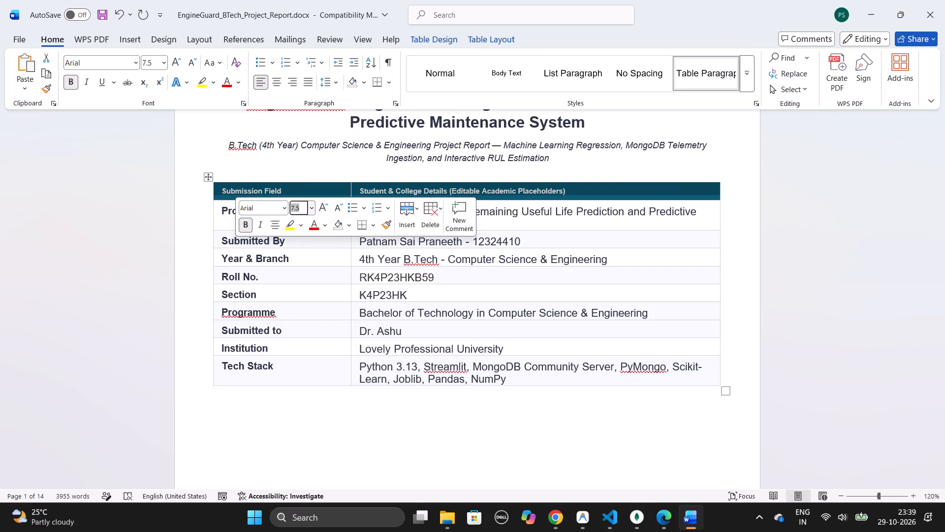
{"action": "key", "text": "9"}
{"action": "key", "text": "Return"}
{"action": "left_click", "coordinate": [401, 433]}
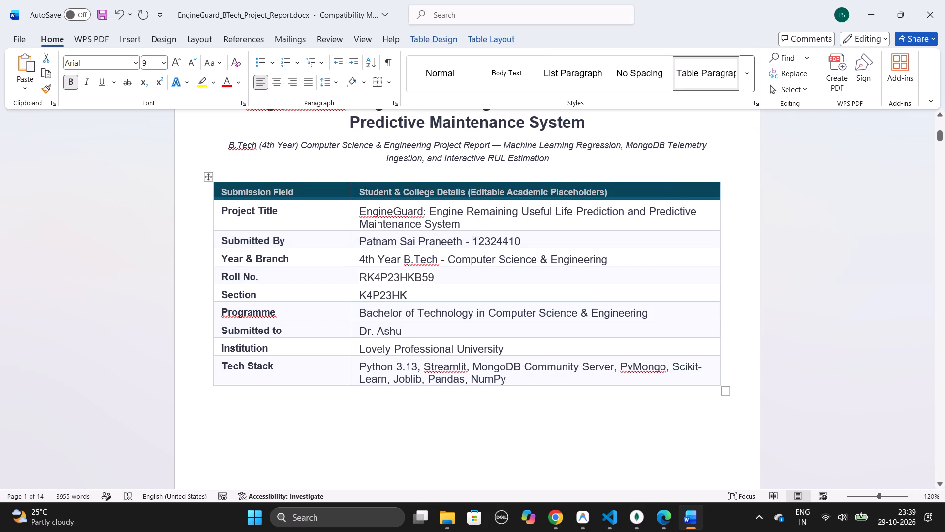
Delete "(Editable Academic Placeholders)" from the table header so it reads "Student & College Details".
{"action": "left_click", "coordinate": [607, 191]}
{"action": "key", "text": "BackSpace"}
{"action": "key", "text": "BackSpace"}
{"action": "key", "text": "BackSpace"}
{"action": "key", "text": "BackSpace"}
{"action": "key", "text": "BackSpace"}
{"action": "key", "text": "BackSpace"}
{"action": "key", "text": "BackSpace"}
{"action": "key", "text": "BackSpace"}
{"action": "key", "text": "BackSpace"}
{"action": "key", "text": "BackSpace"}
{"action": "key", "text": "BackSpace"}
{"action": "key", "text": "BackSpace"}
{"action": "key", "text": "BackSpace"}
{"action": "key", "text": "BackSpace"}
{"action": "key", "text": "BackSpace"}
{"action": "key", "text": "BackSpace"}
{"action": "key", "text": "BackSpace"}
{"action": "key", "text": "BackSpace"}
{"action": "key", "text": "BackSpace"}
{"action": "key", "text": "BackSpace"}
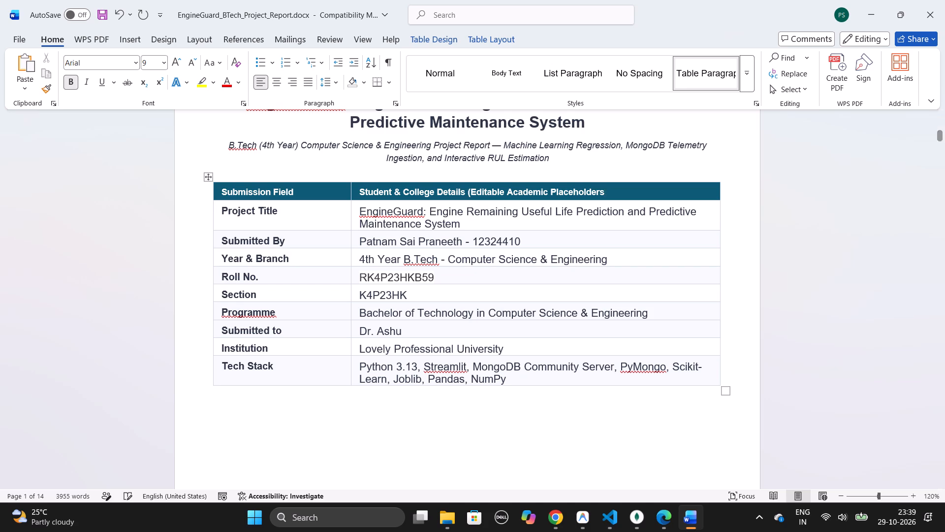
{"action": "key", "text": "BackSpace"}
{"action": "key", "text": "BackSpace"}
{"action": "key", "text": "BackSpace"}
{"action": "key", "text": "BackSpace"}
{"action": "key", "text": "BackSpace"}
{"action": "key", "text": "BackSpace"}
{"action": "key", "text": "BackSpace"}
{"action": "key", "text": "BackSpace"}
{"action": "key", "text": "BackSpace"}
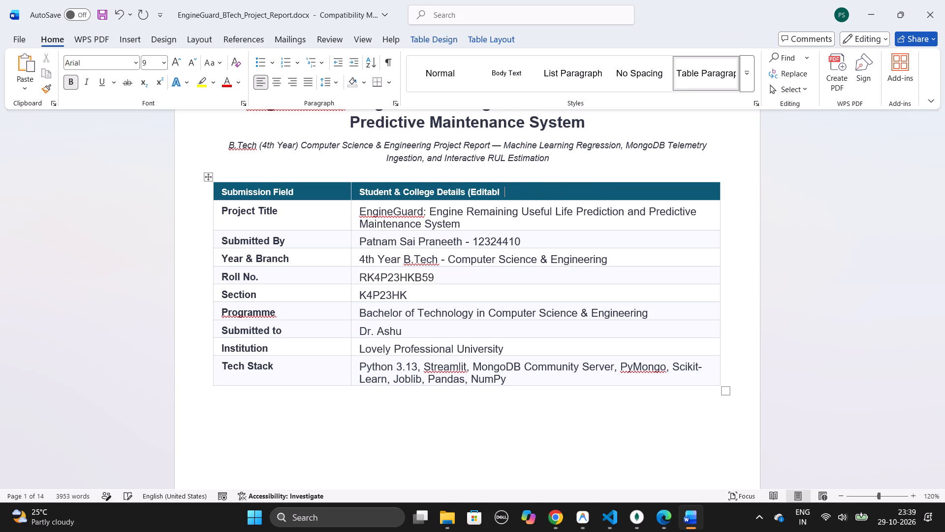
{"action": "key", "text": "BackSpace"}
{"action": "key", "text": "BackSpace"}
{"action": "key", "text": "BackSpace"}
{"action": "key", "text": "BackSpace"}
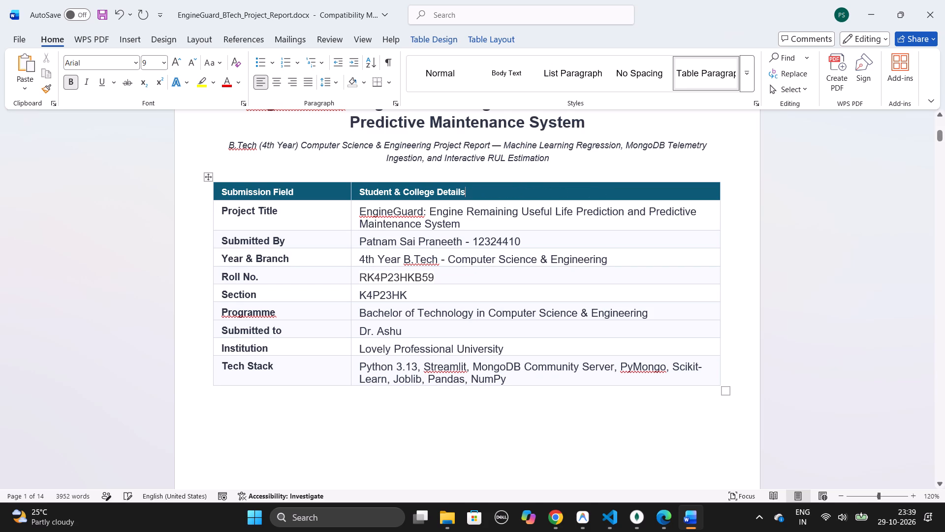
Open the page 1 footer for editing at the "Remaining Usable Life" text.
{"action": "scroll", "coordinate": [688, 168], "scroll_direction": "right", "scroll_amount": 1}
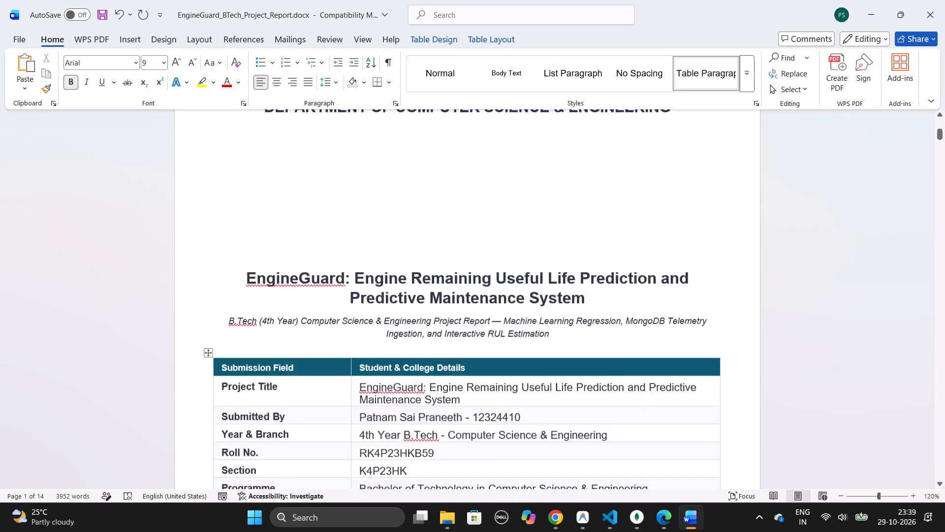
{"action": "scroll", "coordinate": [688, 168], "scroll_direction": "right", "scroll_amount": 1}
{"action": "scroll", "coordinate": [688, 168], "scroll_direction": "down", "scroll_amount": 1}
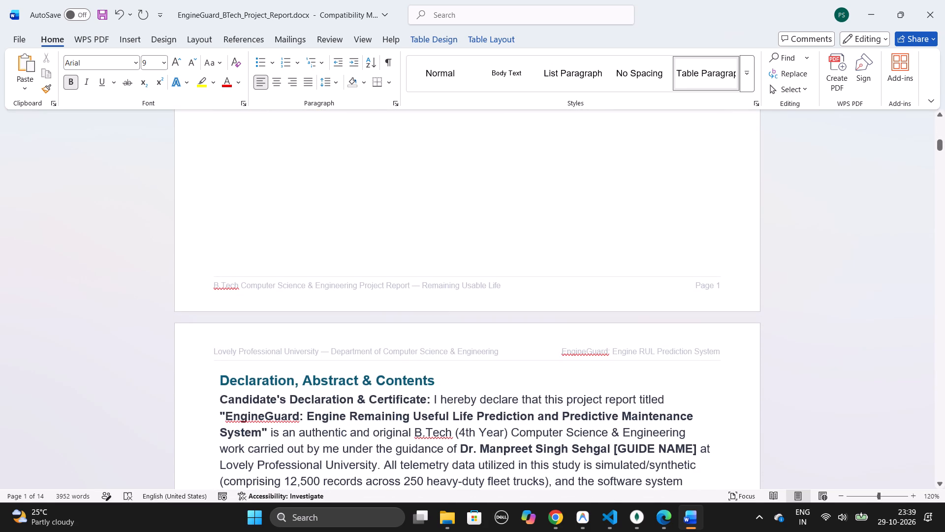
{"action": "left_click", "coordinate": [494, 284]}
{"action": "double_click", "coordinate": [500, 285]}
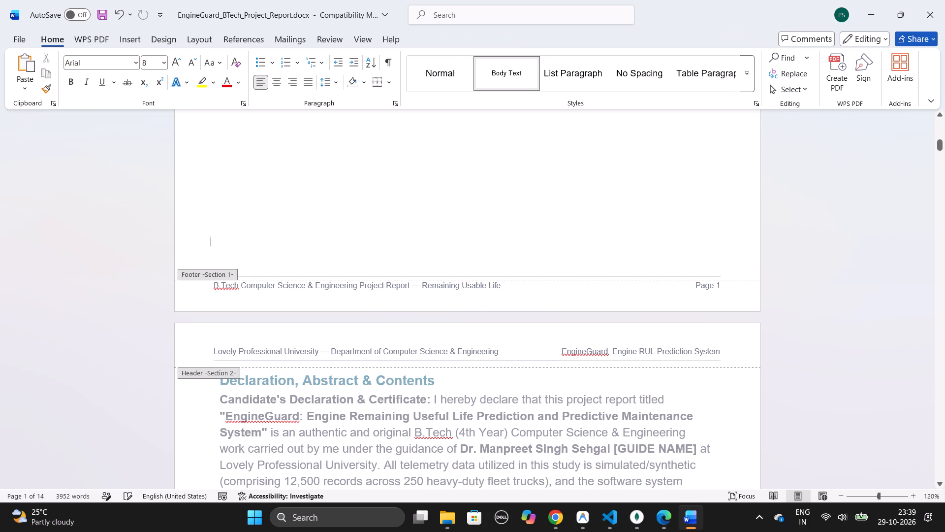
{"action": "left_click", "coordinate": [502, 290]}
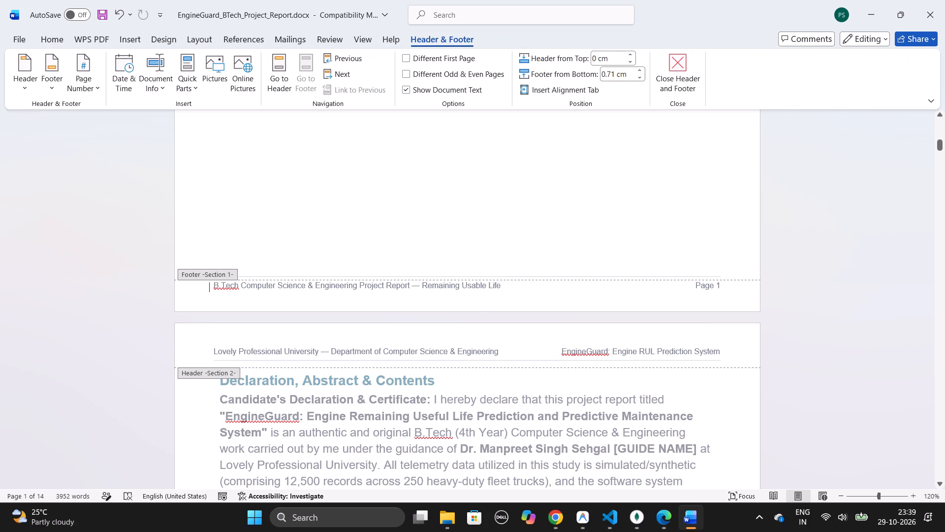